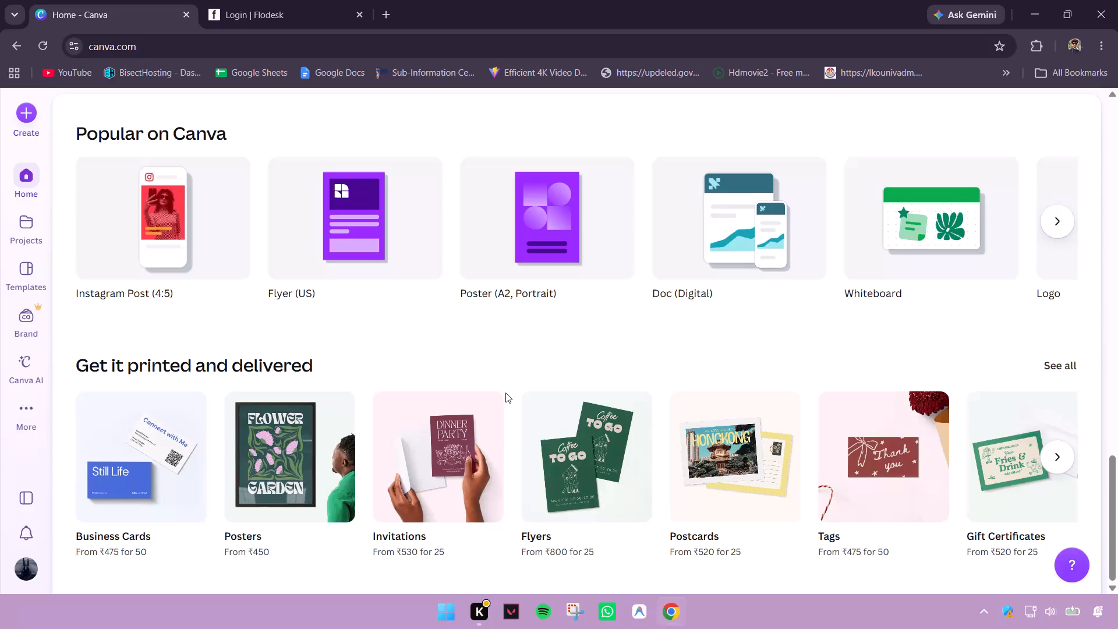
Create a blank Instagram Post (4:5) design from the popular formats on the home page.
scroll(505, 393, down, 2)
scroll(505, 393, up, 3)
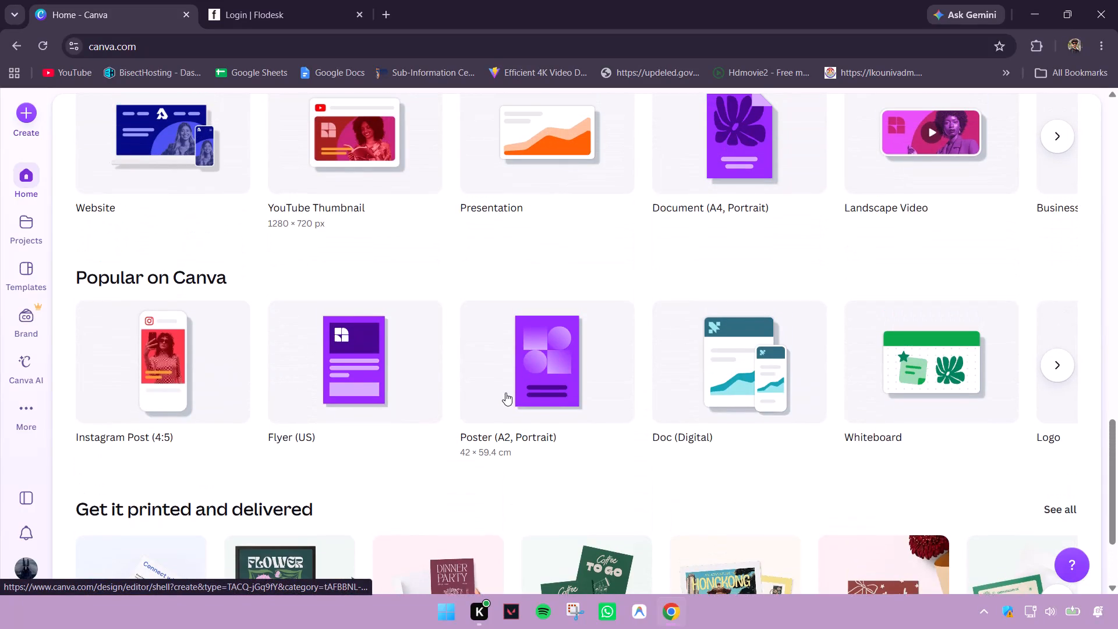
scroll(505, 393, up, 1)
scroll(310, 330, up, 1)
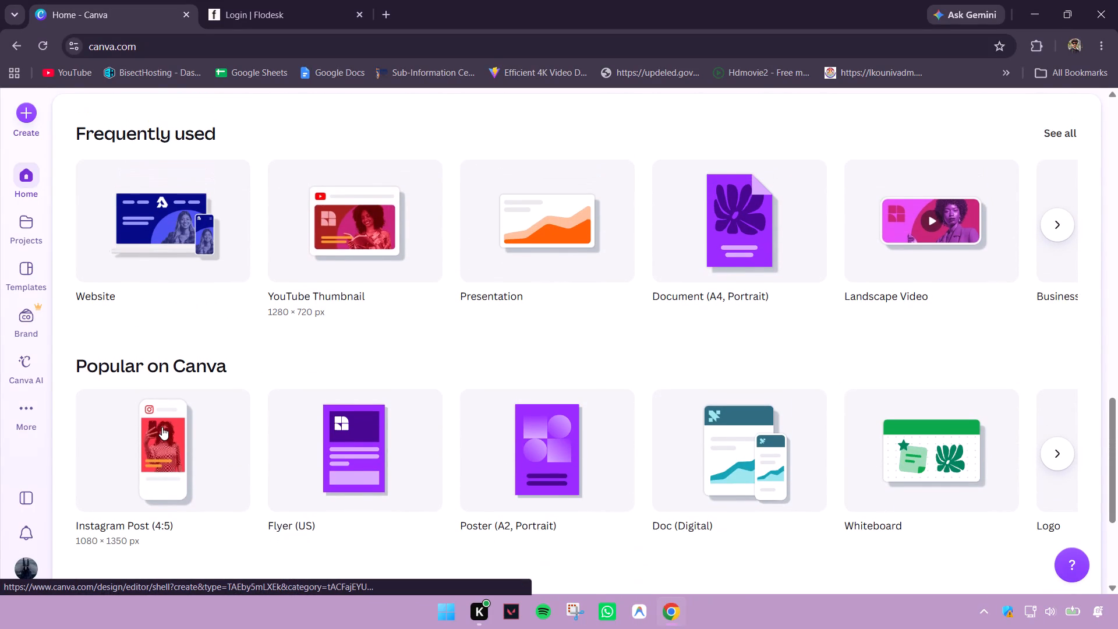
click(193, 479)
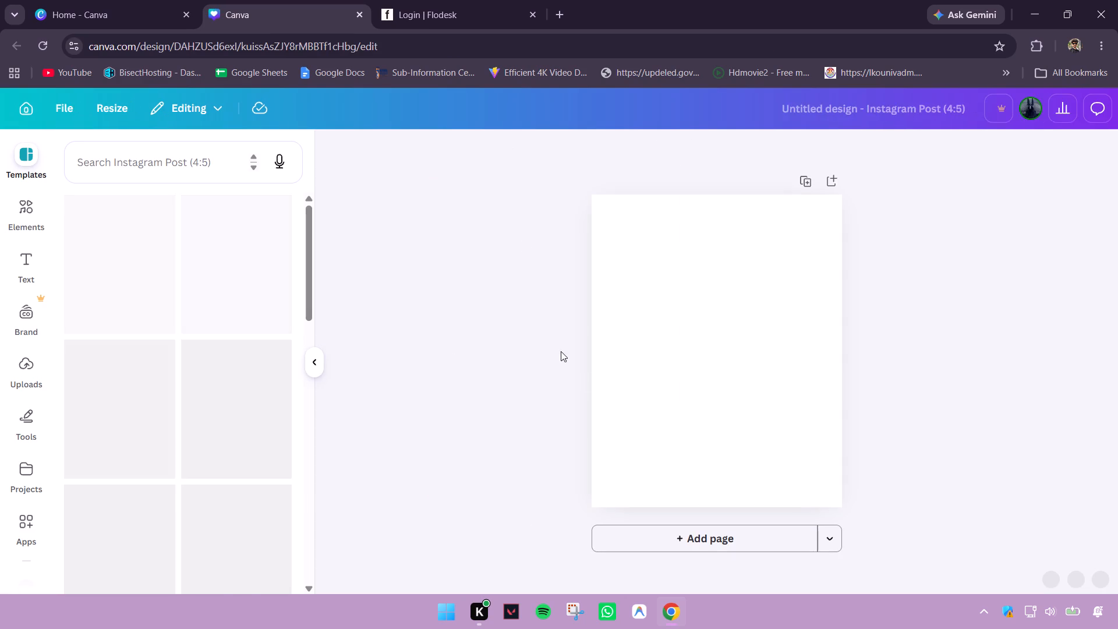
Apply the White Brown Brush About Me template, showing a man in a yellow jacket, to the blank page.
scroll(602, 403, down, 1)
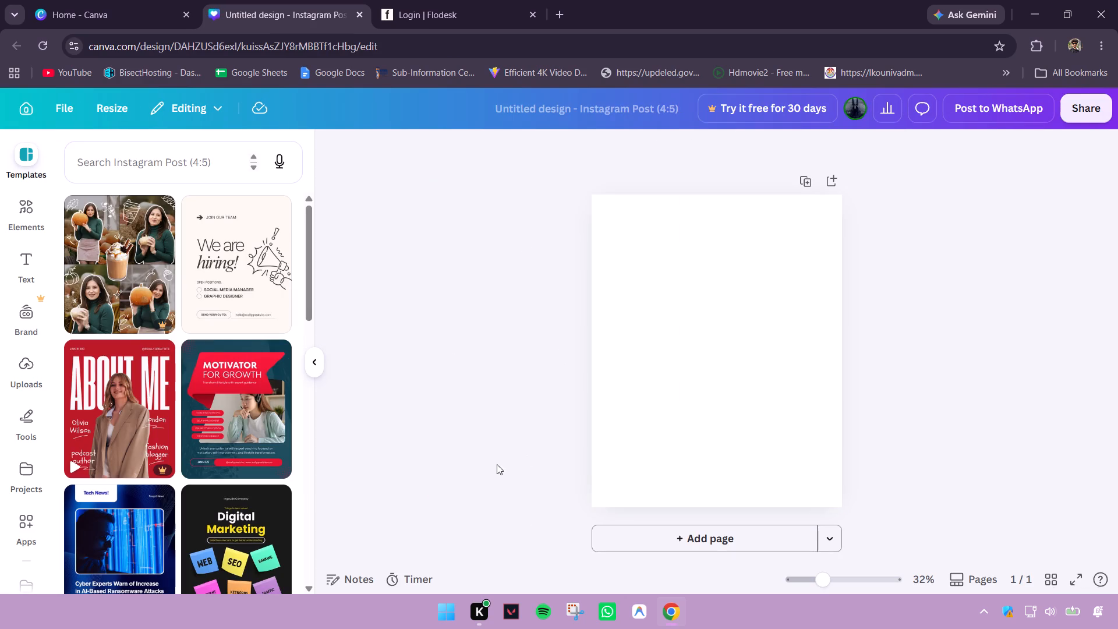
scroll(231, 532, down, 2)
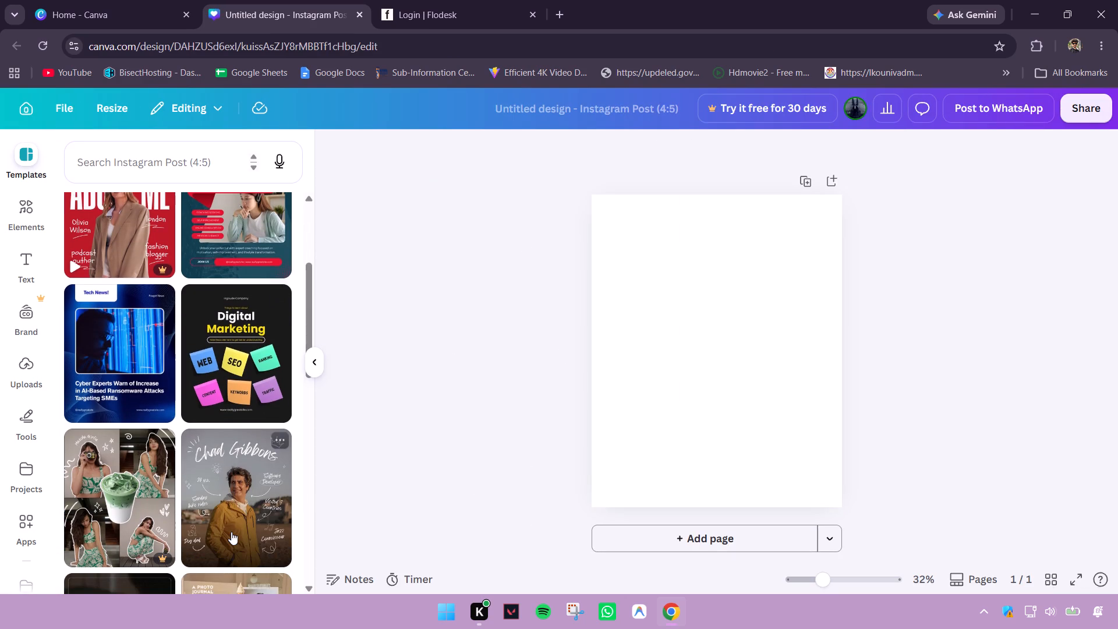
scroll(231, 532, down, 1)
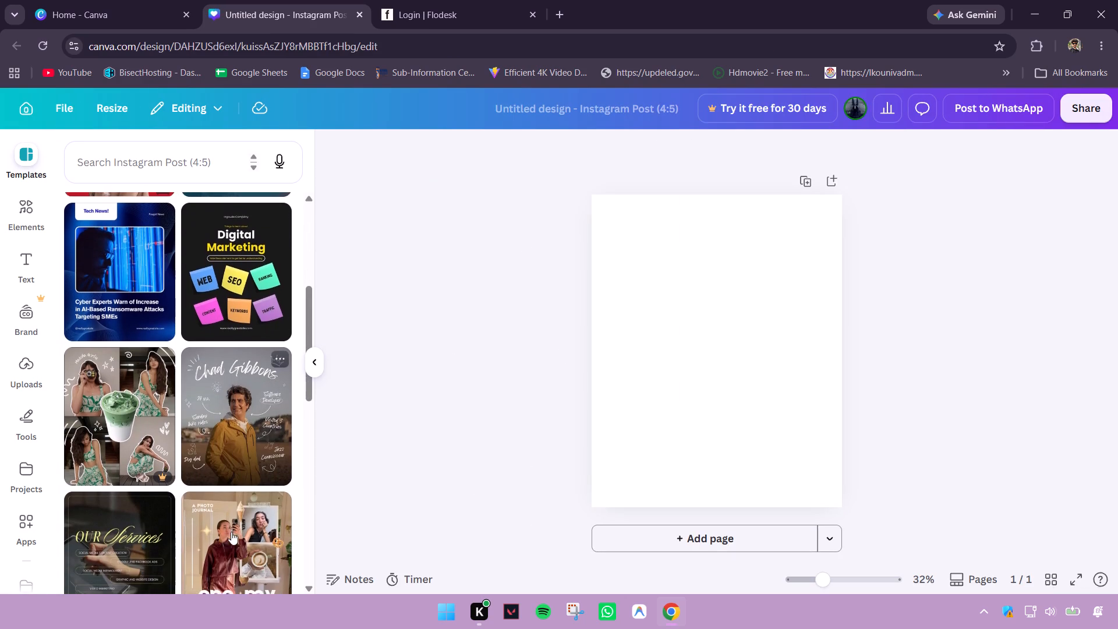
scroll(231, 532, down, 1)
scroll(218, 428, down, 1)
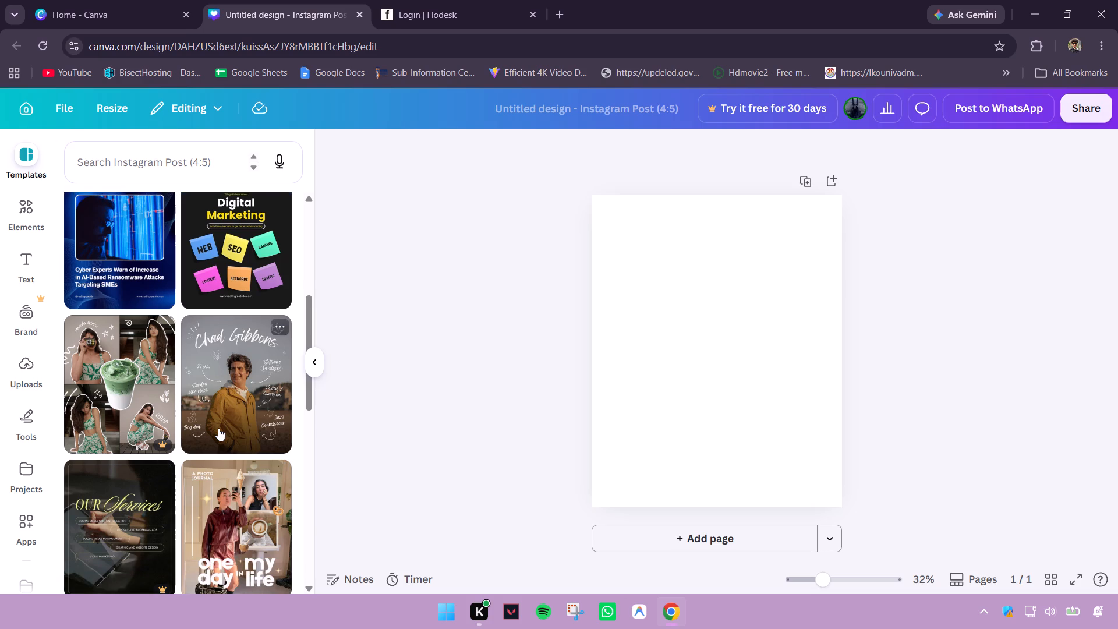
scroll(218, 428, down, 1)
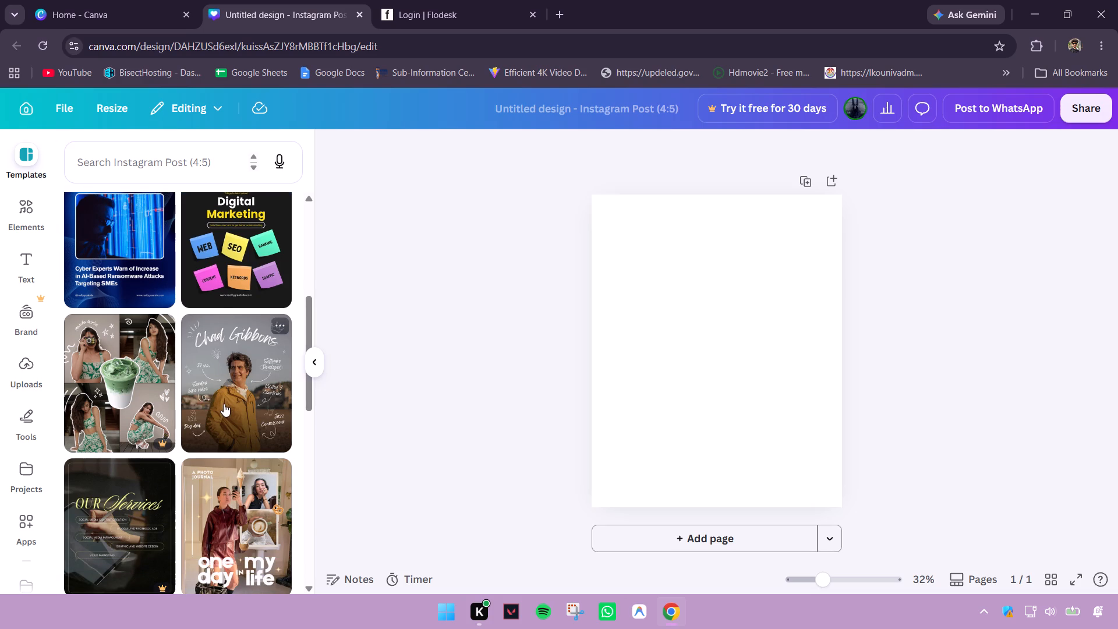
drag(224, 404, 663, 363)
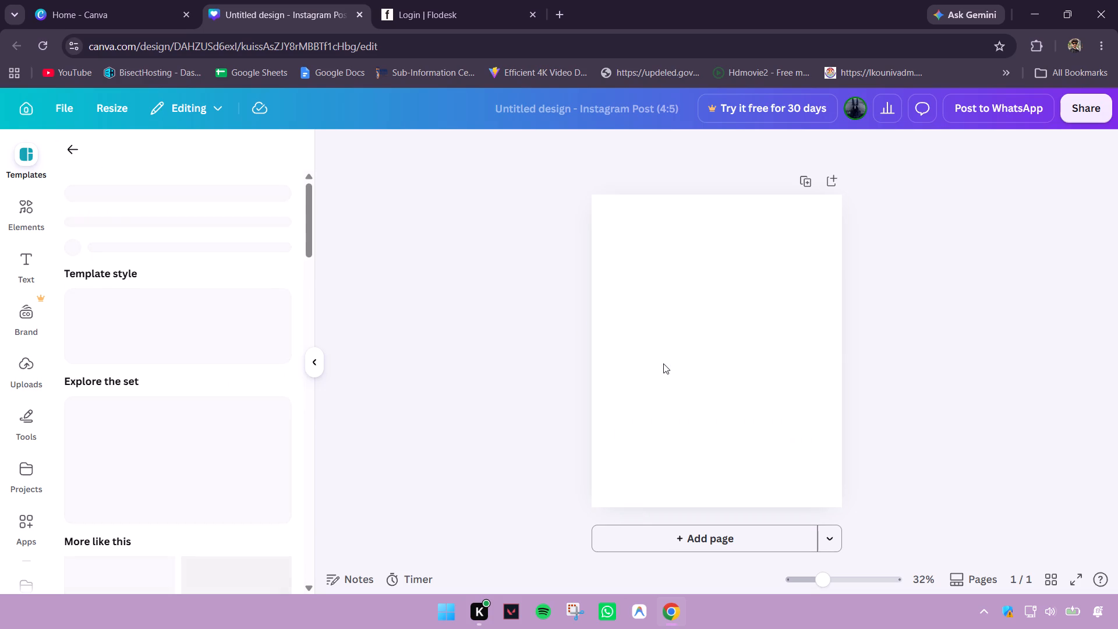
click(702, 399)
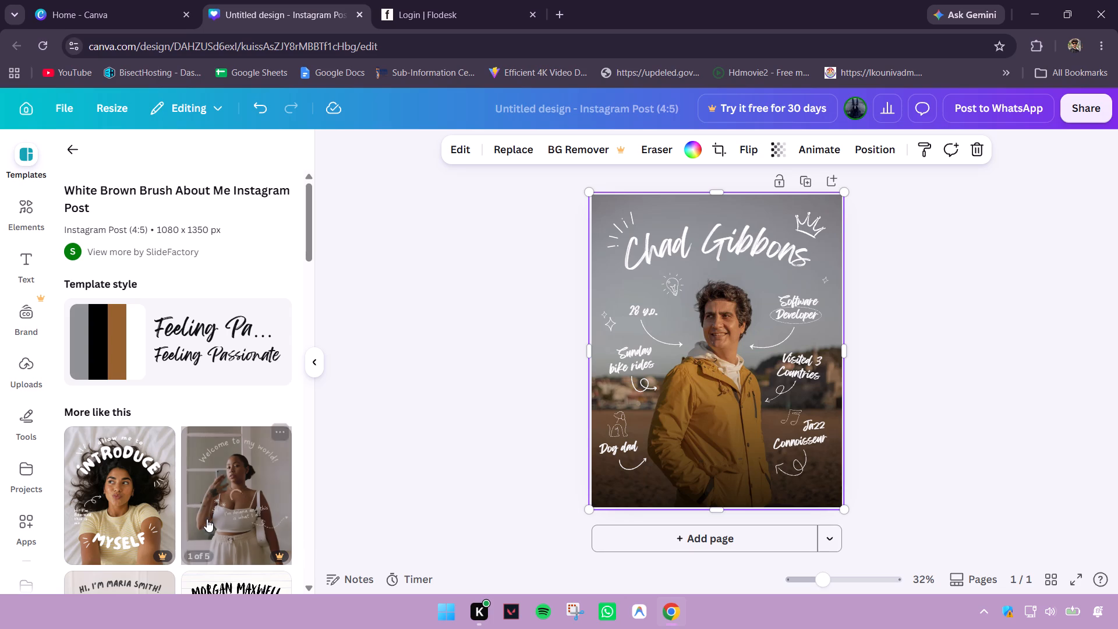
Browse the similar templates suggested for the applied About Me design.
scroll(207, 519, down, 3)
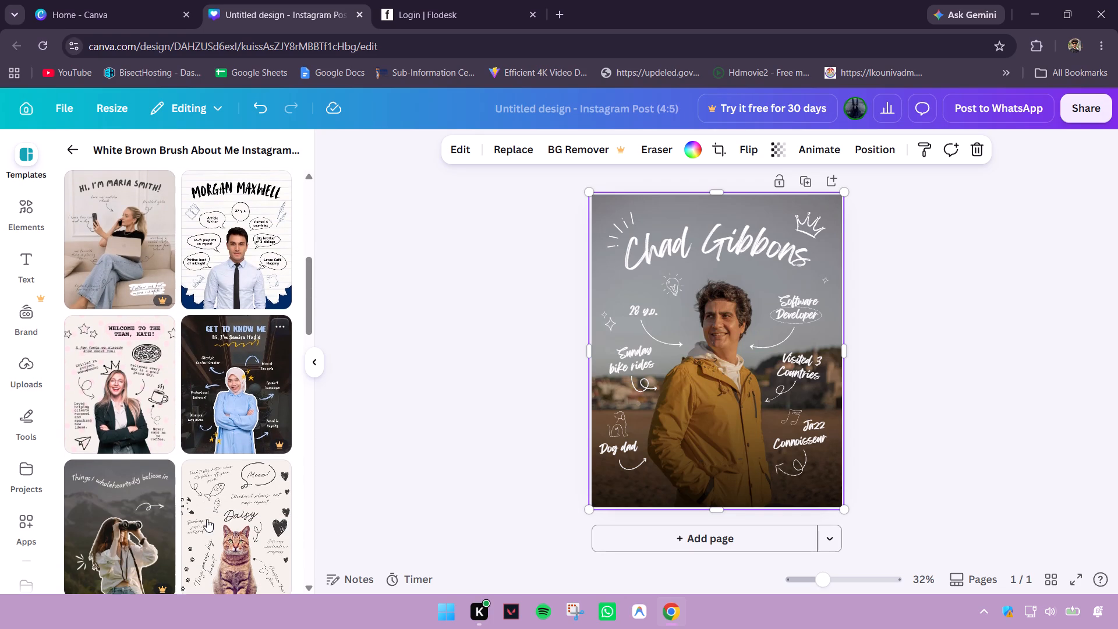
scroll(207, 519, down, 3)
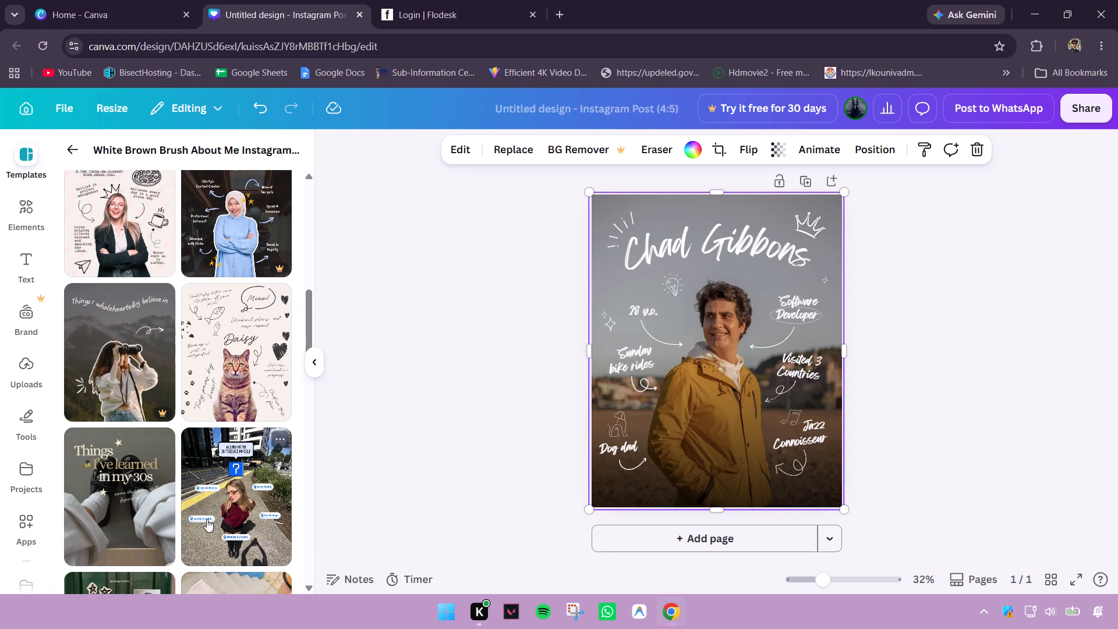
scroll(207, 519, down, 6)
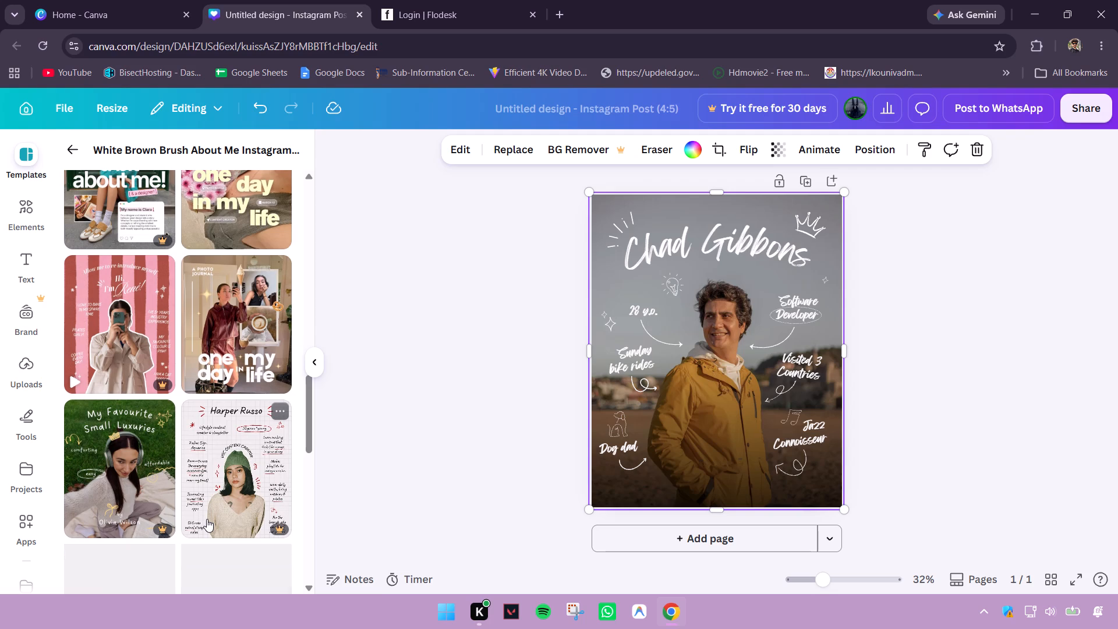
Browse the templates similar to the White Brown Brush About Me Instagram post for alternative layouts.
scroll(207, 519, down, 3)
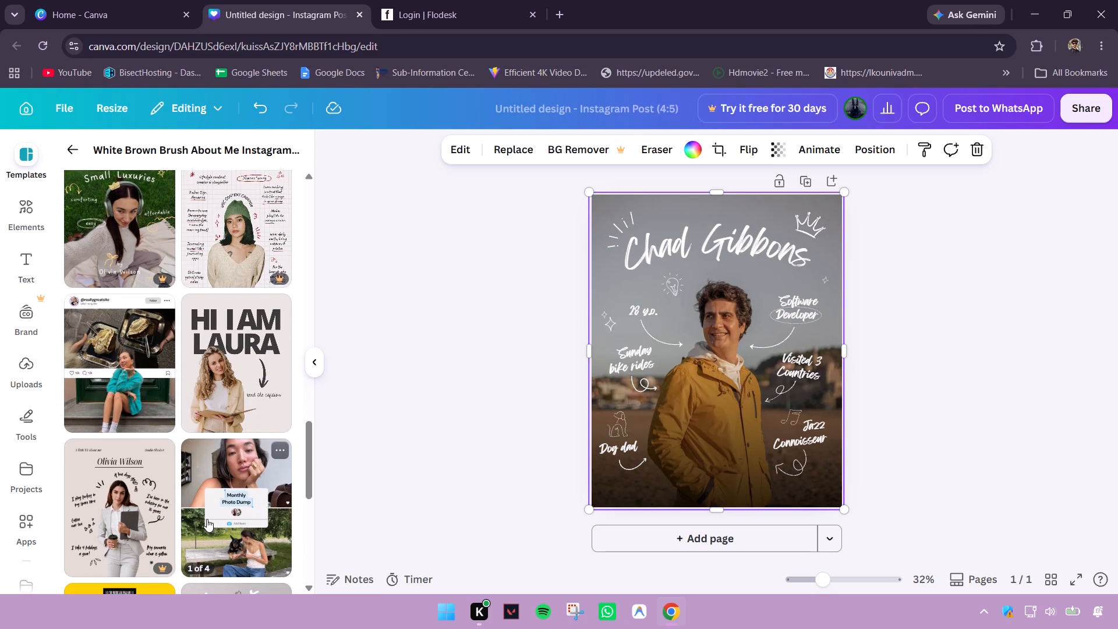
scroll(207, 519, down, 1)
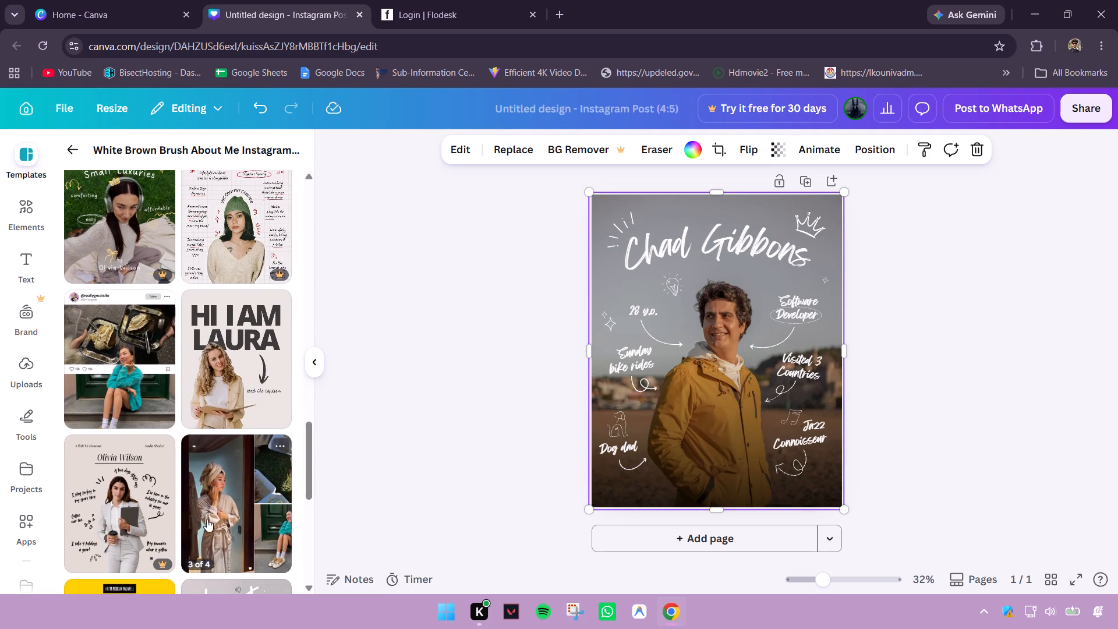
scroll(210, 394, down, 4)
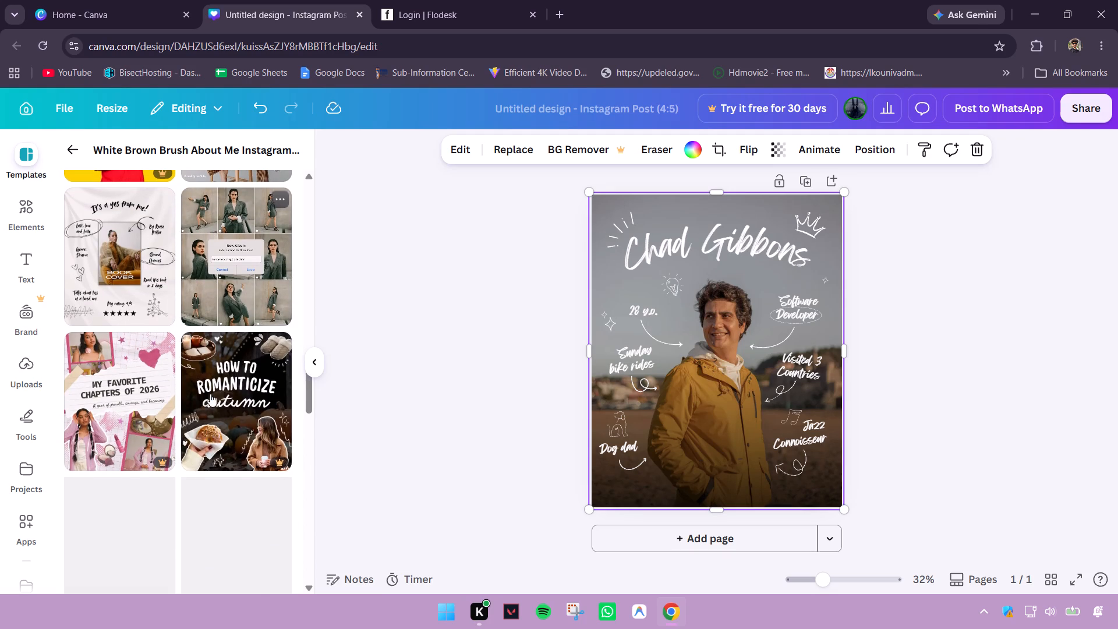
scroll(210, 394, down, 1)
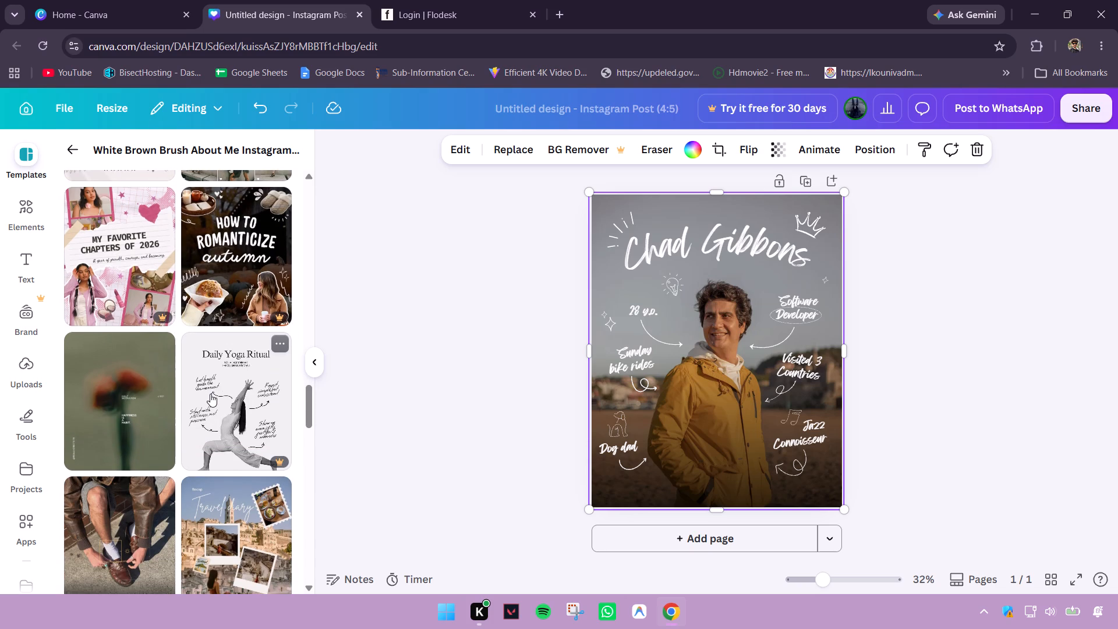
scroll(210, 394, down, 3)
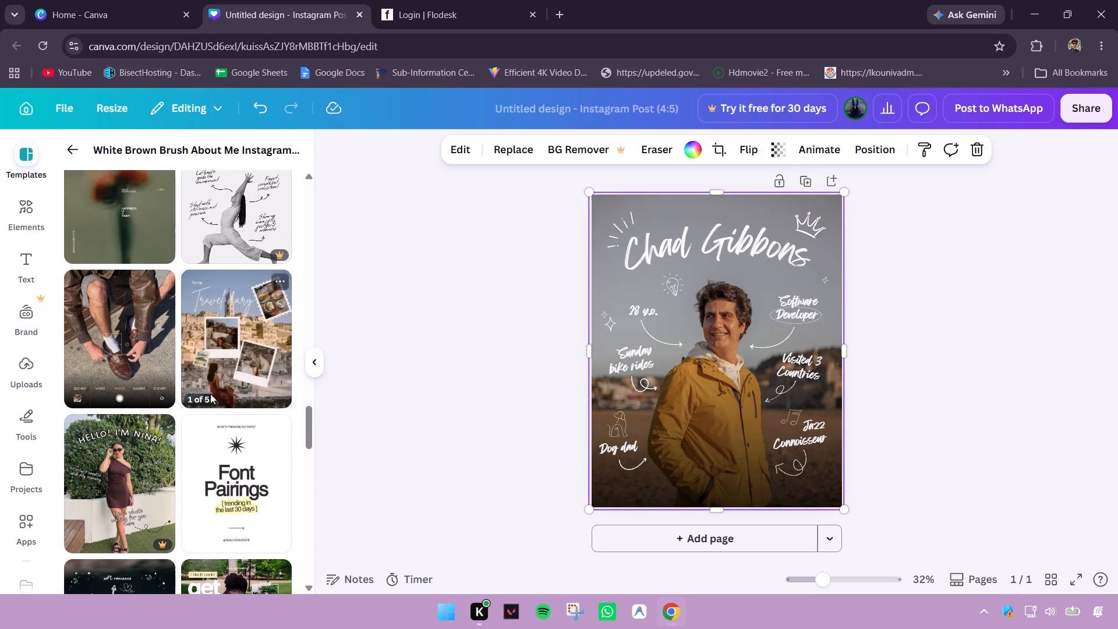
scroll(210, 394, down, 4)
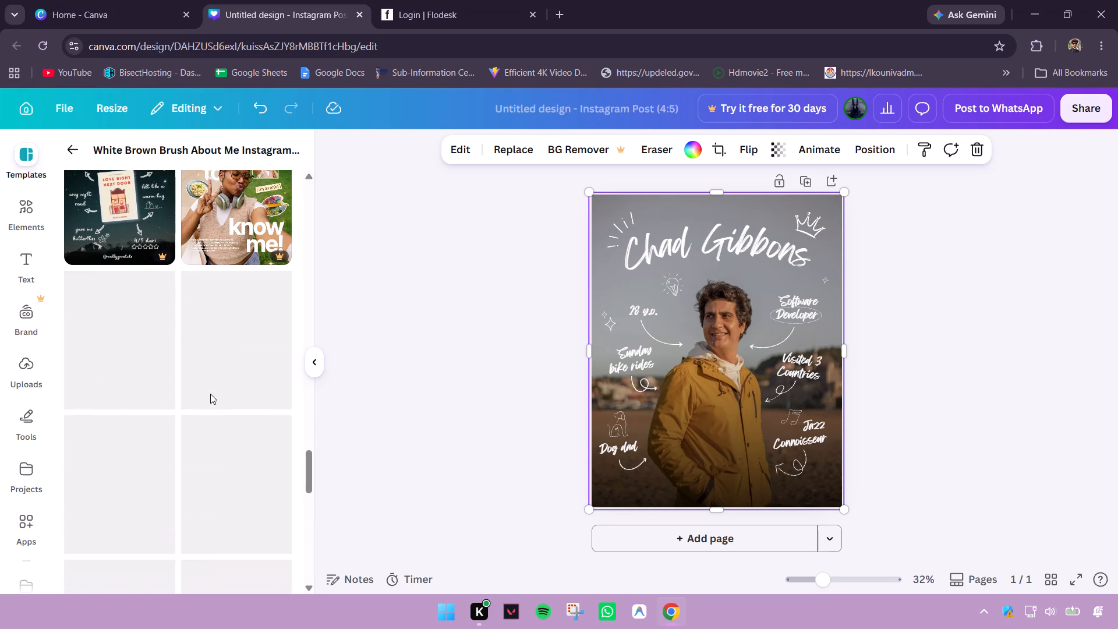
scroll(210, 394, right, 7)
scroll(188, 399, down, 1)
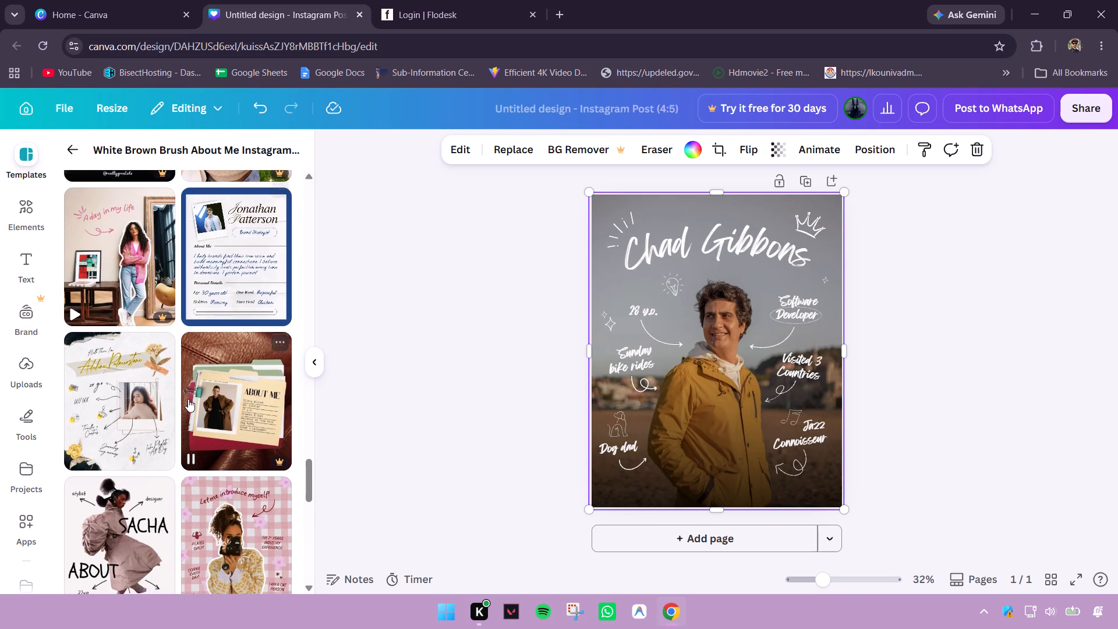
scroll(188, 399, down, 2)
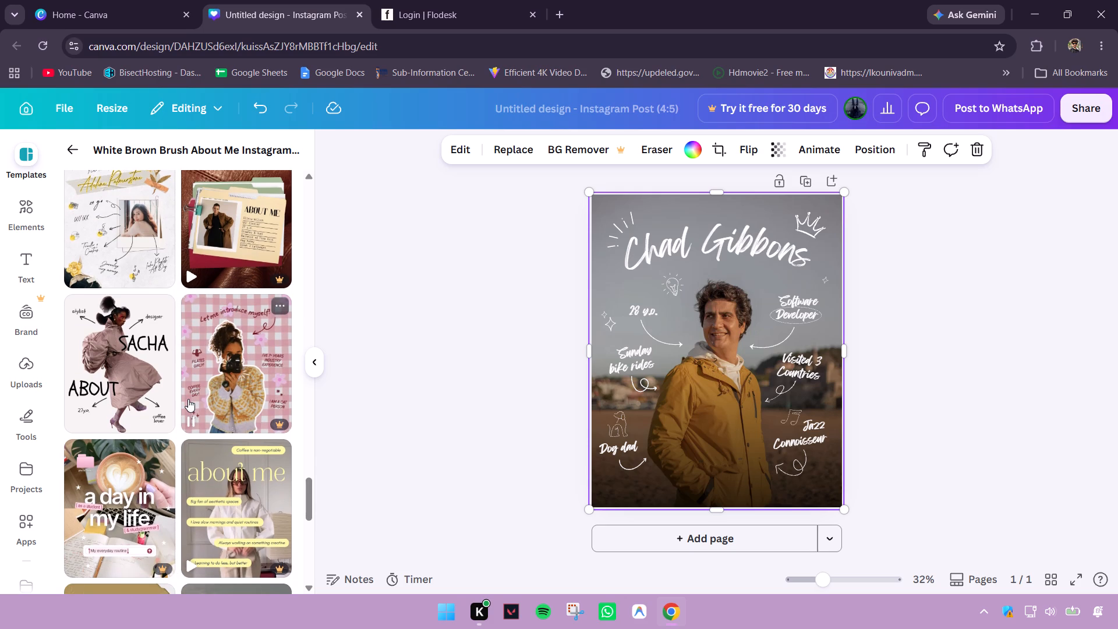
Look further through the templates similar to the White Brown Brush About Me Instagram post for other layout ideas.
scroll(188, 399, down, 5)
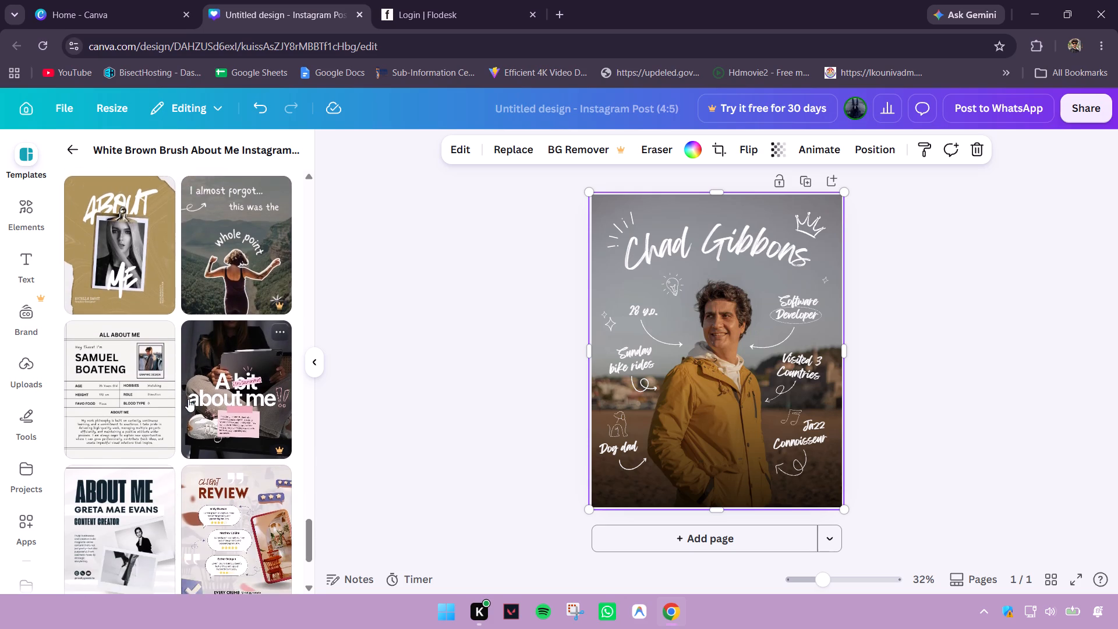
scroll(188, 399, down, 5)
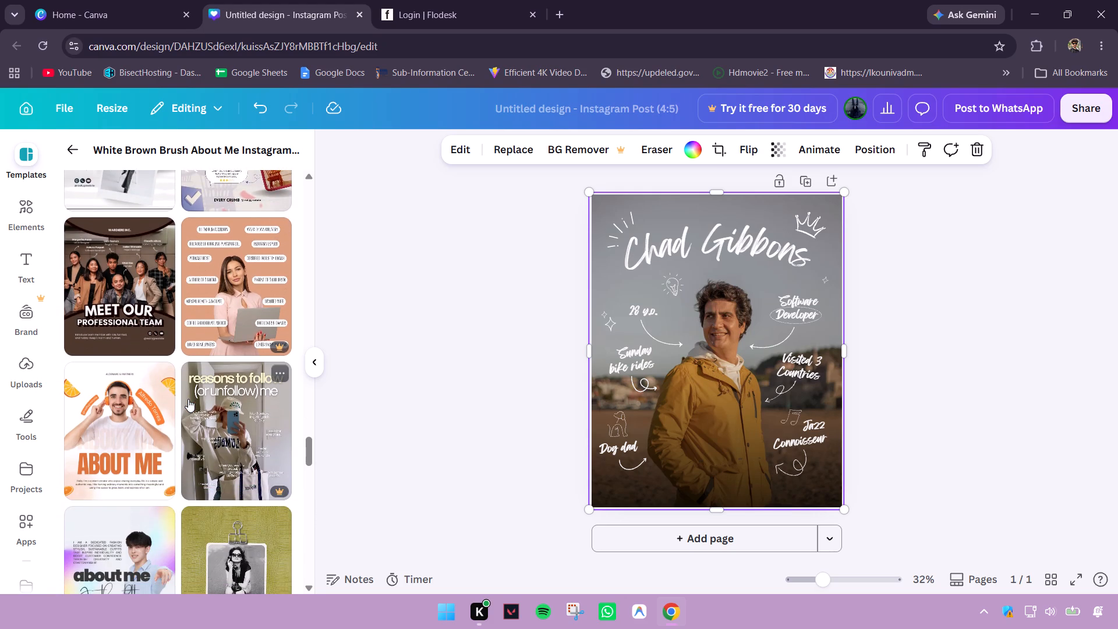
scroll(188, 399, down, 6)
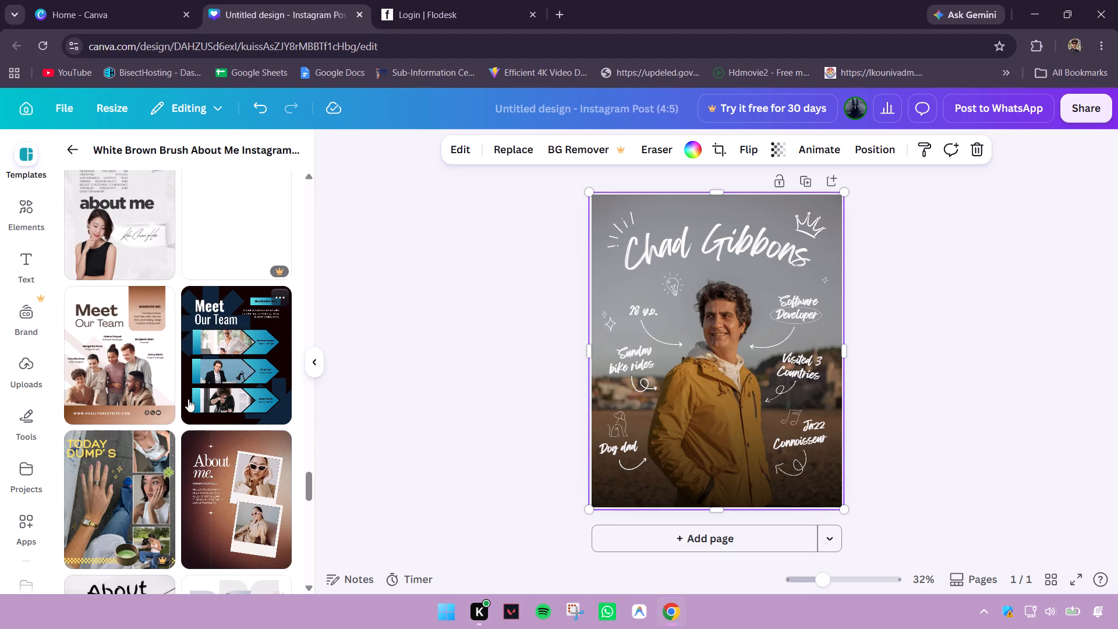
scroll(188, 399, down, 5)
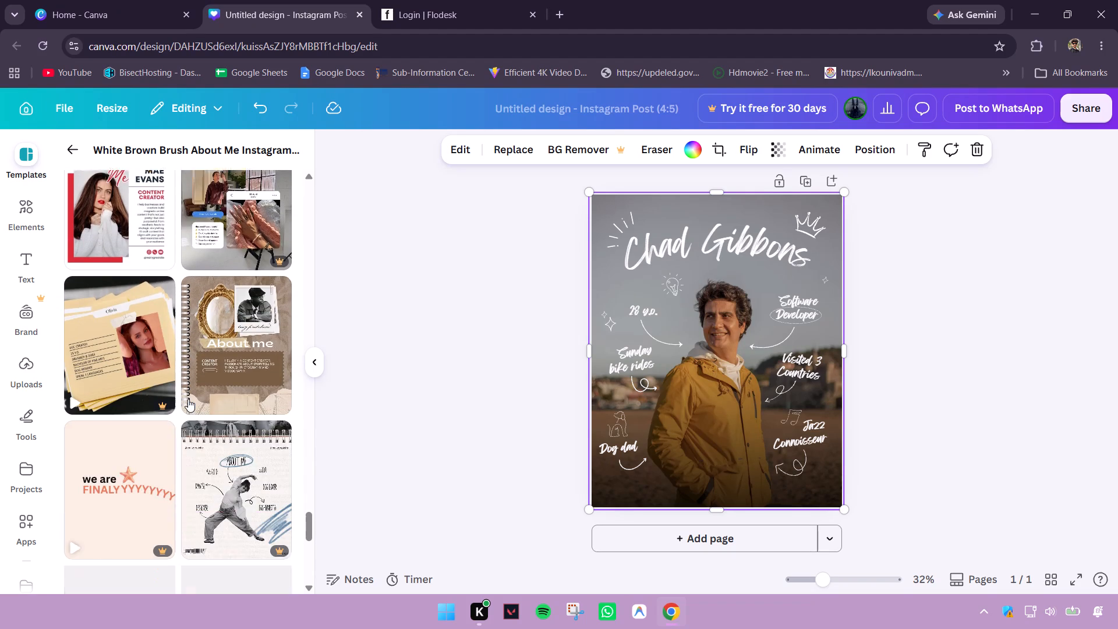
scroll(188, 399, down, 5)
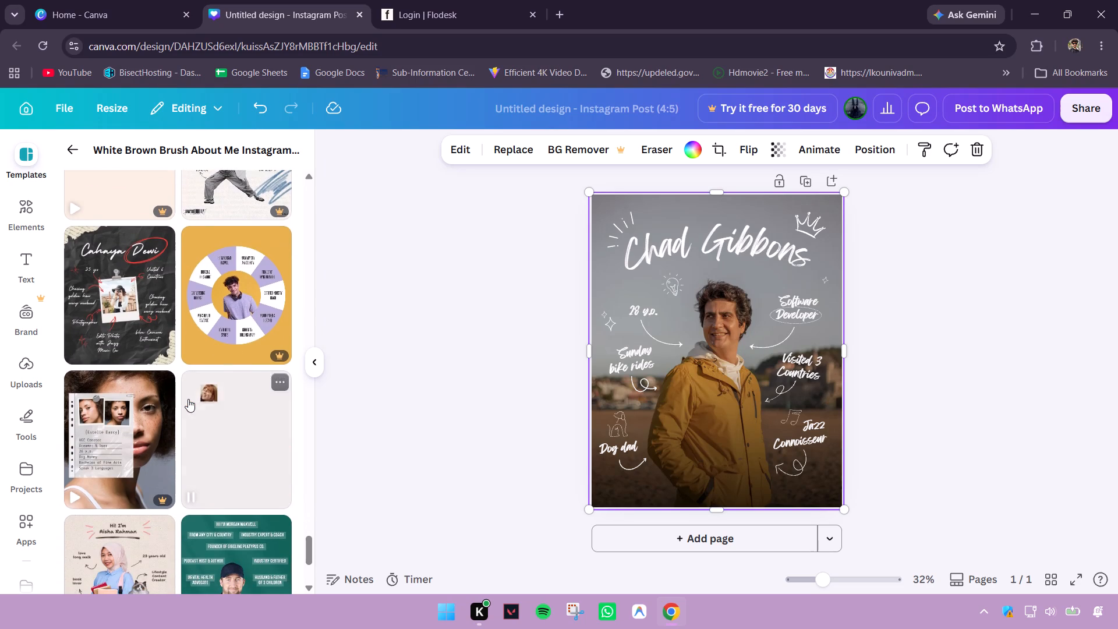
scroll(188, 399, down, 3)
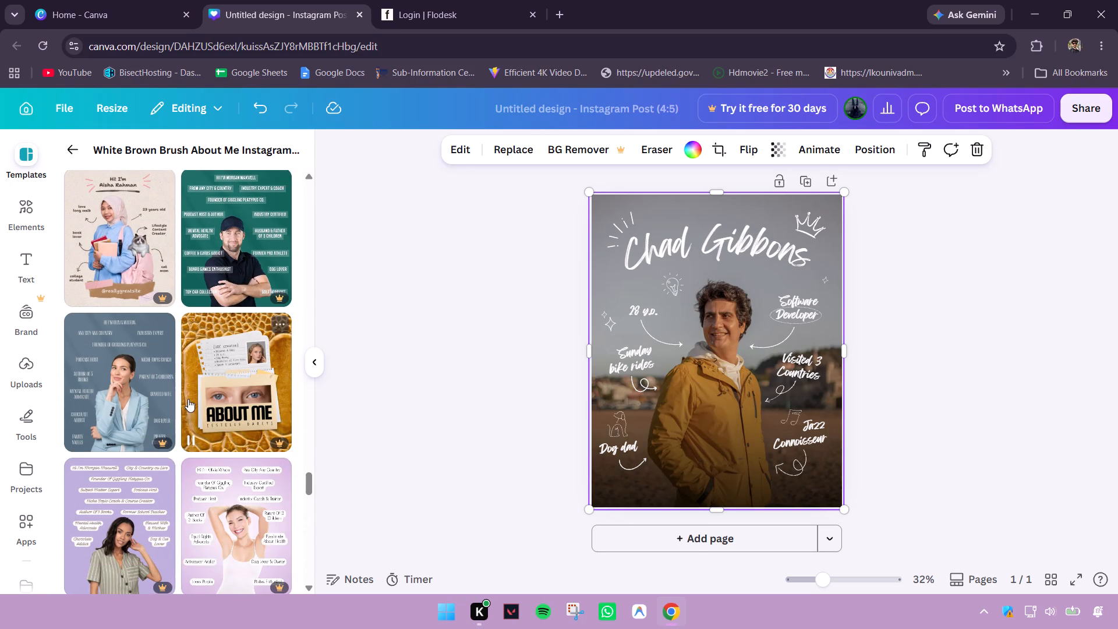
scroll(188, 399, down, 4)
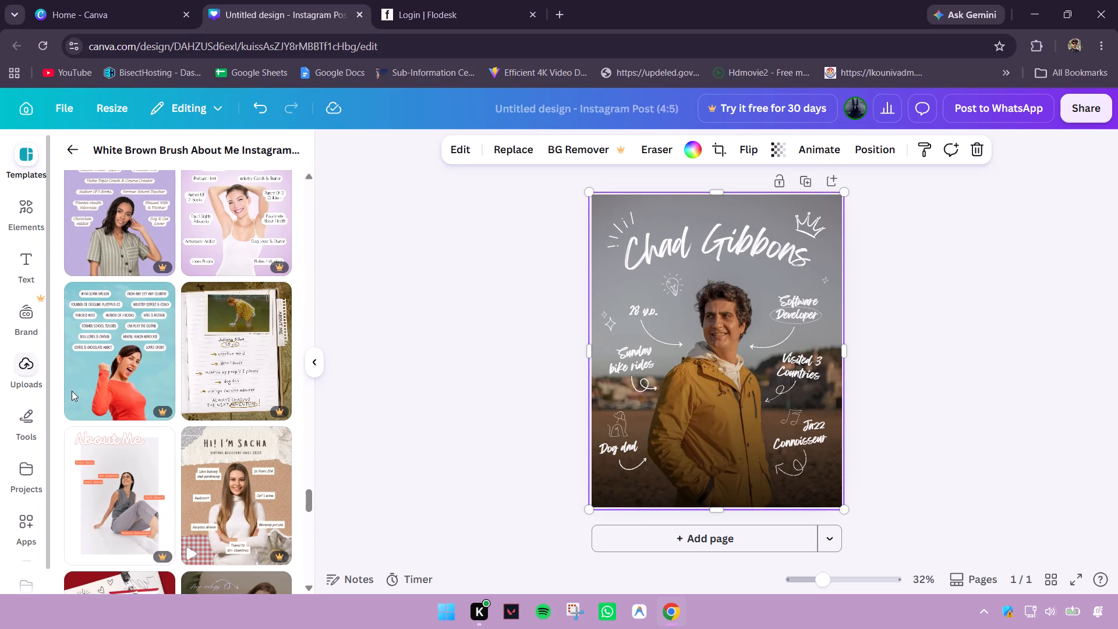
scroll(143, 402, down, 7)
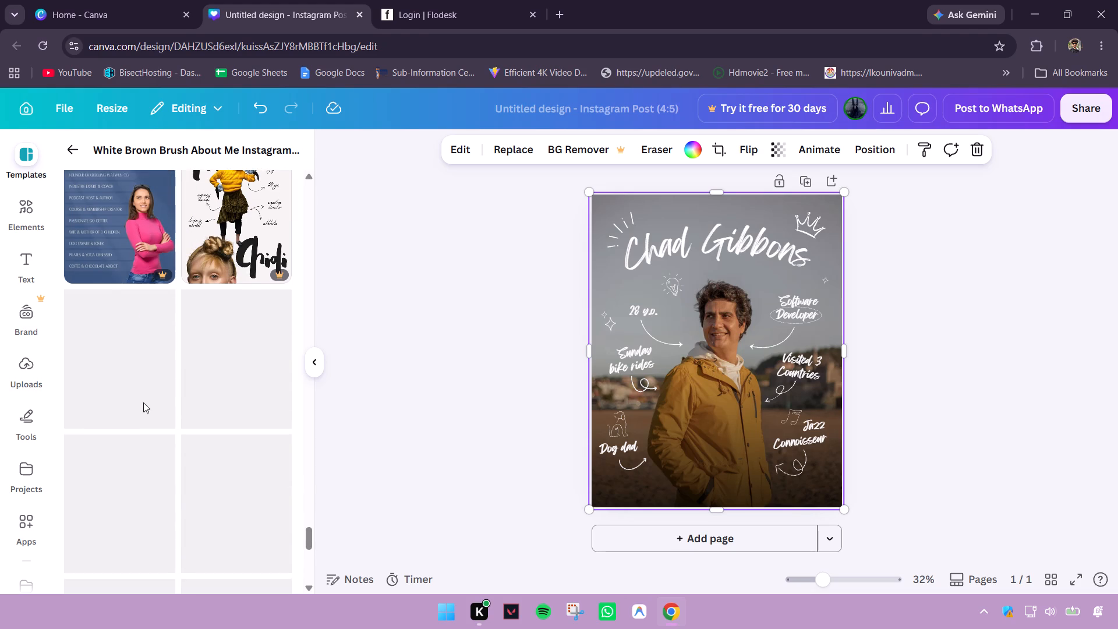
scroll(143, 402, down, 2)
Return to the Canva home page and look over its design types and template categories.
click(36, 0)
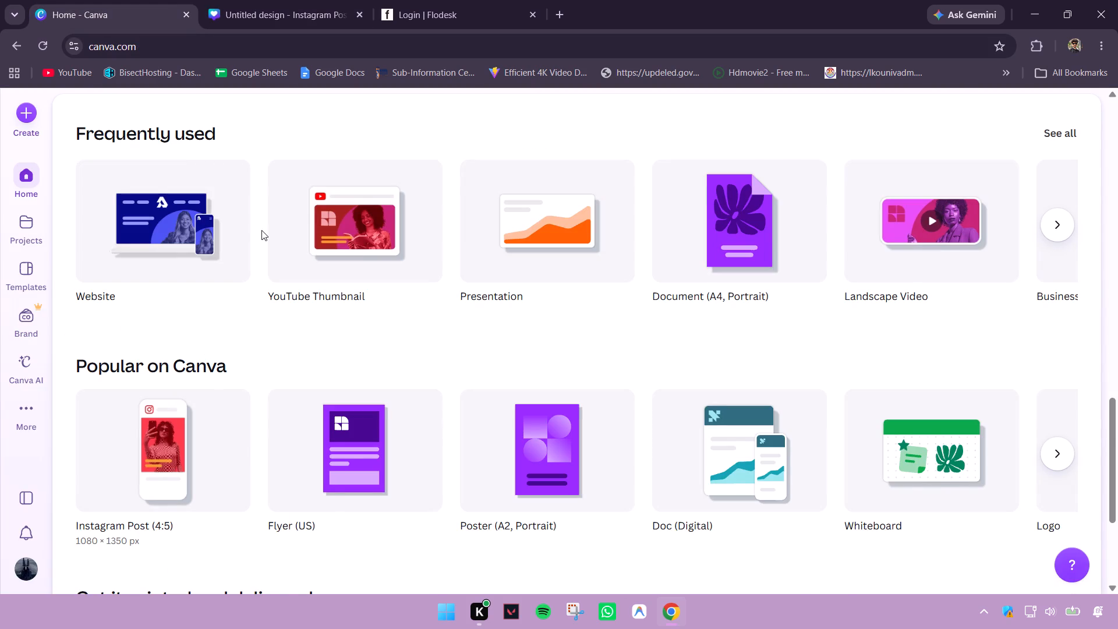
scroll(261, 230, down, 2)
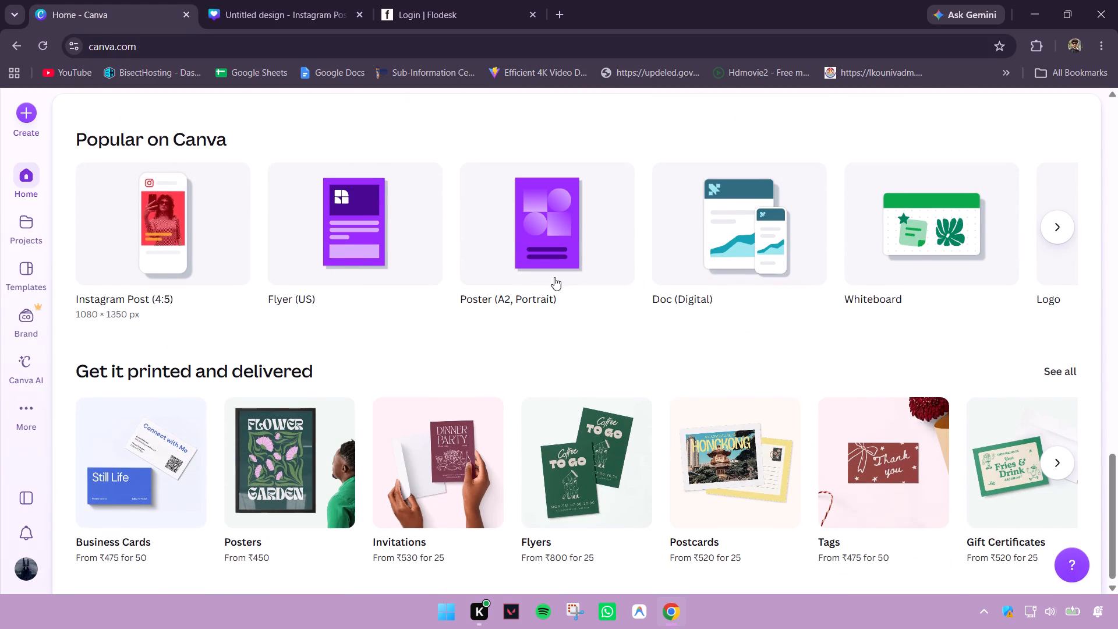
scroll(308, 298, up, 6)
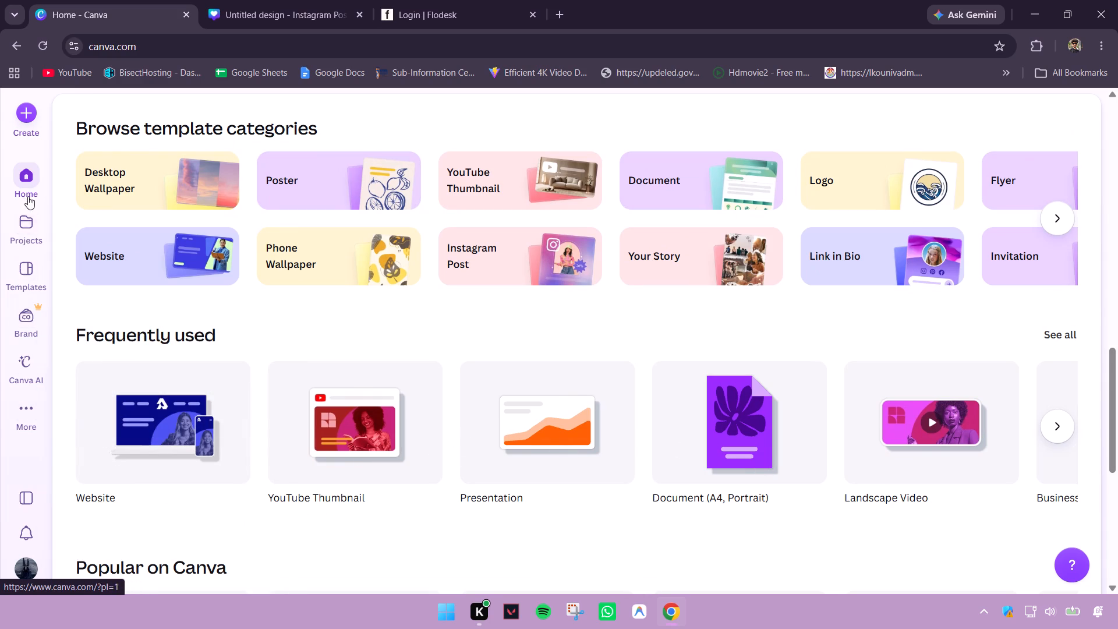
Open the Logo category in the main template library.
click(22, 266)
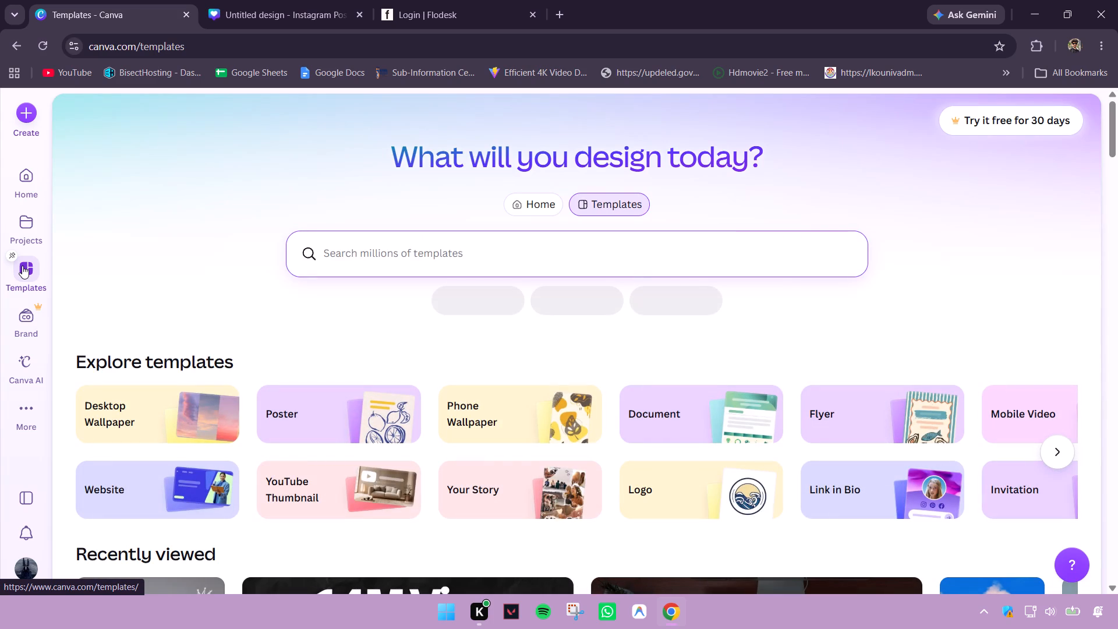
click(657, 482)
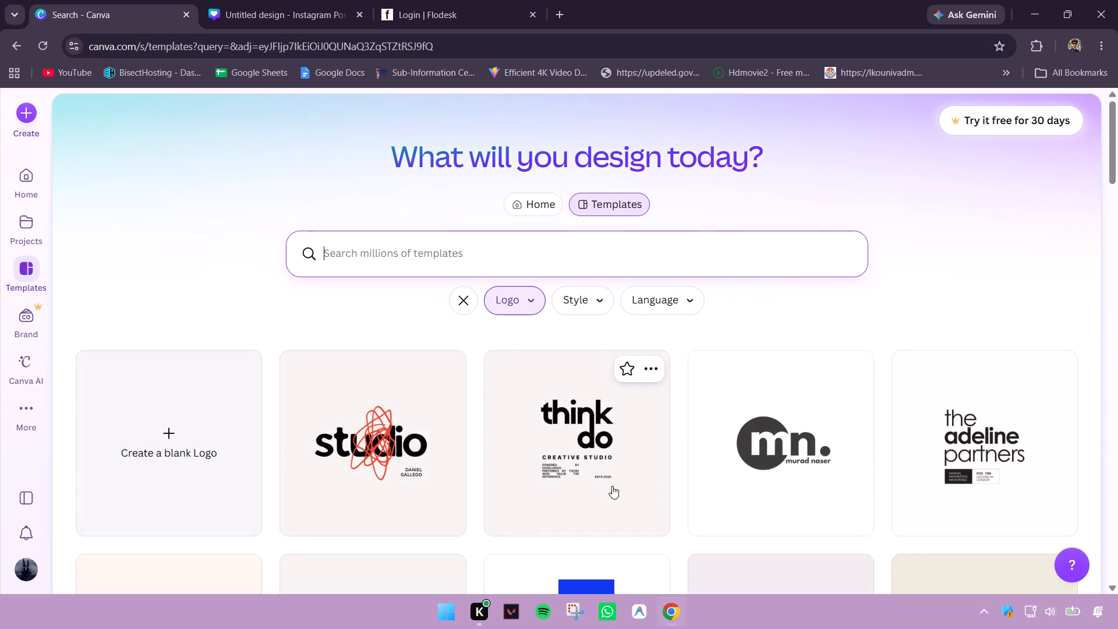
Look through the logo templates and compare their styles, returning to the first rows of the collection.
scroll(394, 491, down, 1)
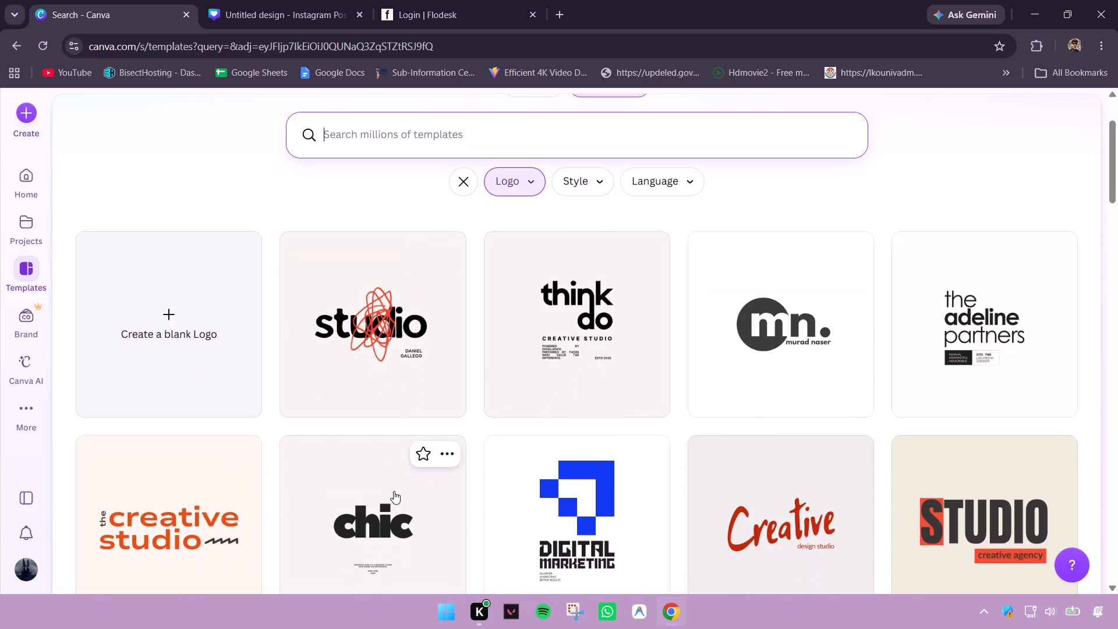
scroll(394, 491, down, 3)
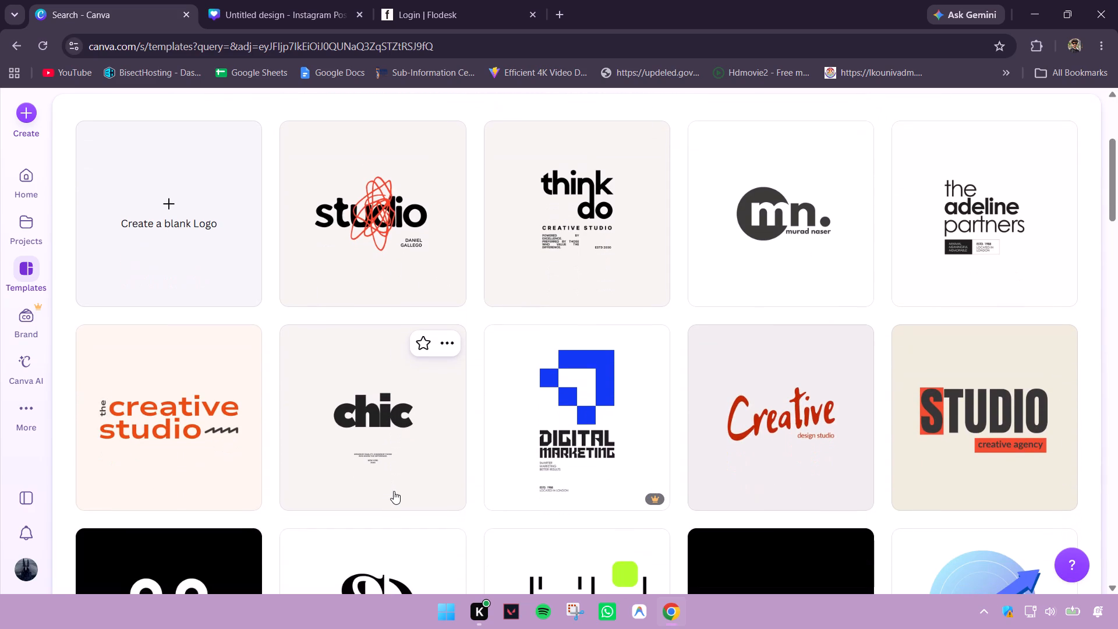
scroll(394, 491, down, 4)
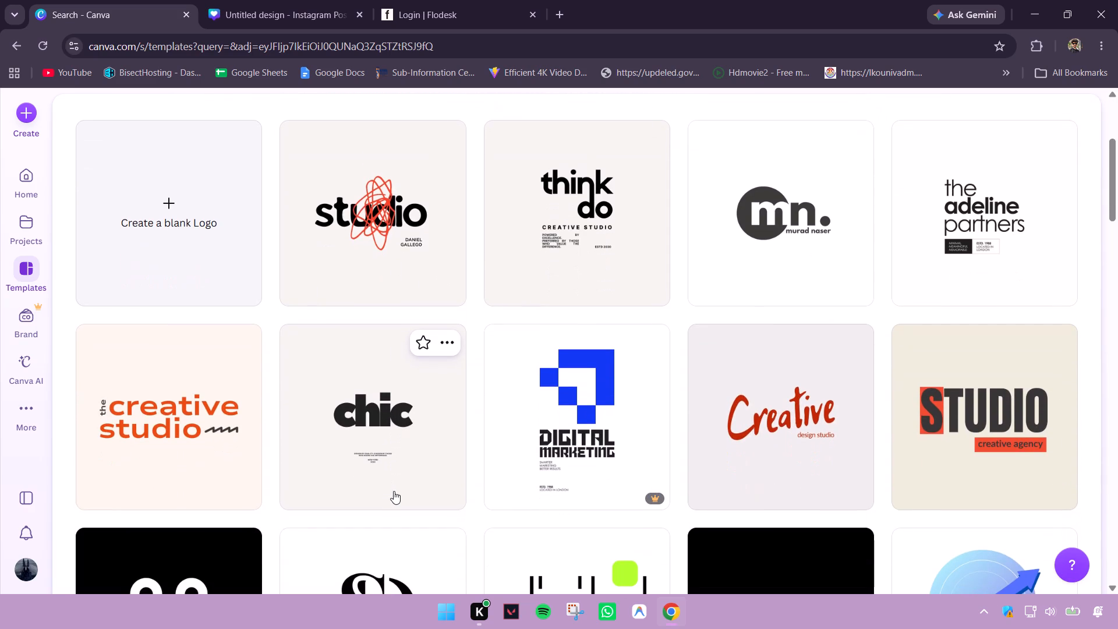
scroll(394, 491, down, 4)
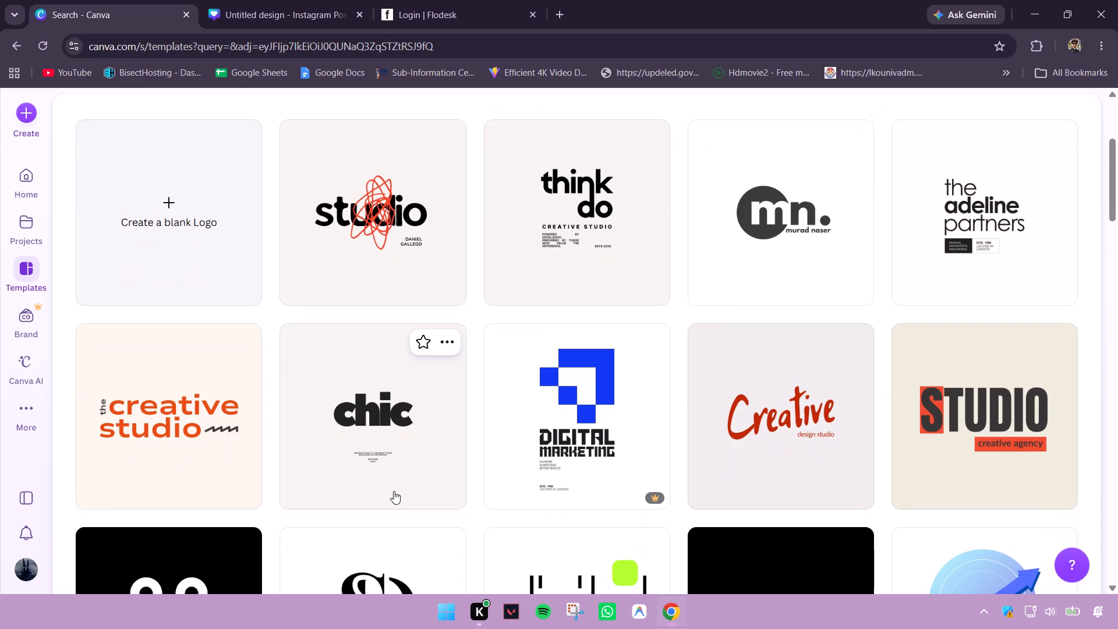
scroll(394, 491, down, 4)
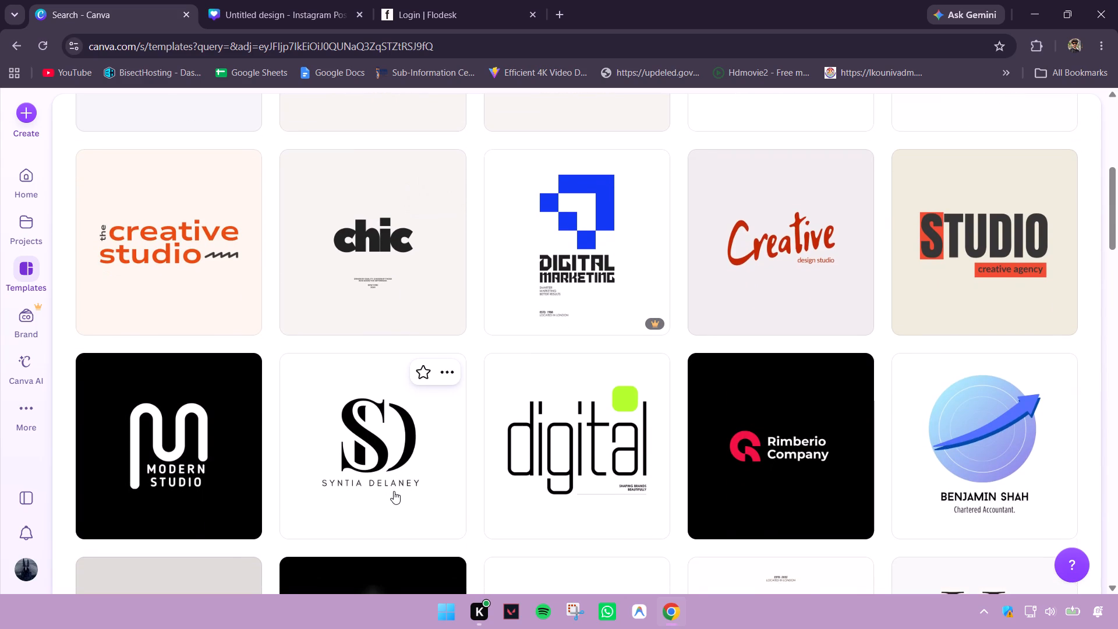
scroll(394, 491, down, 2)
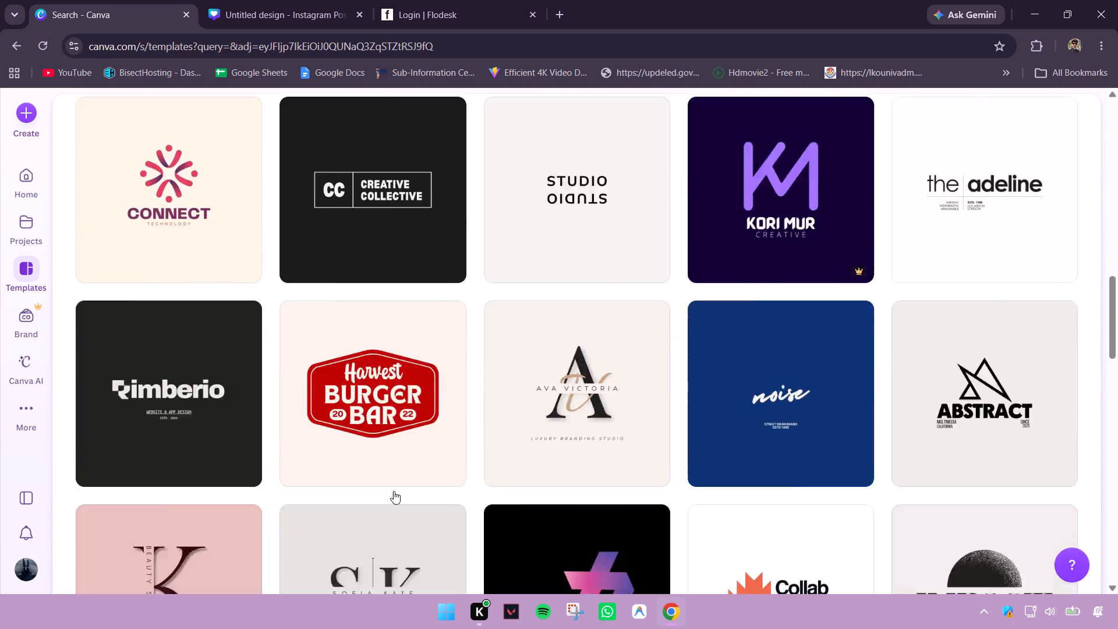
scroll(394, 491, down, 1)
scroll(394, 491, up, 3)
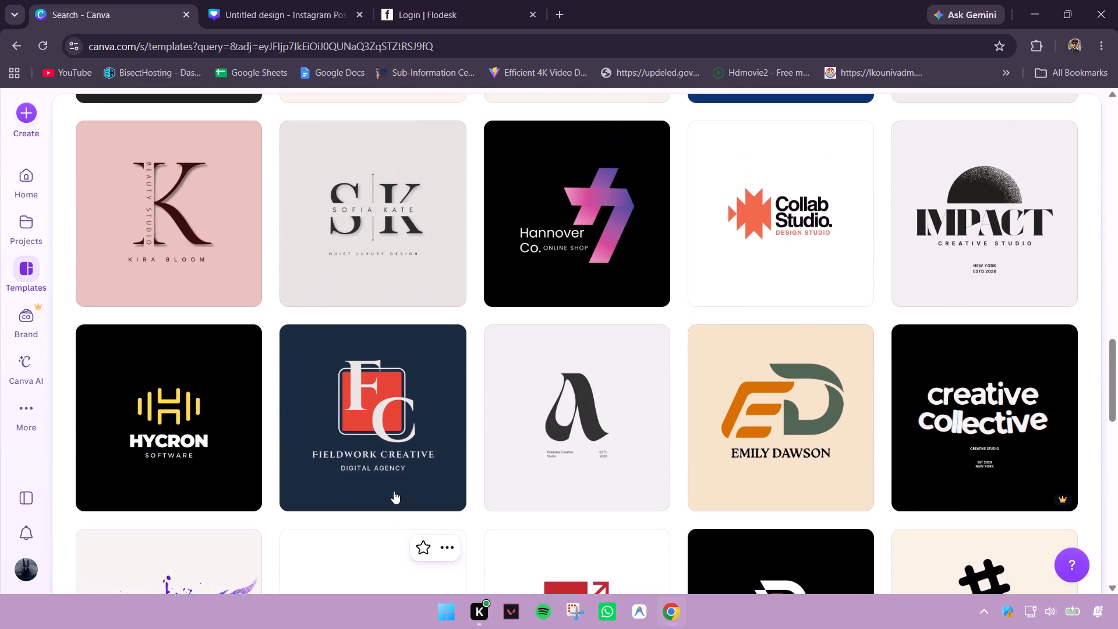
scroll(394, 491, up, 1)
scroll(394, 491, right, 1)
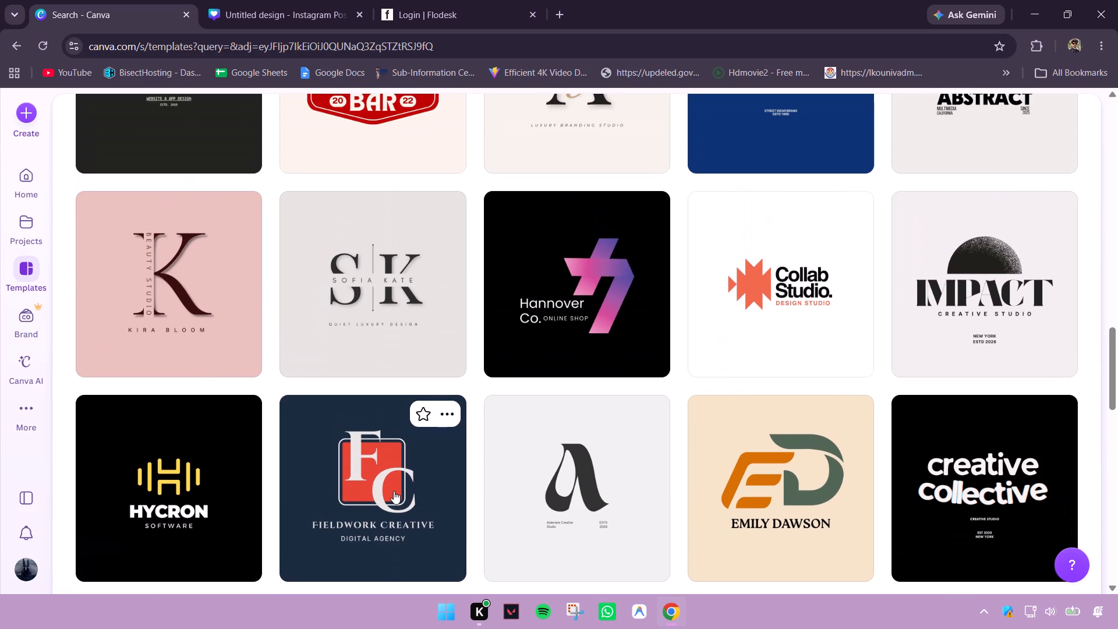
scroll(394, 491, right, 1)
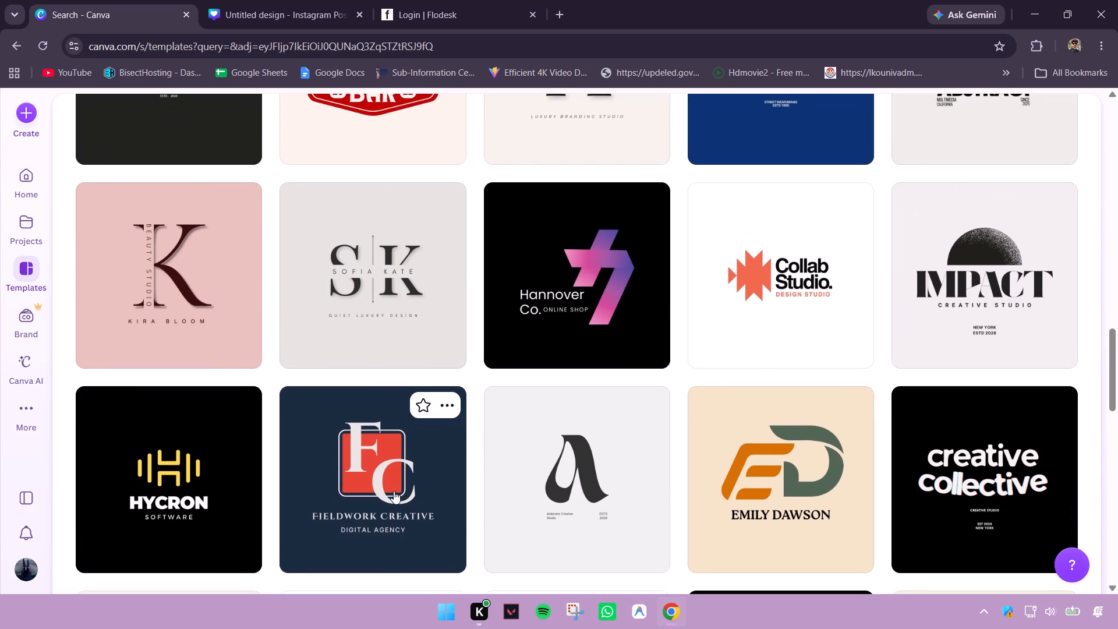
scroll(394, 491, right, 1)
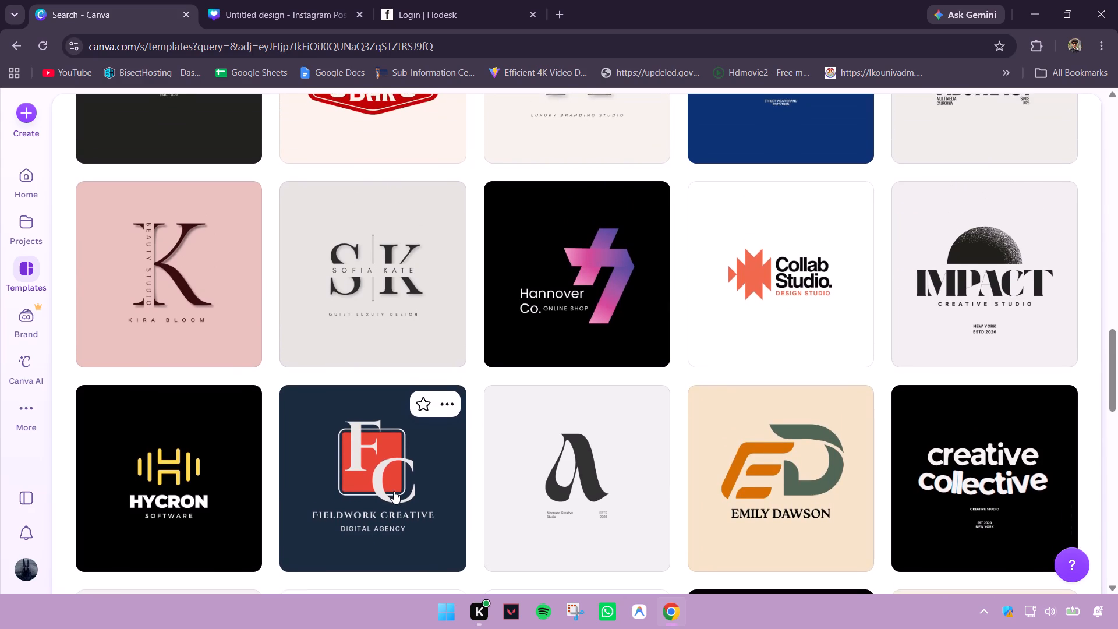
scroll(394, 491, right, 1)
scroll(394, 491, down, 1)
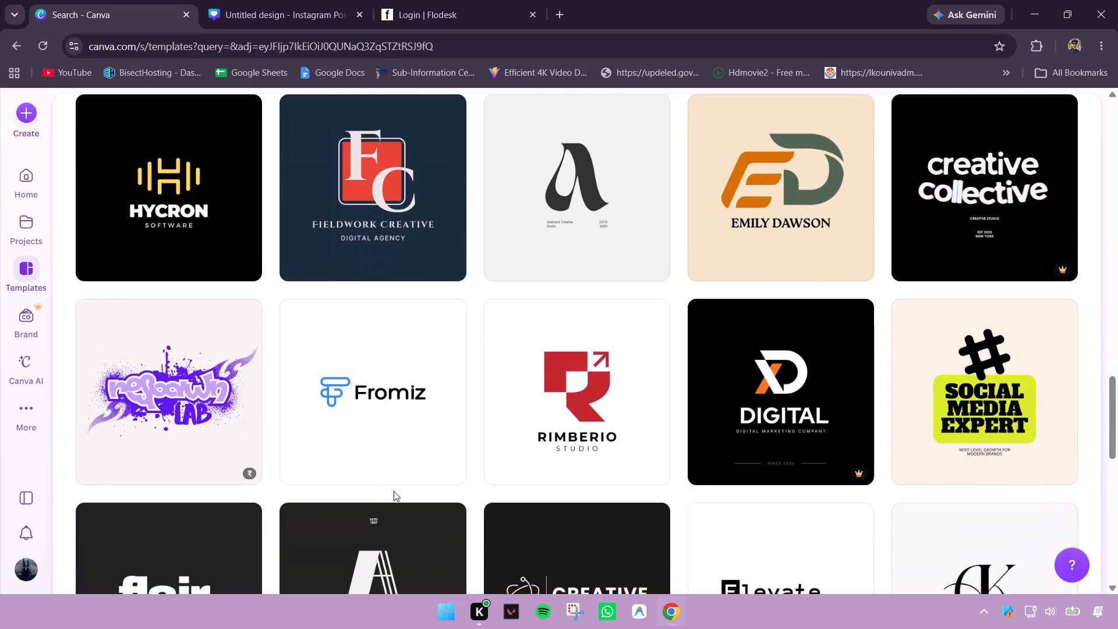
scroll(394, 491, down, 2)
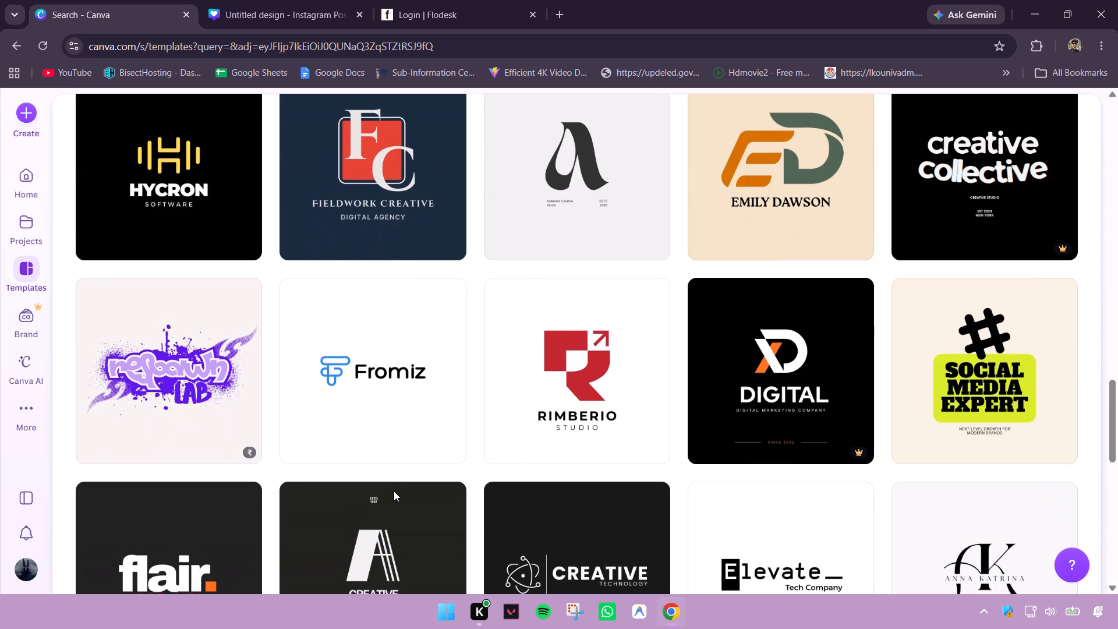
scroll(394, 491, down, 1)
scroll(394, 491, up, 6)
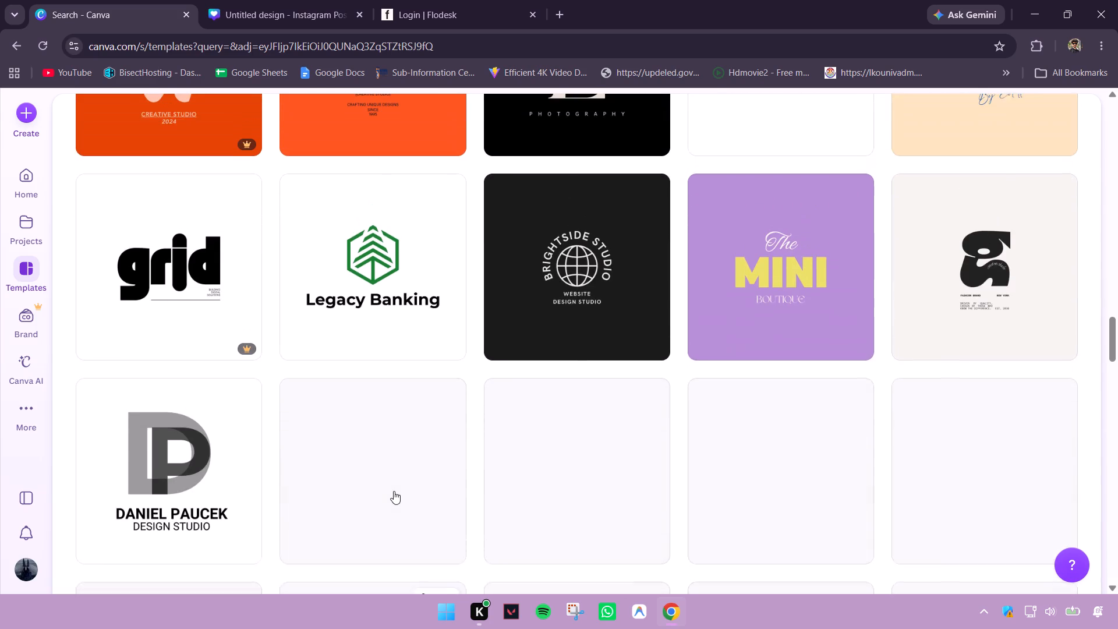
scroll(394, 491, up, 3)
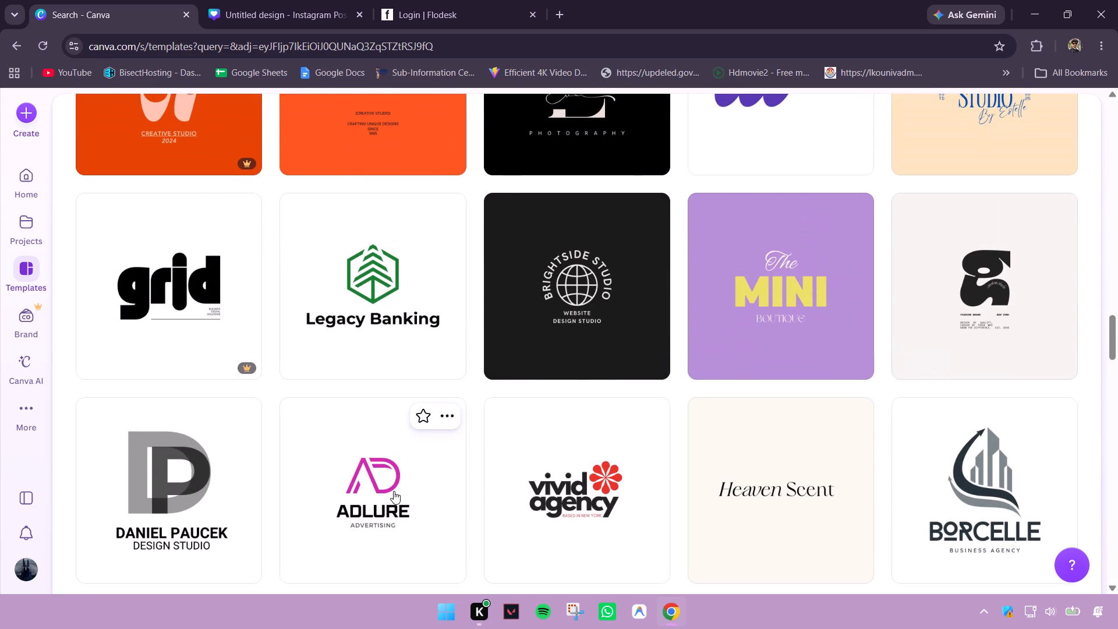
scroll(394, 491, up, 2)
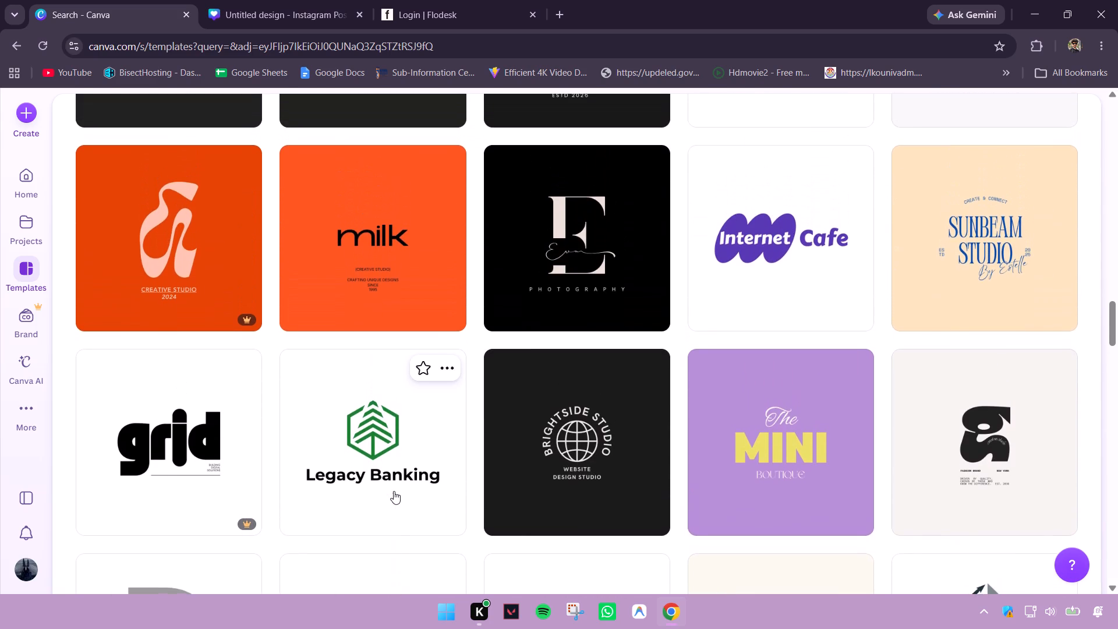
scroll(394, 491, up, 3)
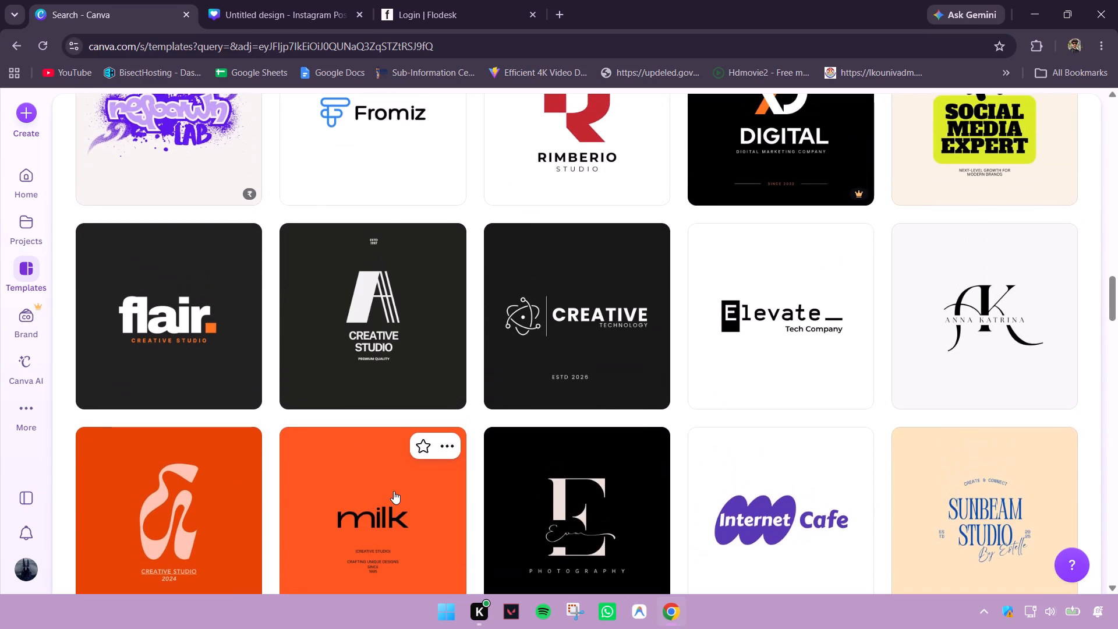
scroll(394, 491, up, 3)
scroll(394, 491, down, 1)
scroll(394, 491, right, 1)
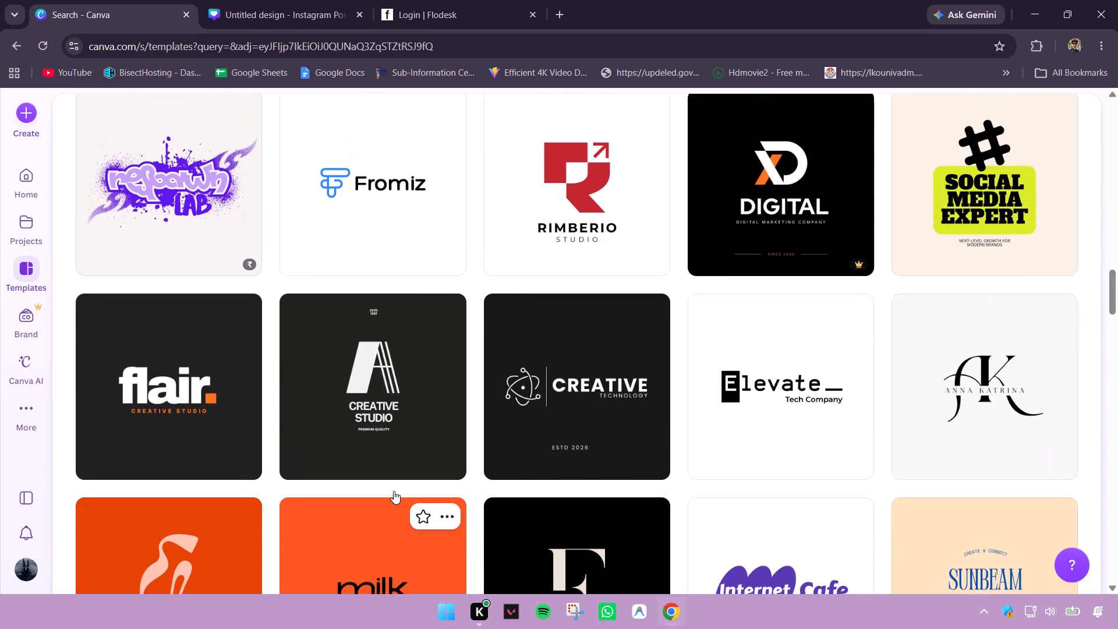
scroll(394, 491, right, 1)
scroll(394, 491, up, 4)
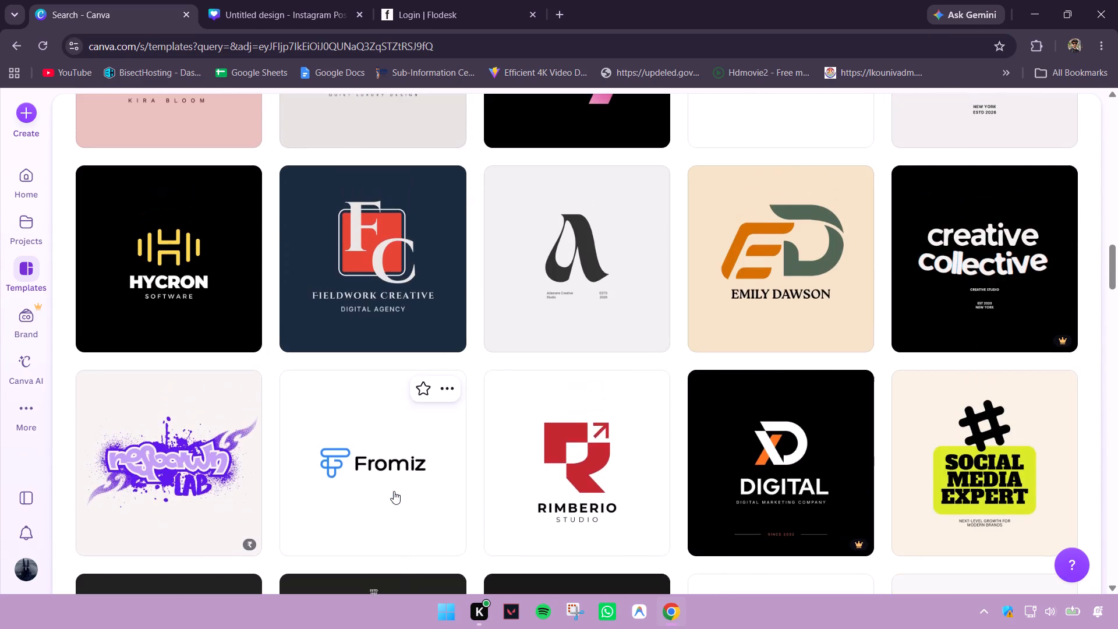
scroll(394, 491, up, 3)
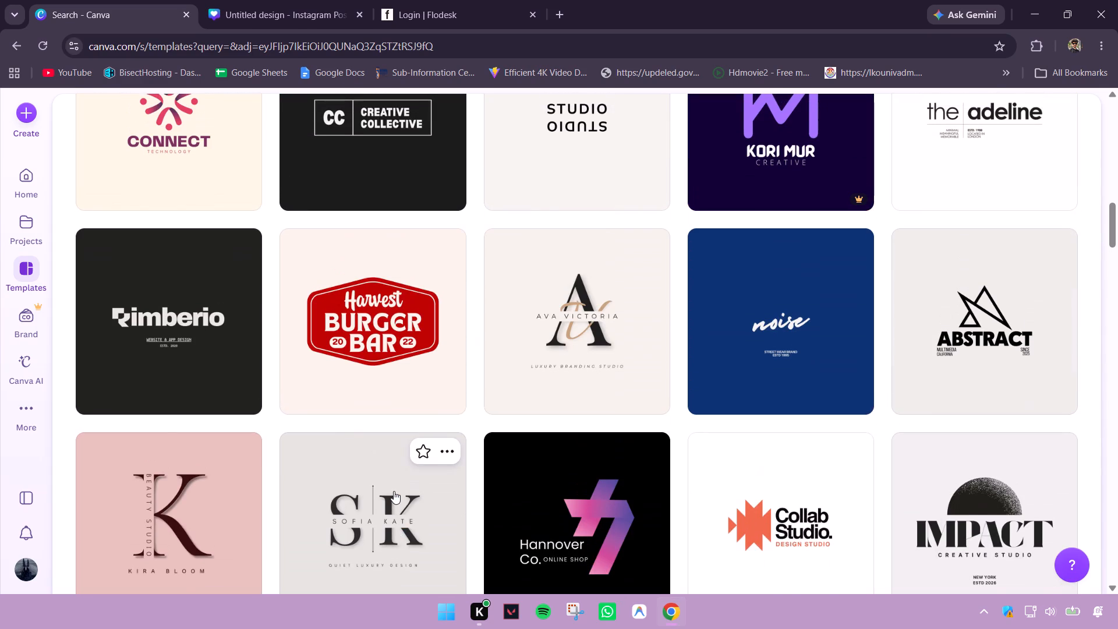
scroll(394, 491, up, 3)
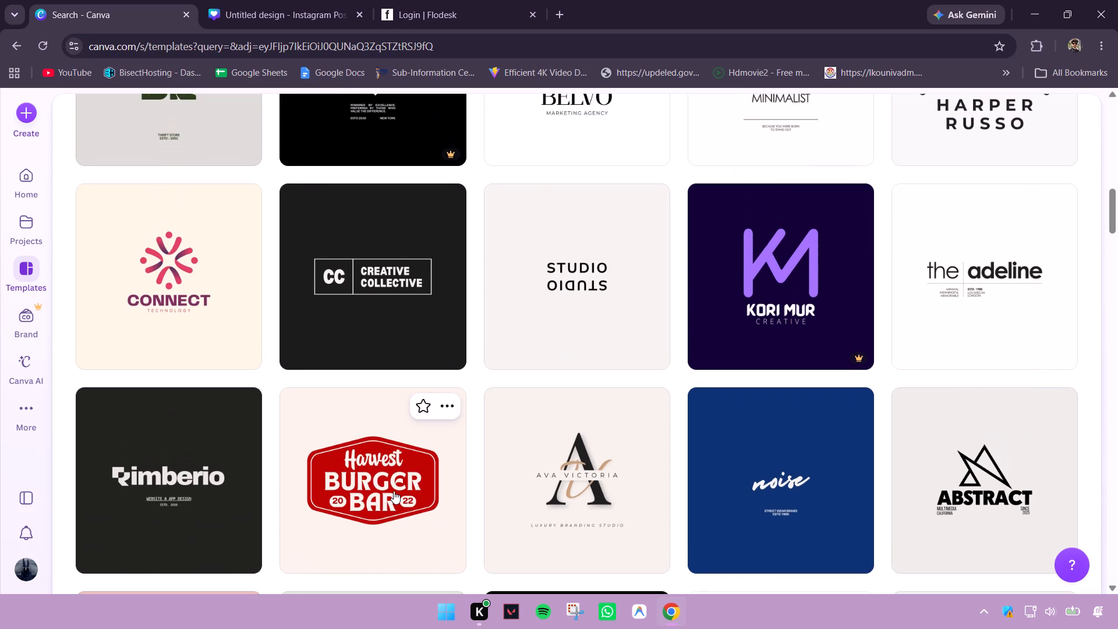
scroll(394, 491, up, 3)
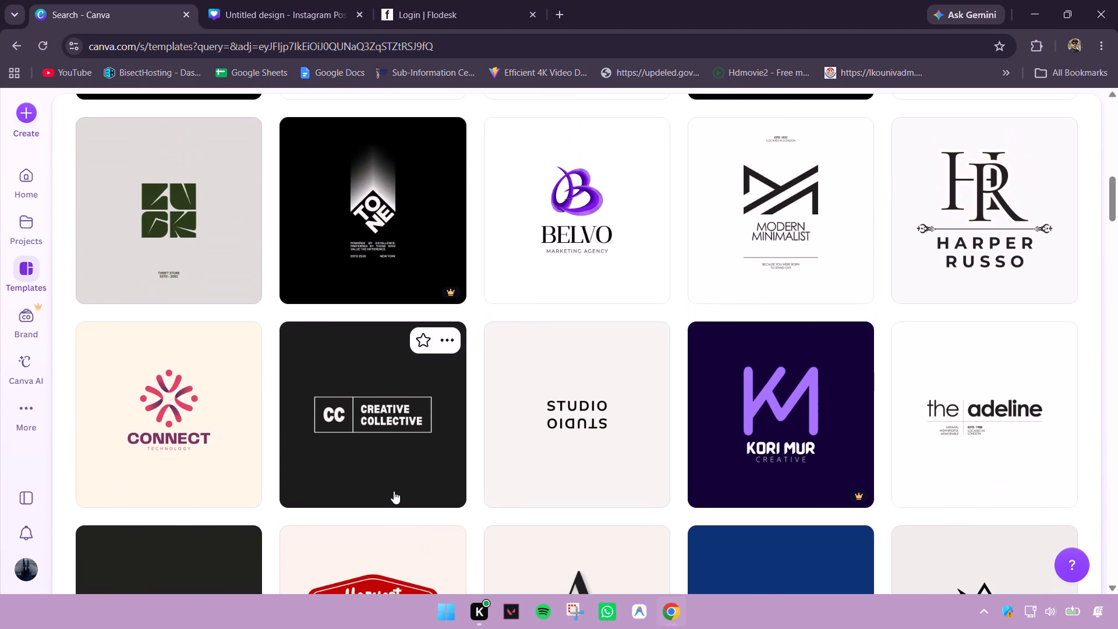
scroll(394, 491, up, 2)
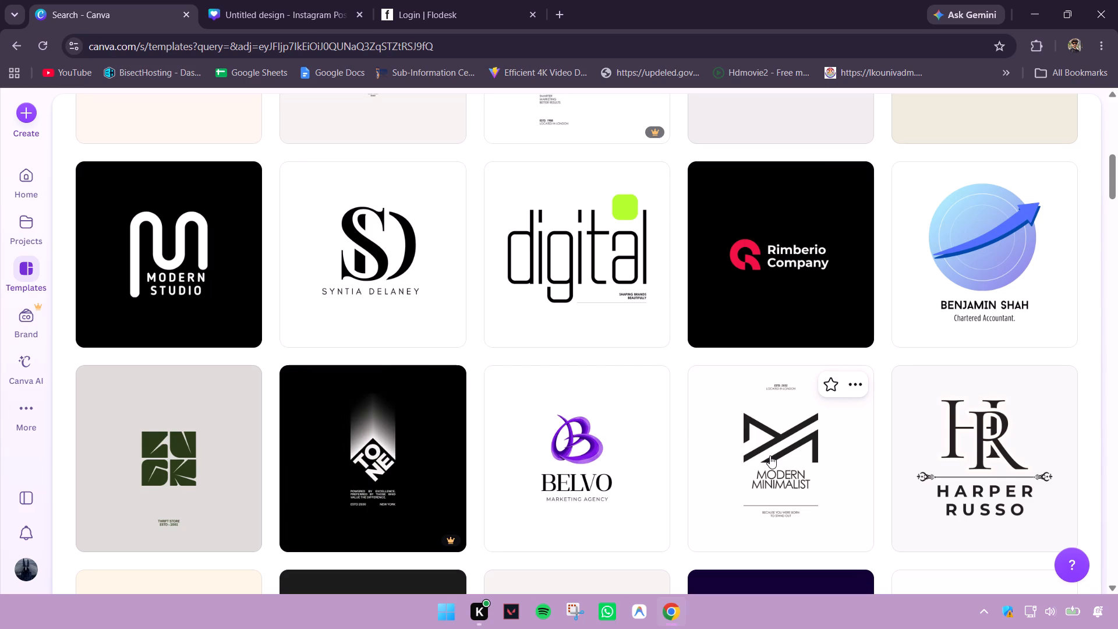
scroll(674, 467, up, 2)
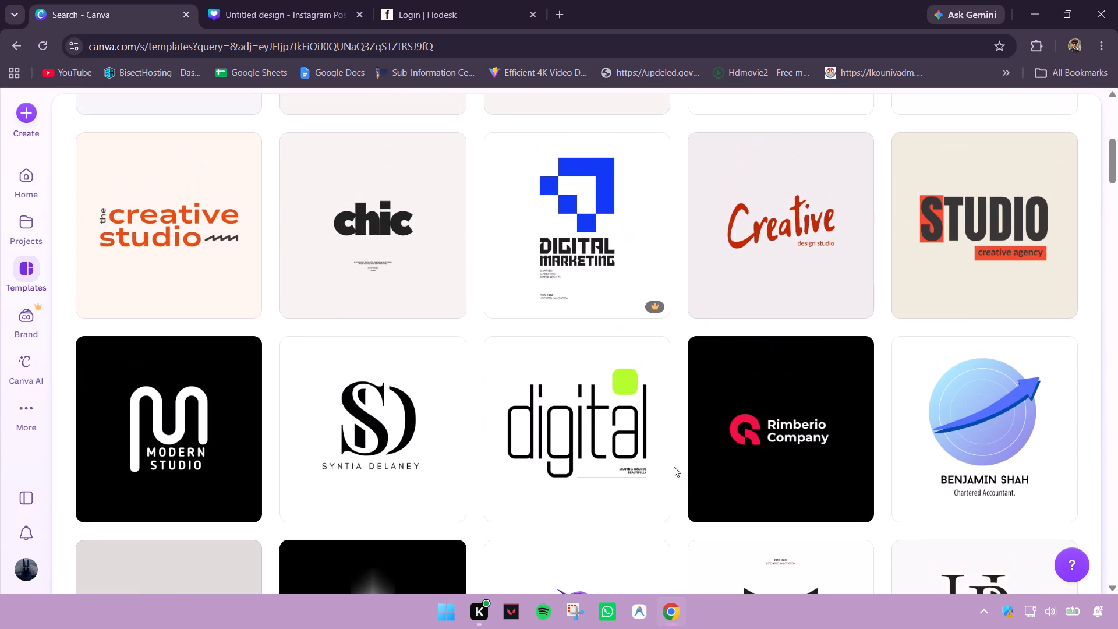
scroll(674, 467, up, 1)
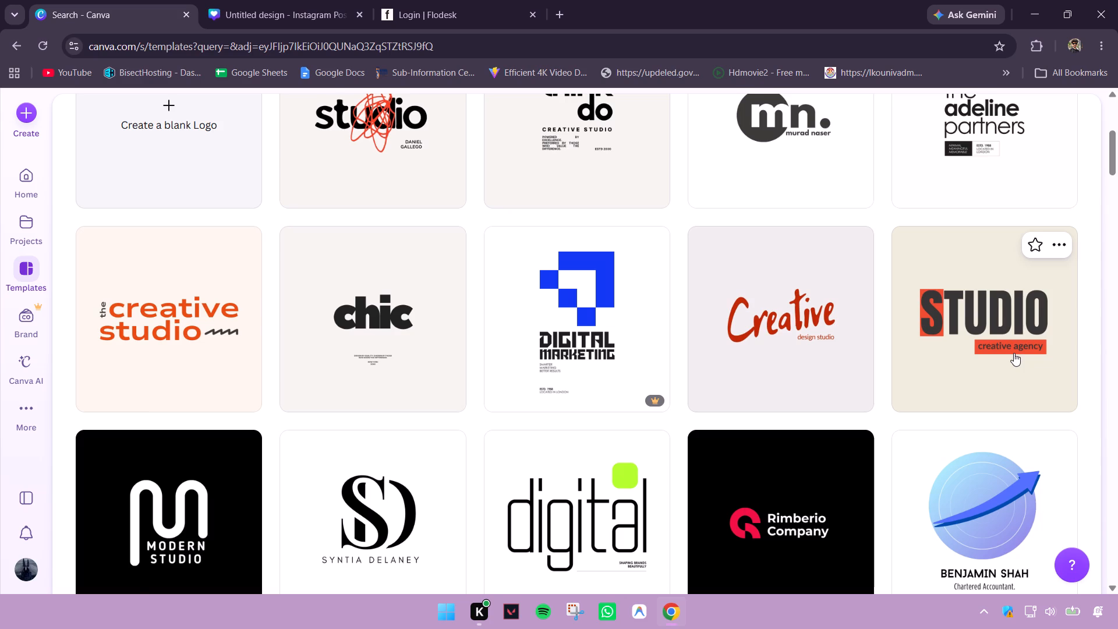
Open the Beige and Orange Modern Design Studio Logo template from the logo collection for customizing.
scroll(1014, 353, up, 1)
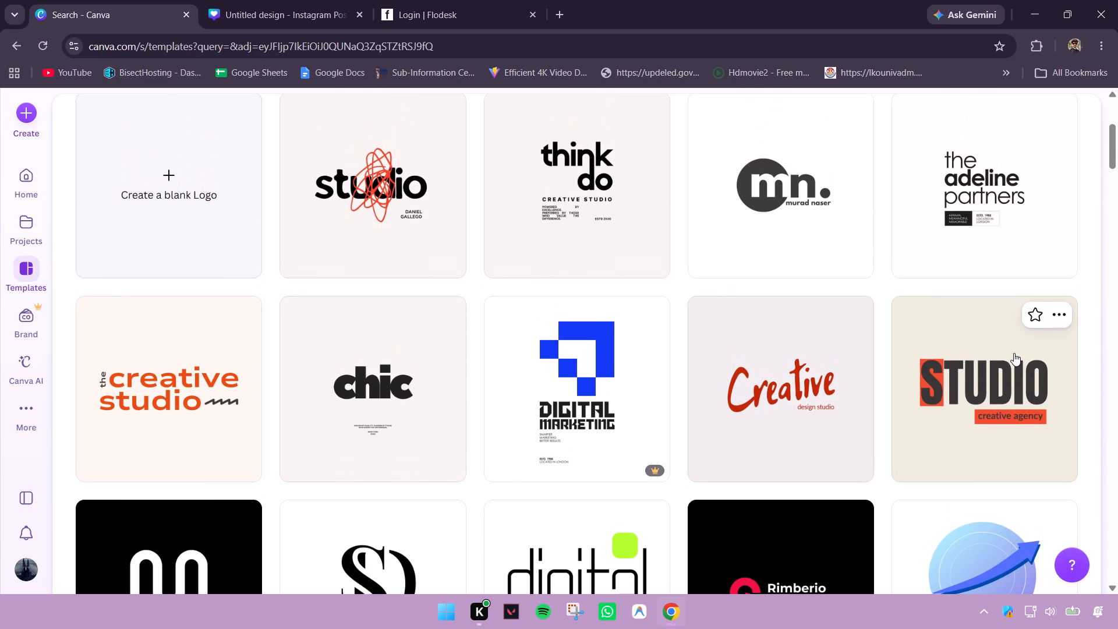
scroll(1014, 353, up, 3)
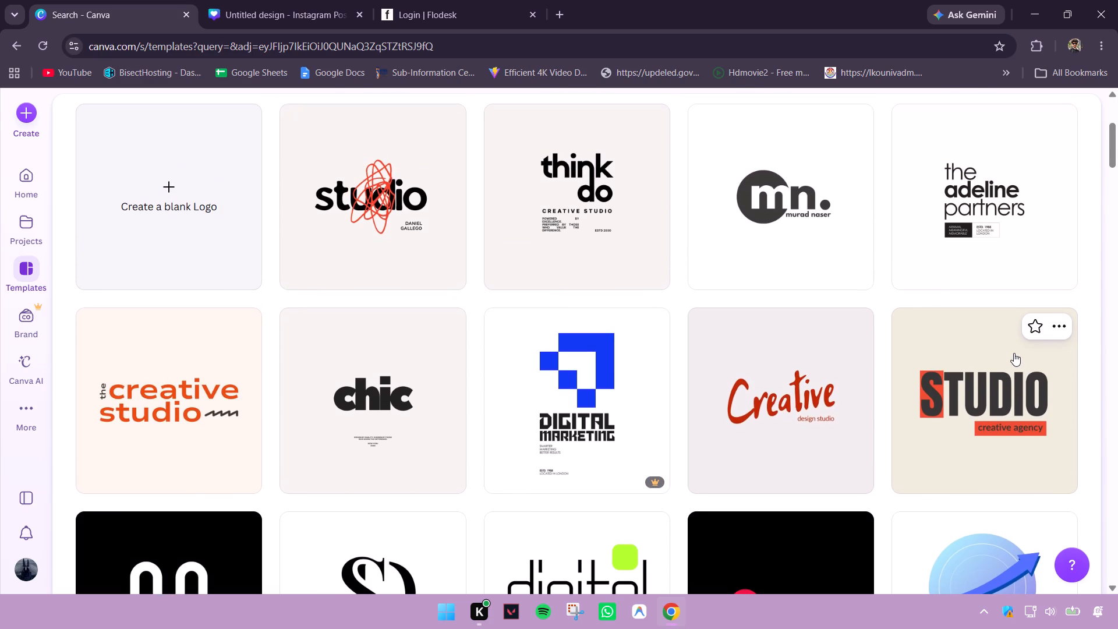
scroll(1014, 353, up, 3)
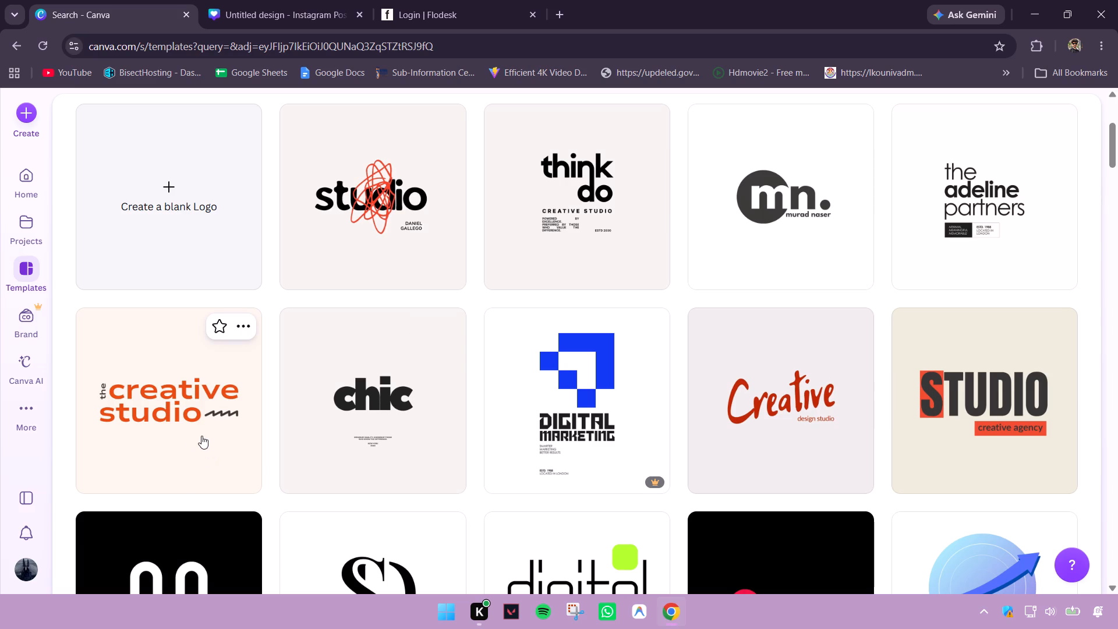
scroll(207, 436, up, 1)
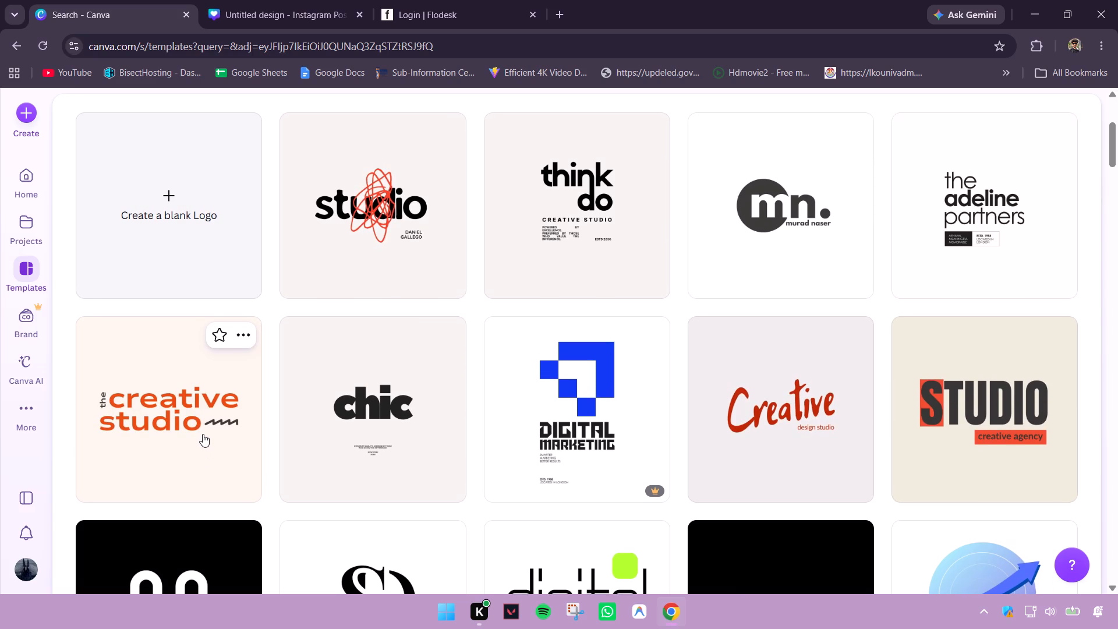
click(203, 434)
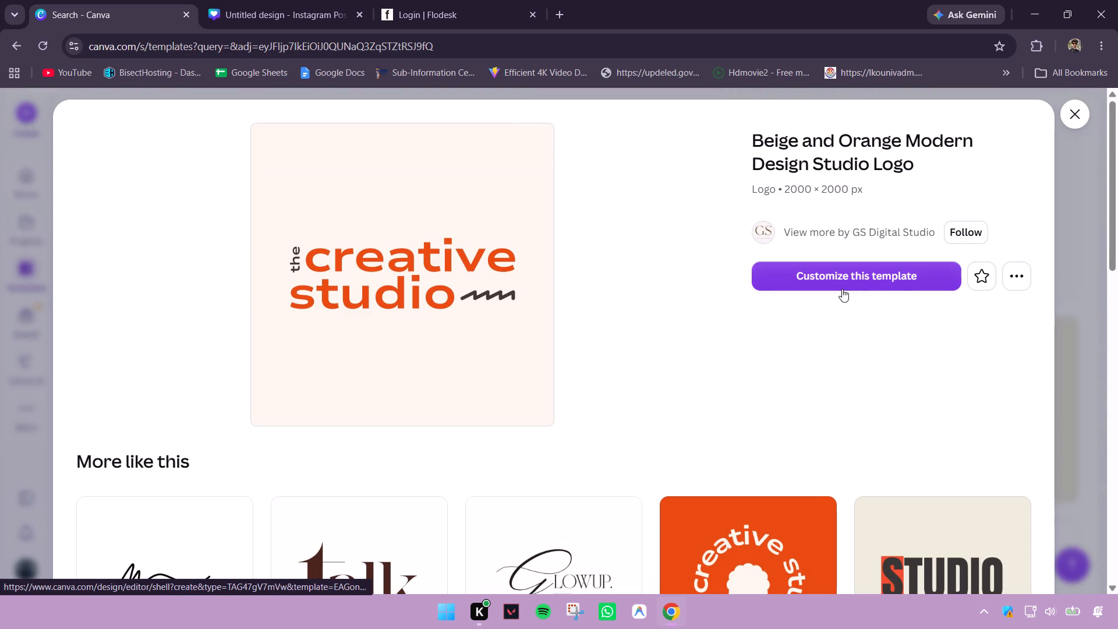
scroll(842, 289, down, 1)
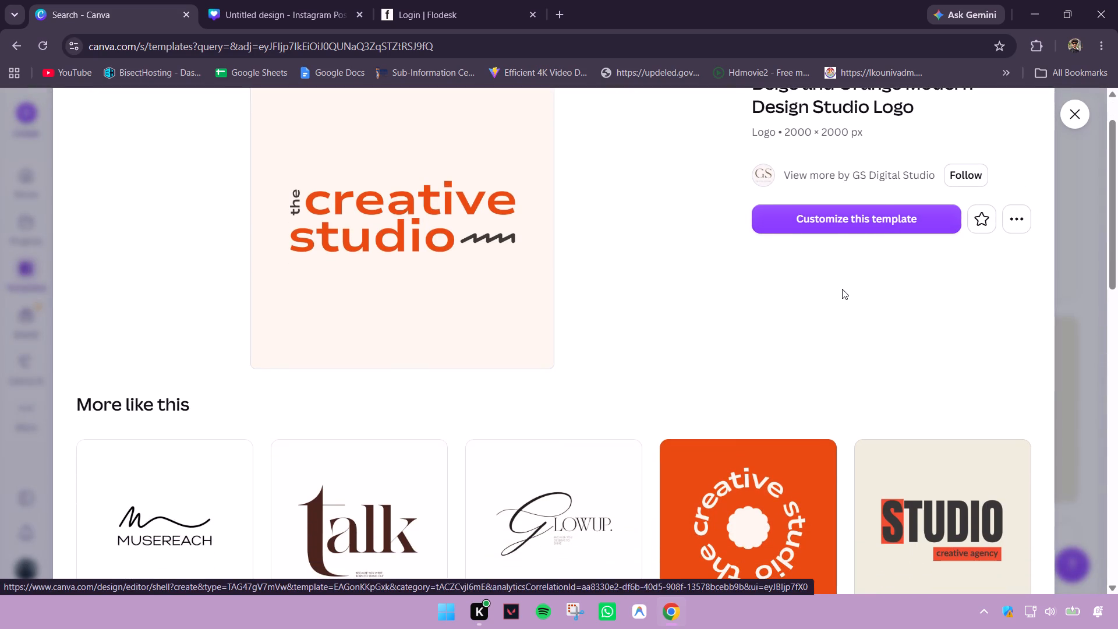
click(842, 225)
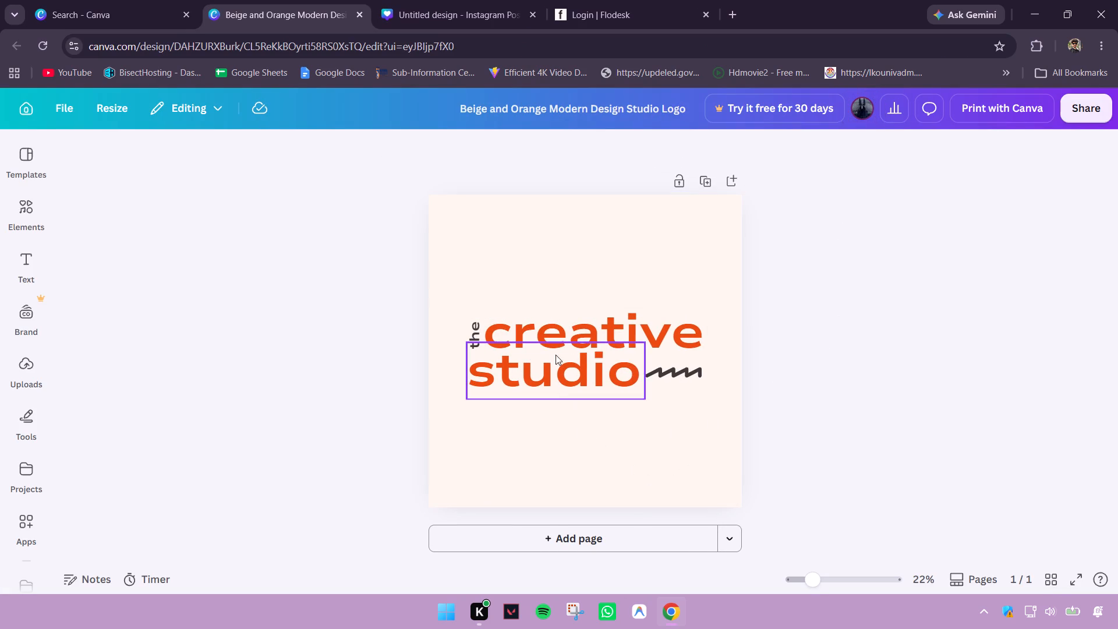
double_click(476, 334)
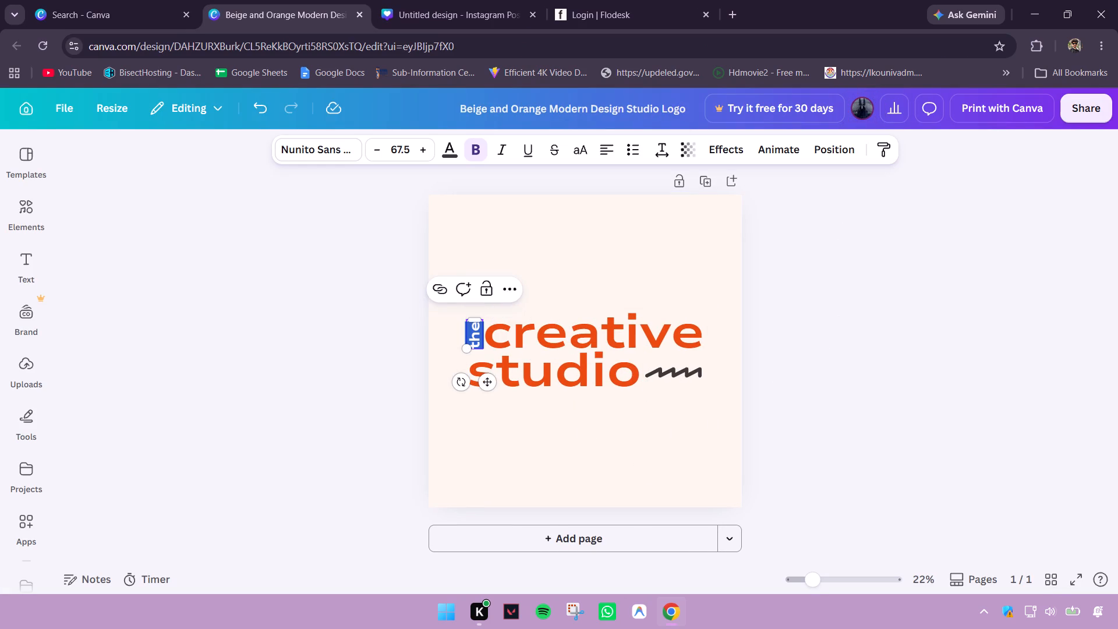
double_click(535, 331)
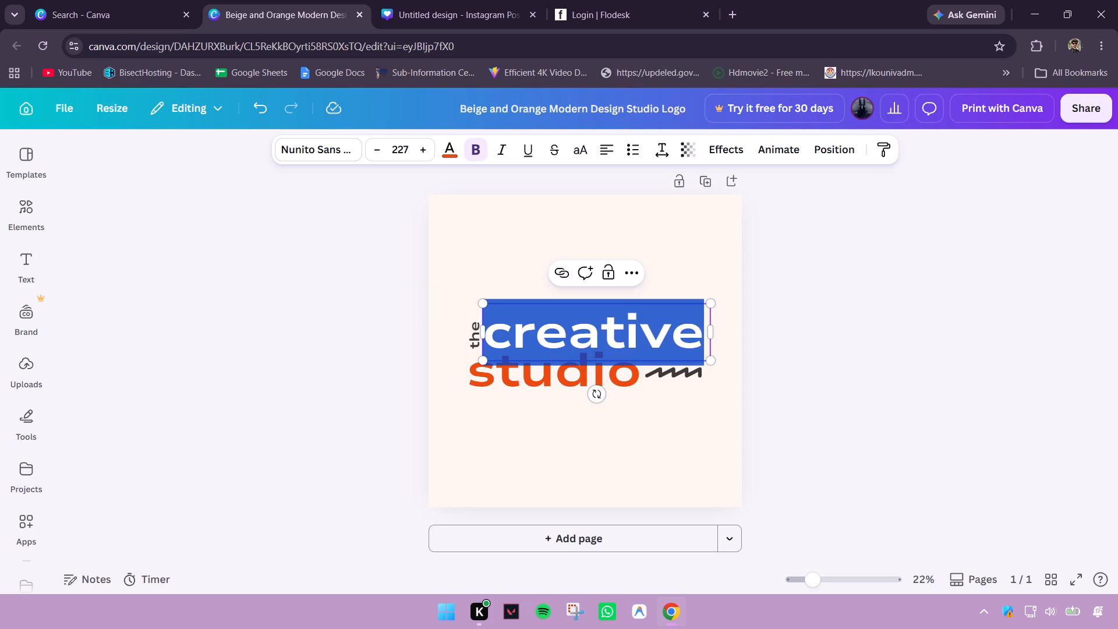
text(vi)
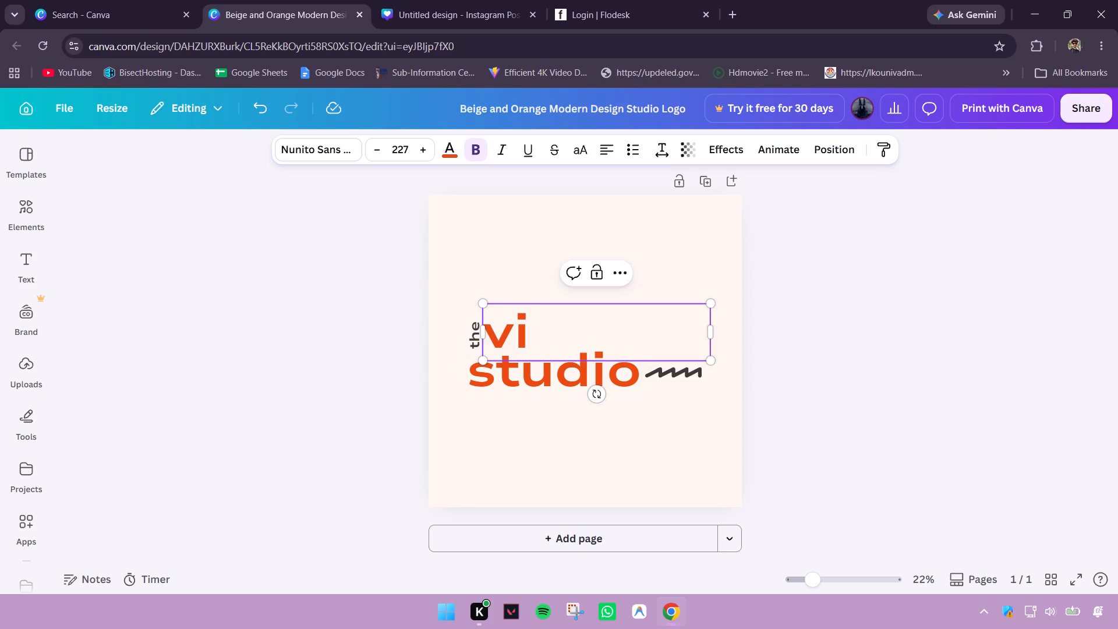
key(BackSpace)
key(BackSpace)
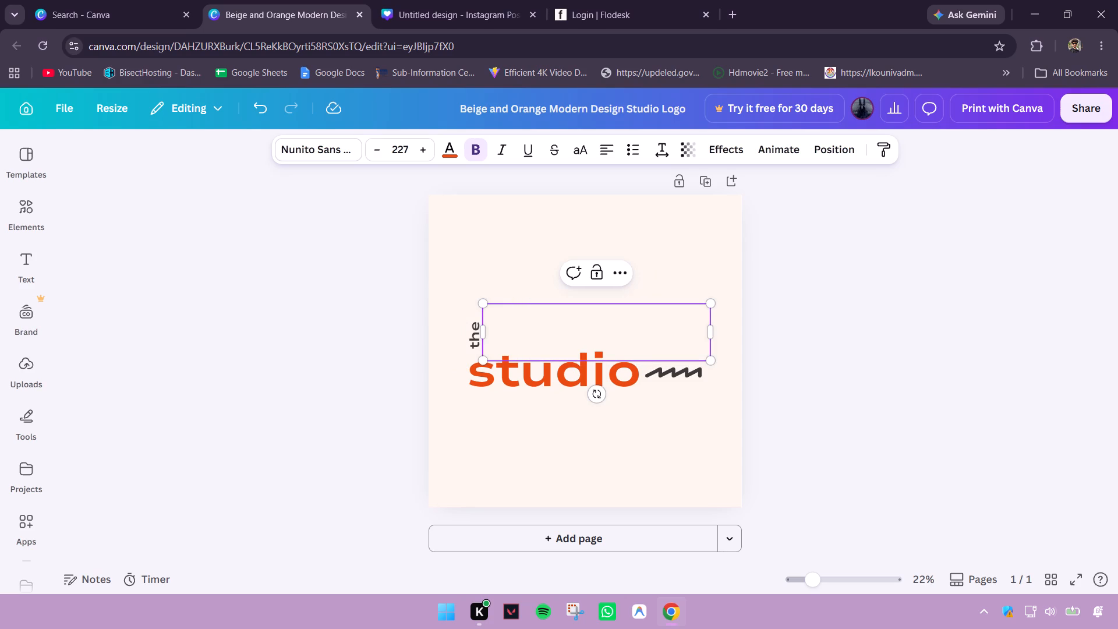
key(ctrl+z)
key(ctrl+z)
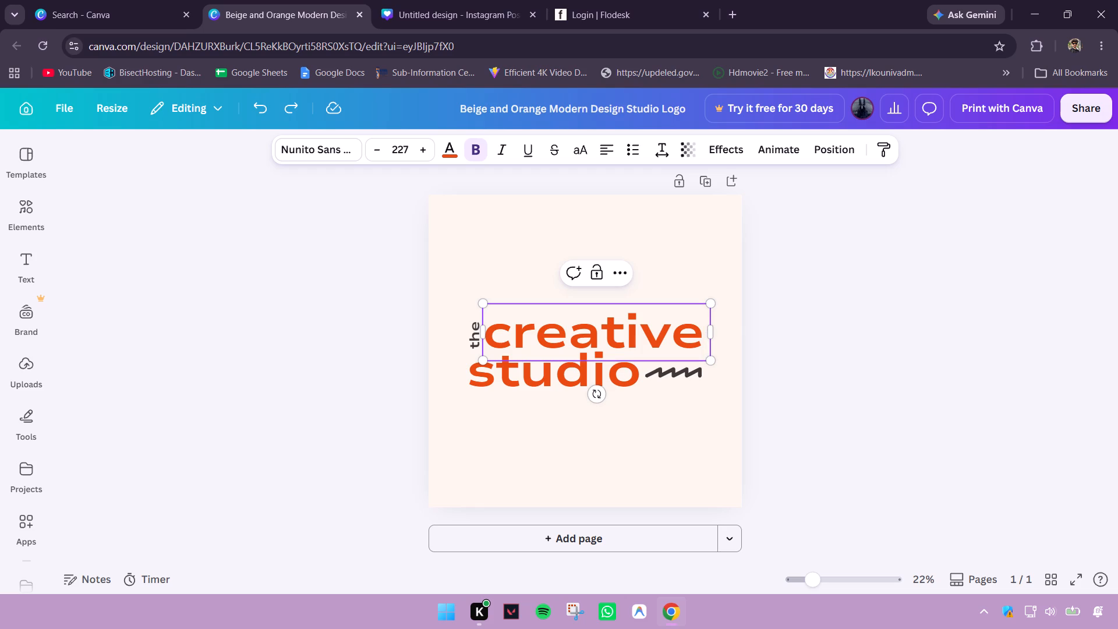
Replace the word "creative" in the logo with "visuals".
key(ctrl+a)
text(vis)
text(uals)
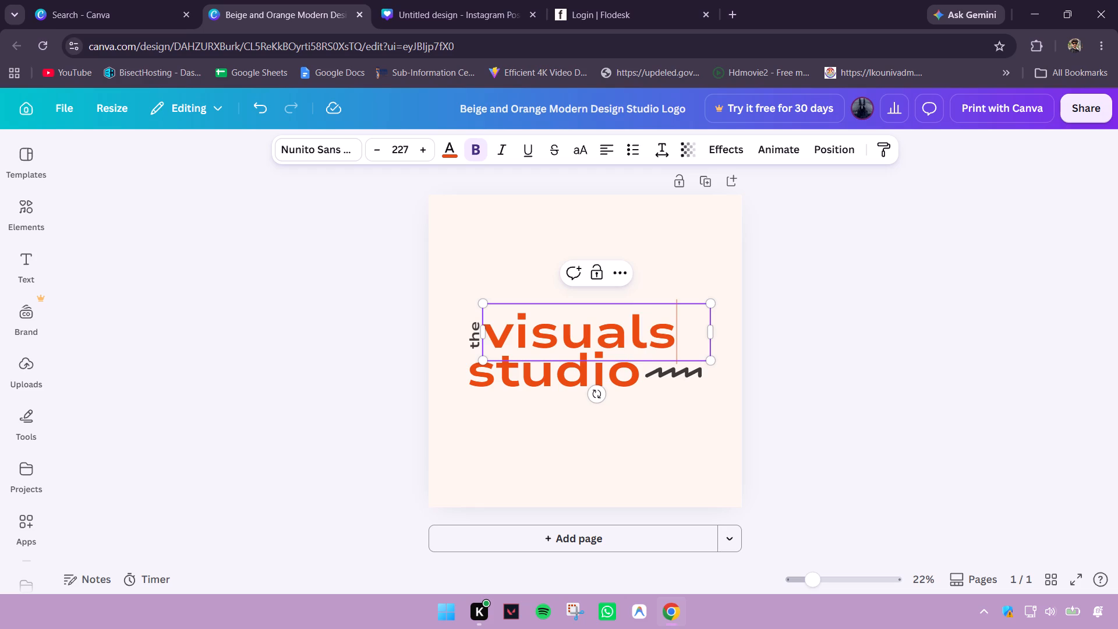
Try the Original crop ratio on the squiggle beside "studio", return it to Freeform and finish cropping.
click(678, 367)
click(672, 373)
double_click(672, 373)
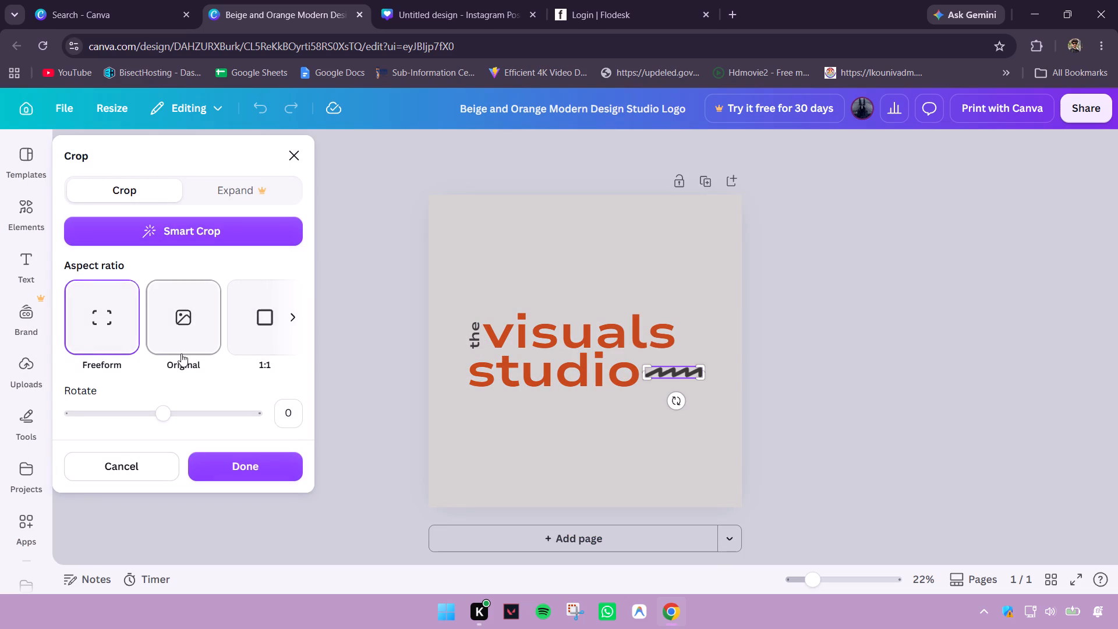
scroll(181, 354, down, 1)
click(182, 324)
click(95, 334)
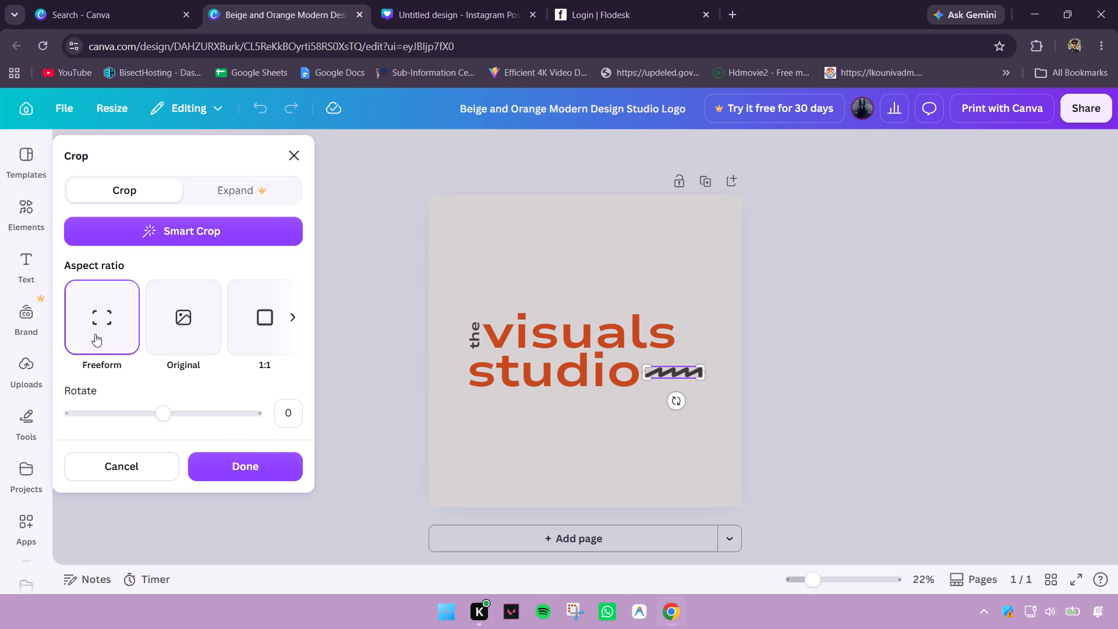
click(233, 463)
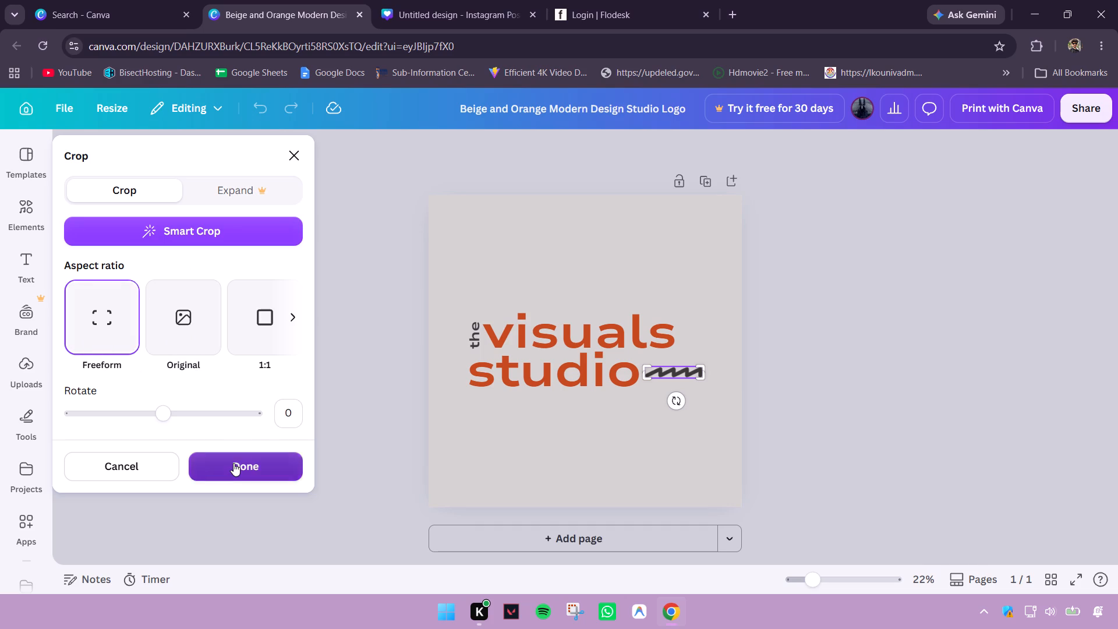
Select all the logo elements together and download the logo design as a high-quality PNG, leaving nothing selected.
scroll(646, 450, down, 2)
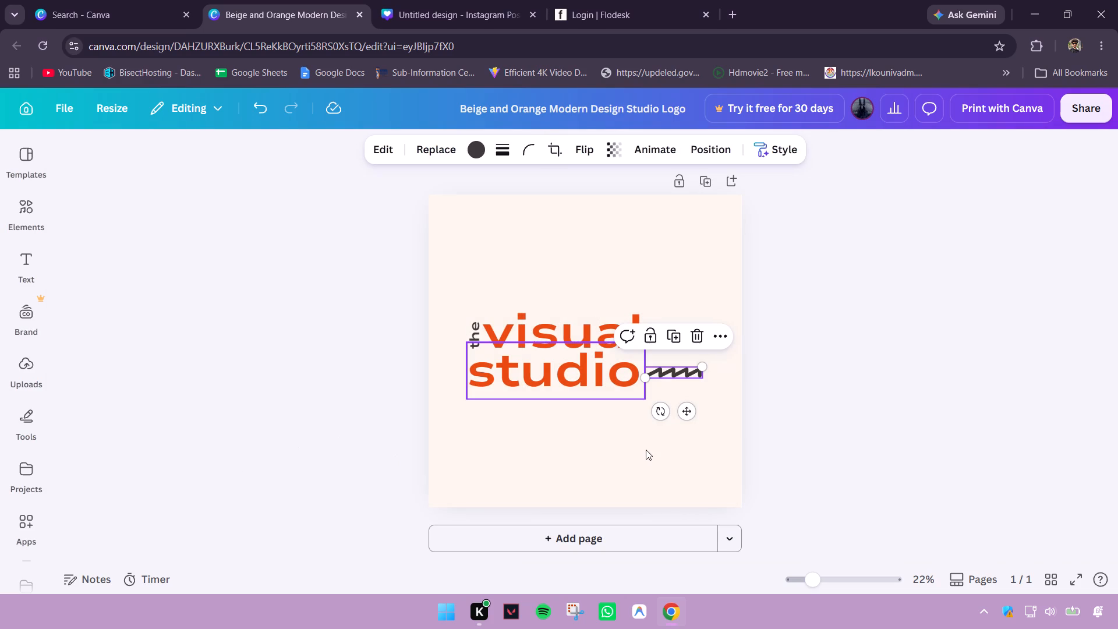
scroll(646, 450, left, 3)
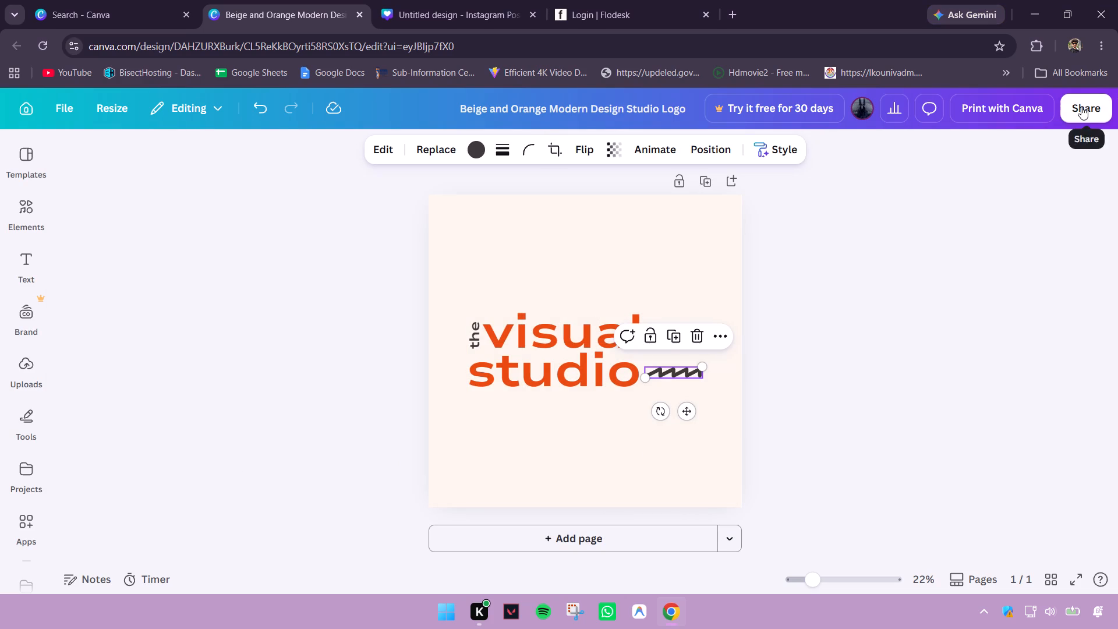
double_click(808, 249)
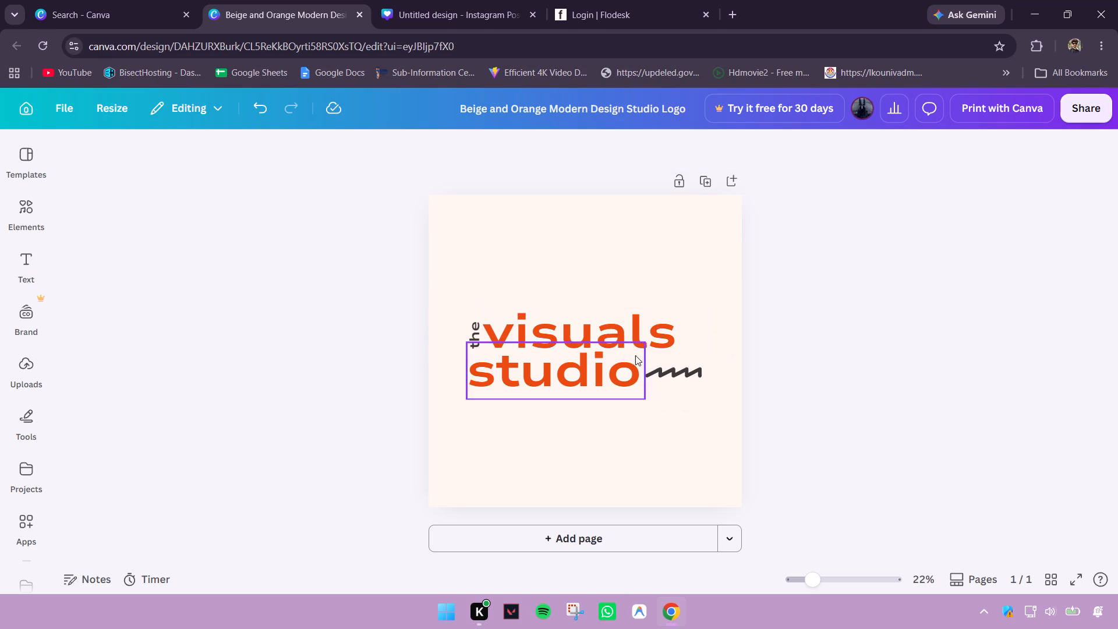
drag(876, 423, 479, 214)
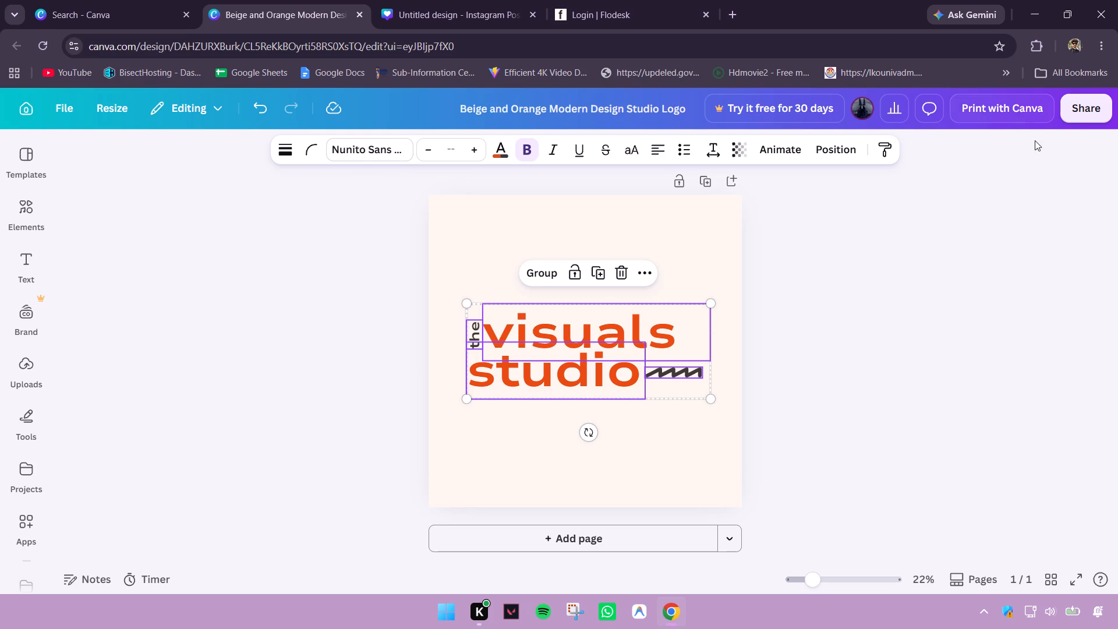
click(1084, 108)
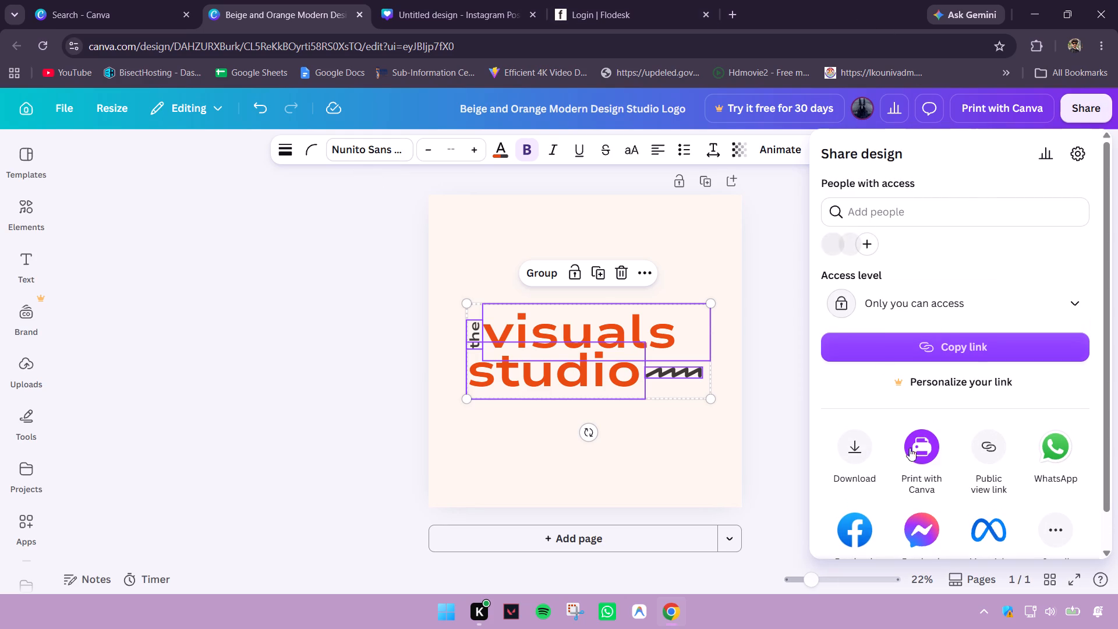
click(845, 448)
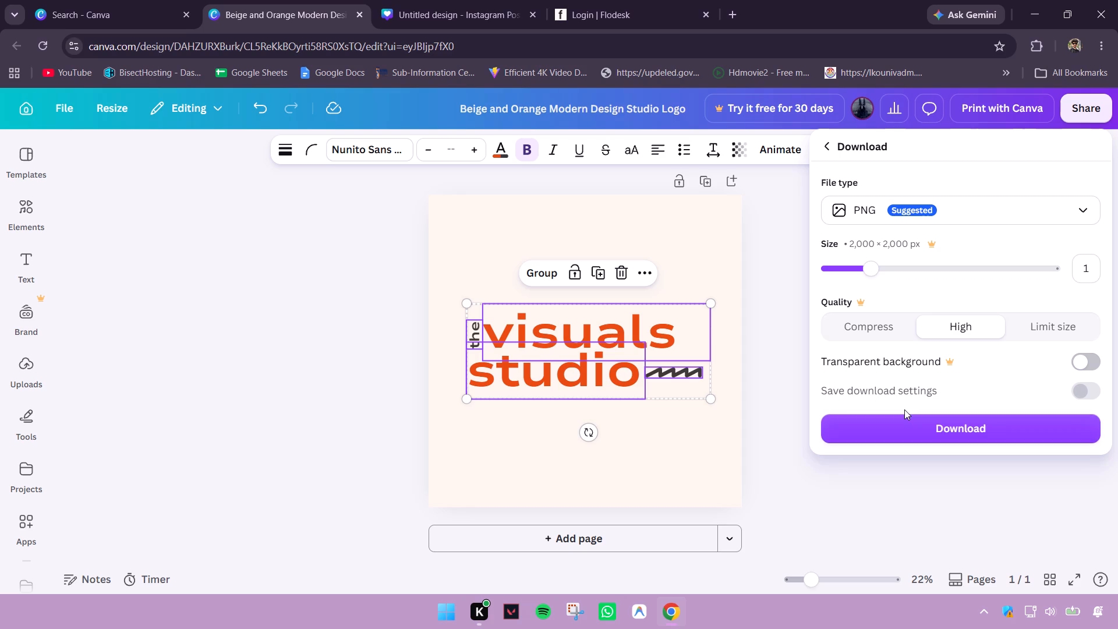
click(897, 421)
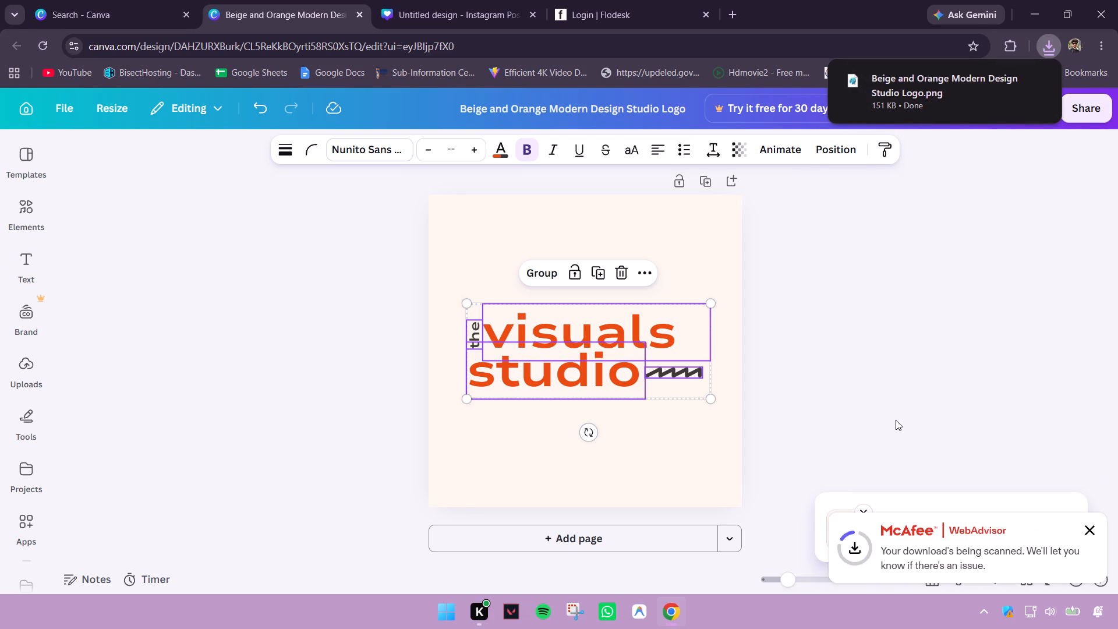
click(880, 307)
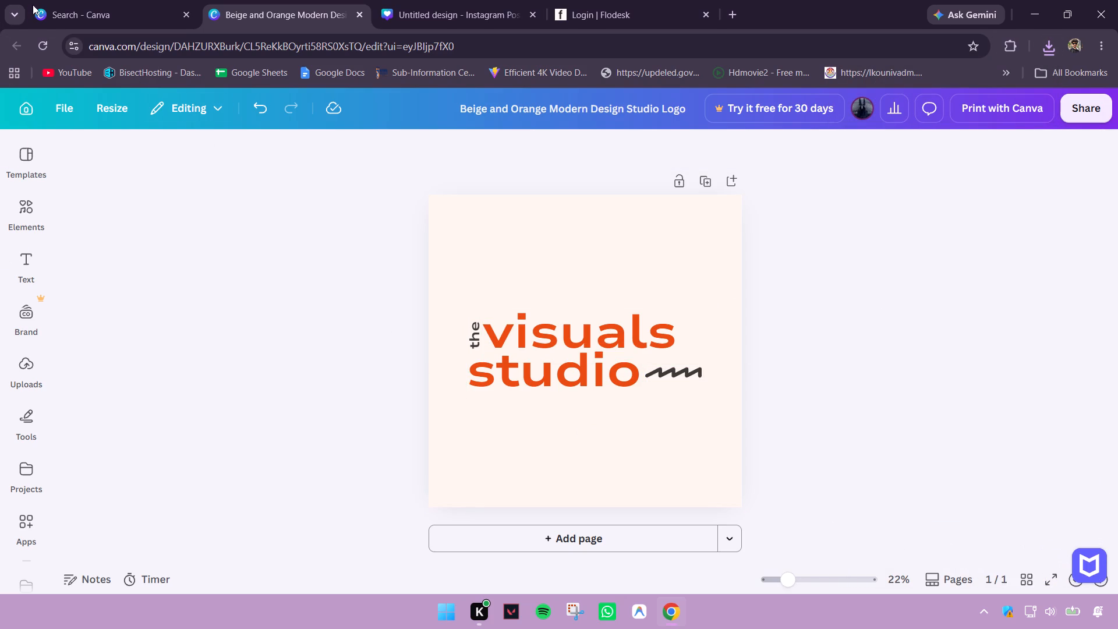
Return to the template search and look through the logos similar to the Beige and Orange Modern Design Studio Logo.
click(11, 45)
click(73, 0)
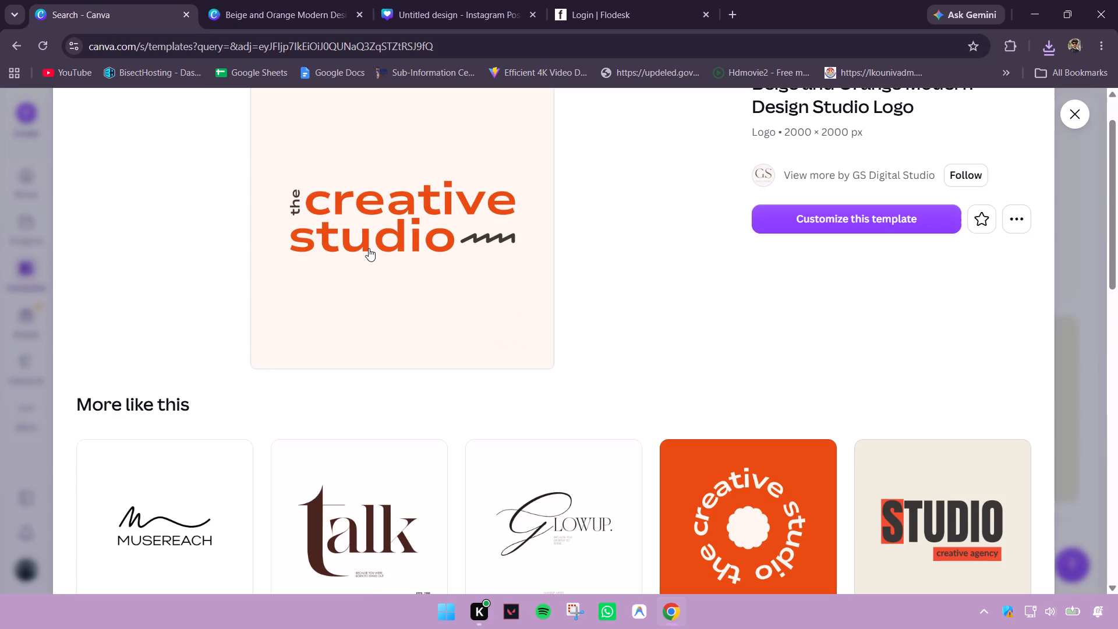
scroll(369, 248, down, 4)
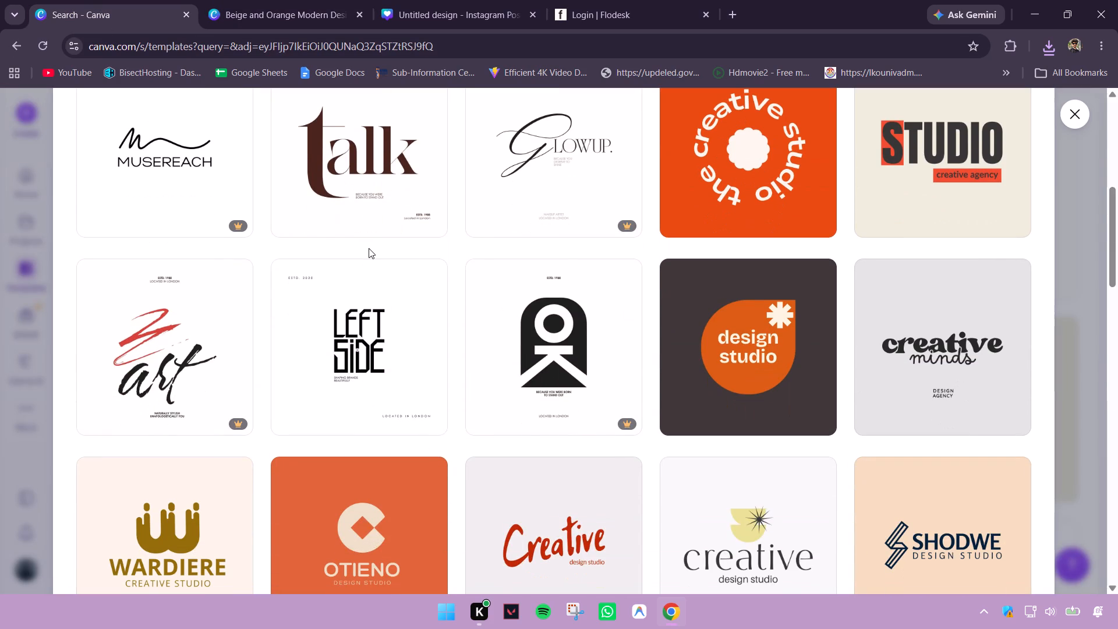
scroll(790, 408, down, 1)
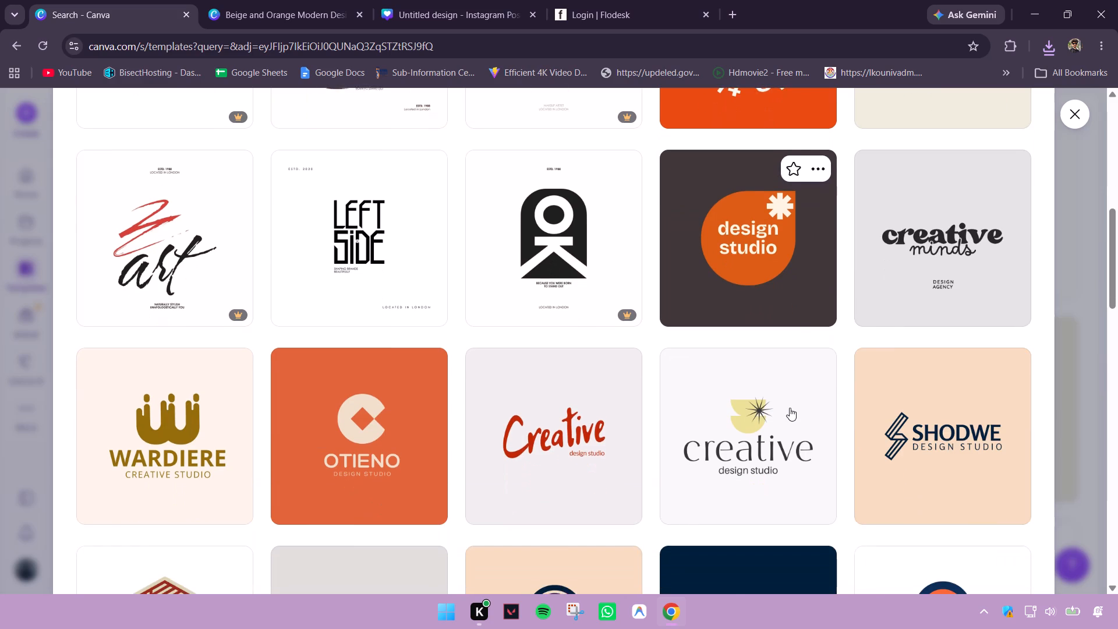
scroll(790, 408, down, 3)
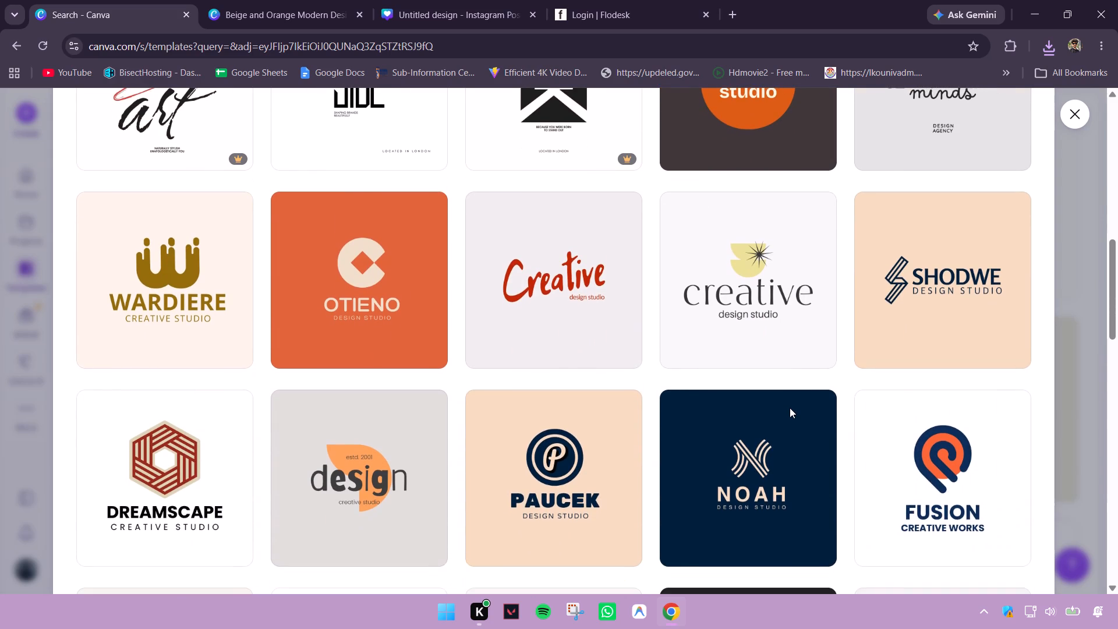
scroll(790, 408, down, 2)
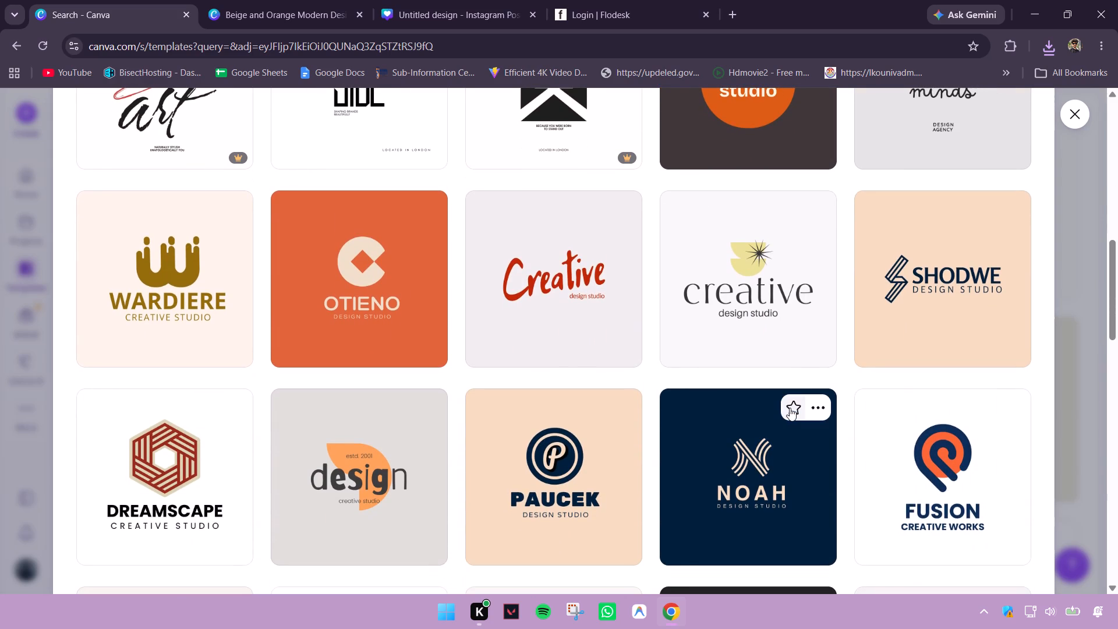
scroll(790, 408, down, 1)
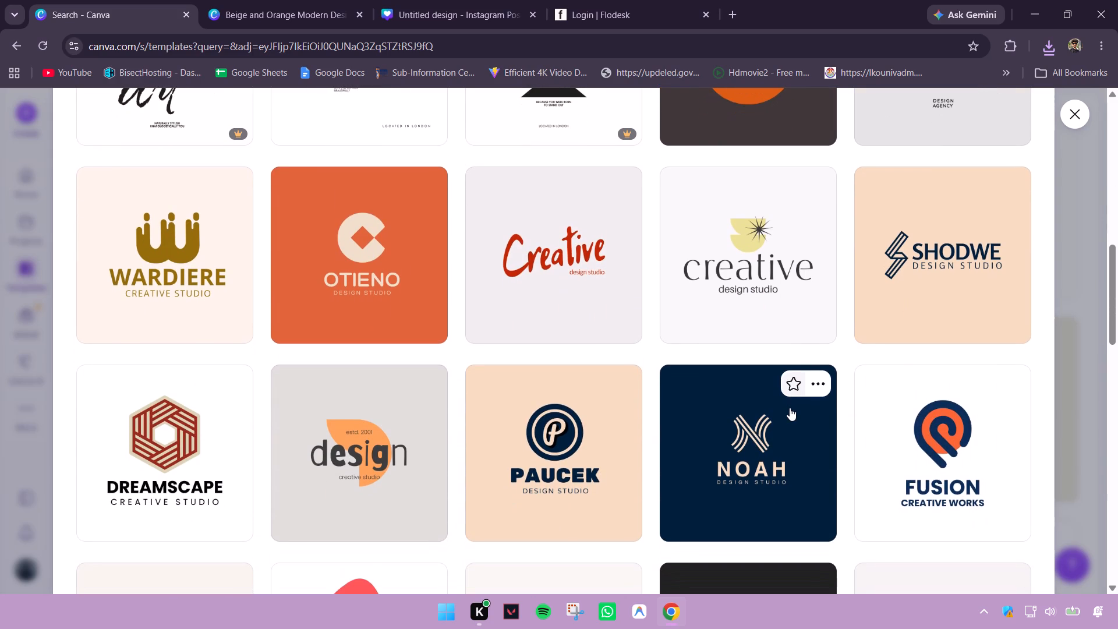
scroll(790, 408, down, 6)
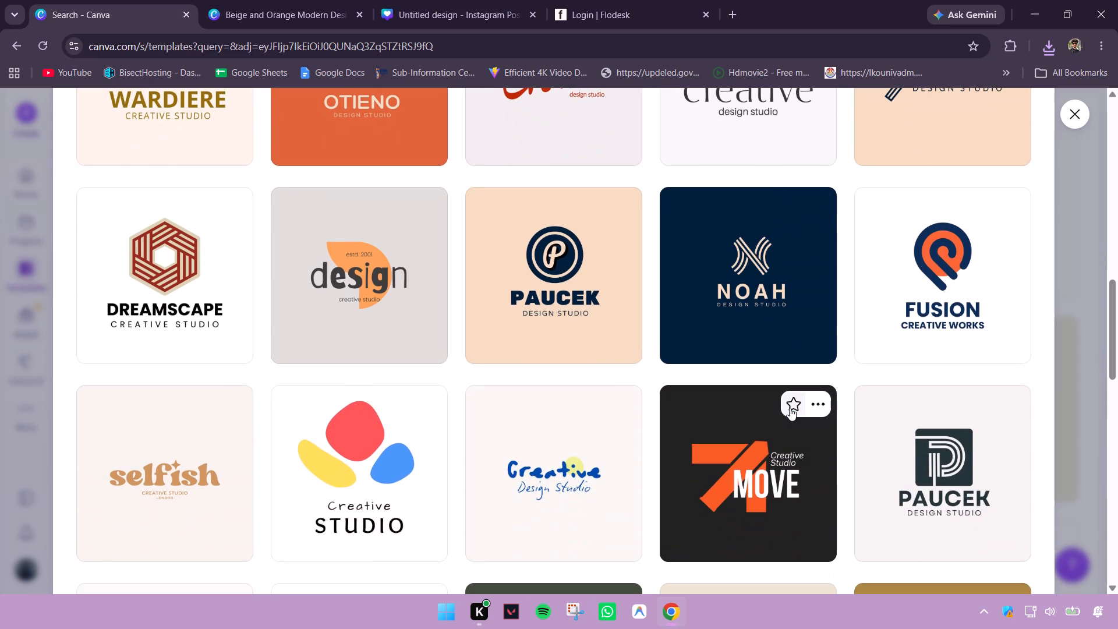
scroll(790, 408, down, 2)
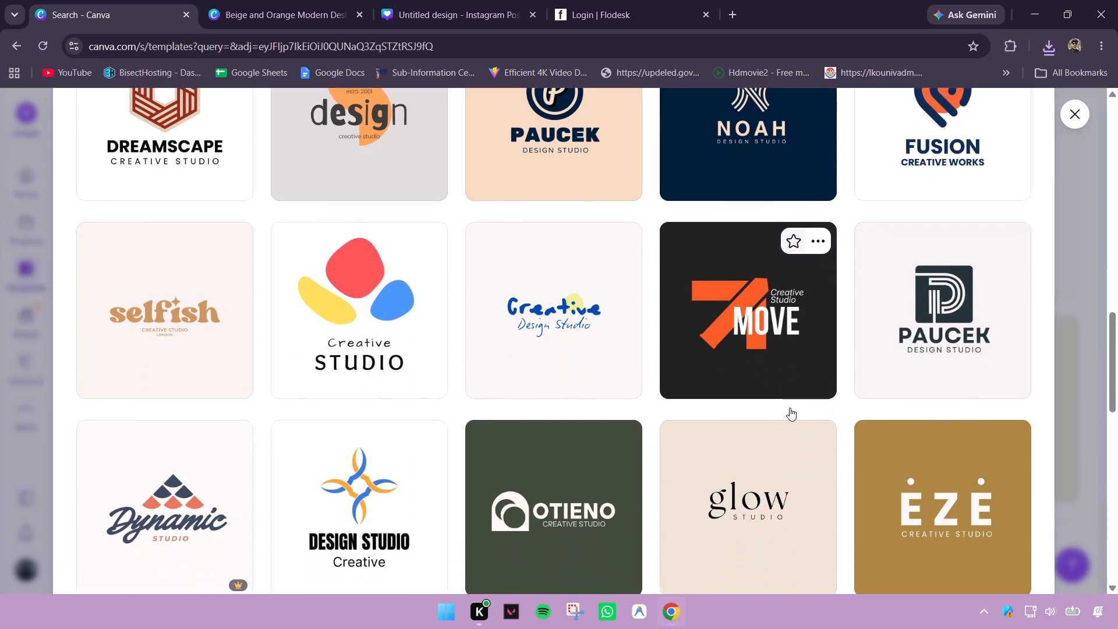
scroll(790, 408, down, 5)
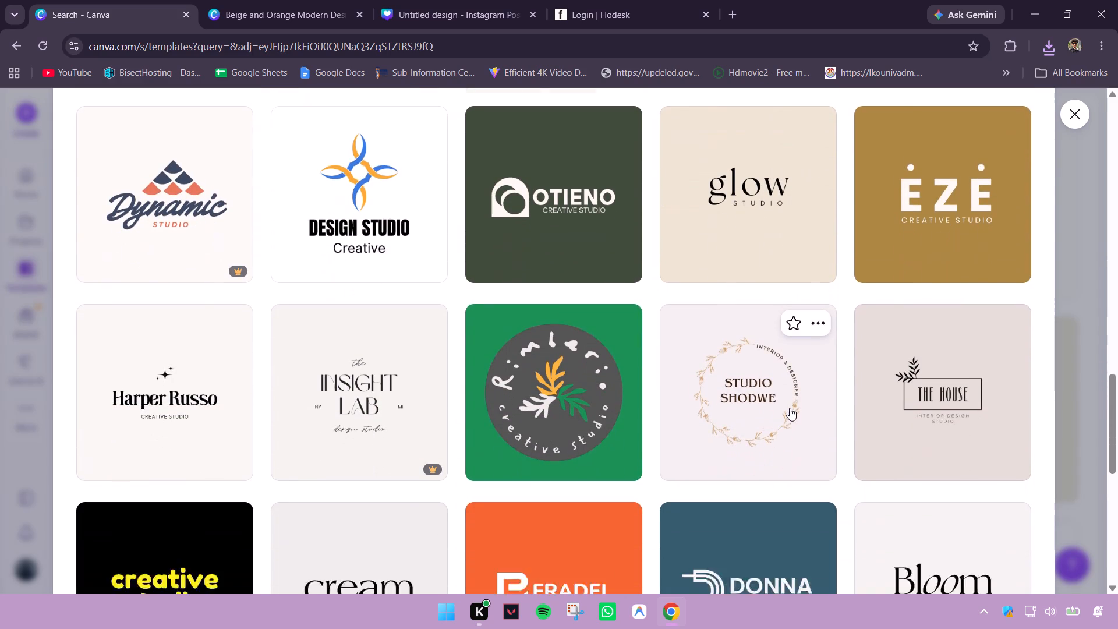
scroll(790, 408, down, 4)
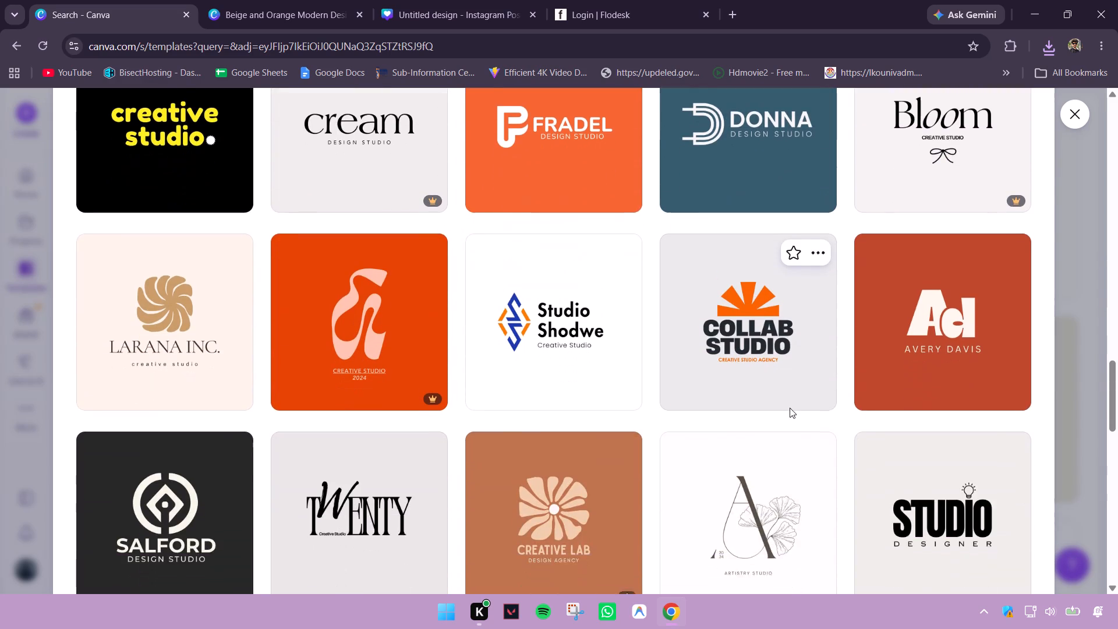
scroll(790, 408, down, 5)
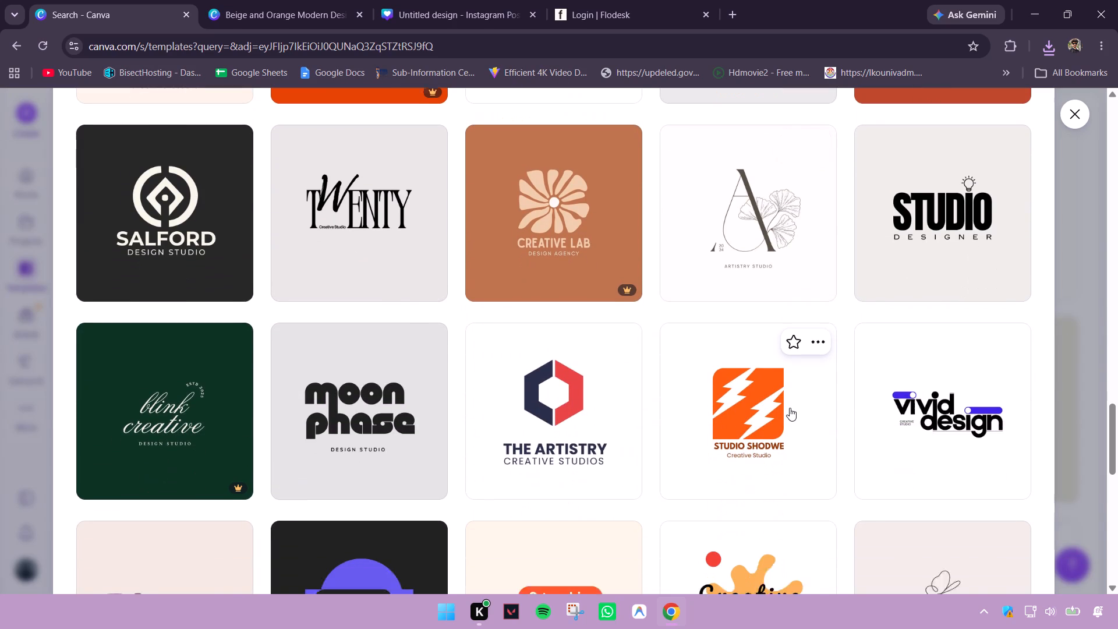
scroll(790, 408, down, 2)
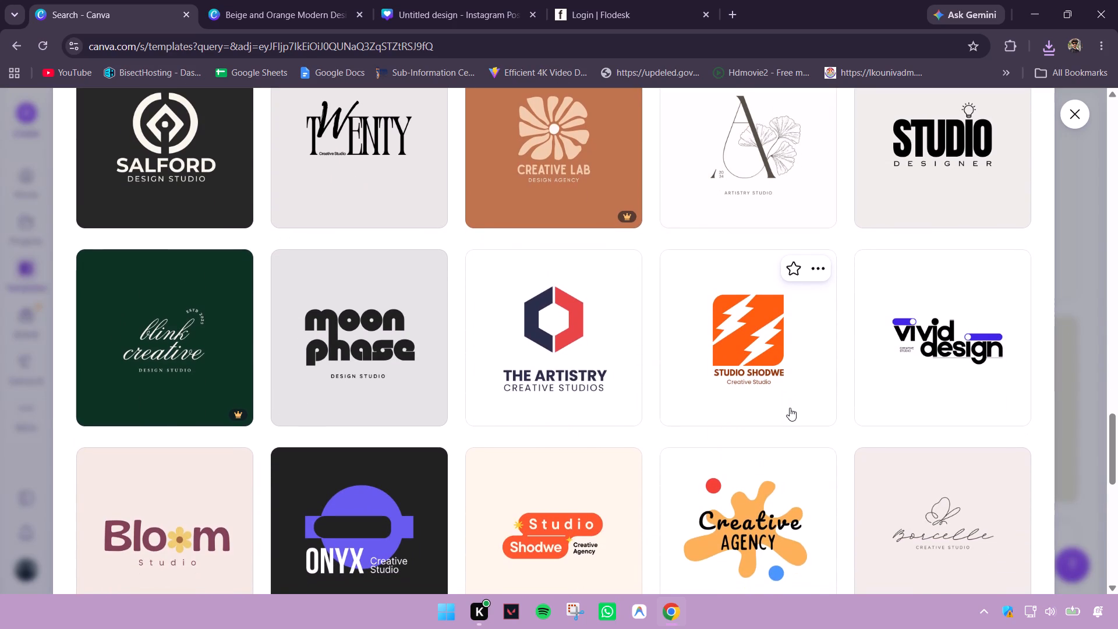
scroll(790, 408, down, 3)
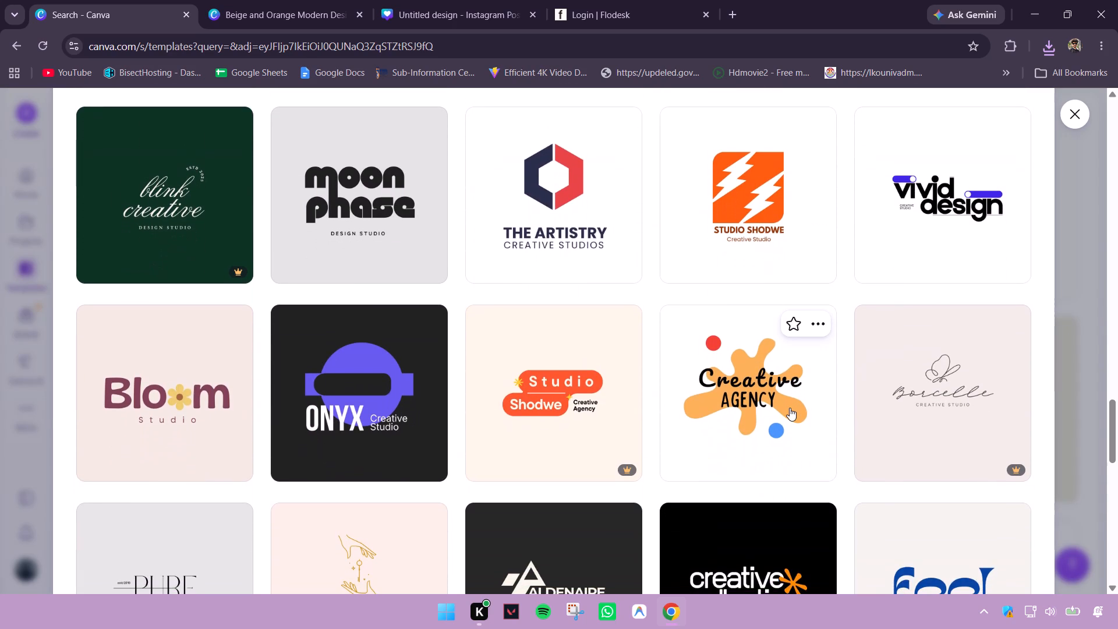
scroll(790, 408, down, 2)
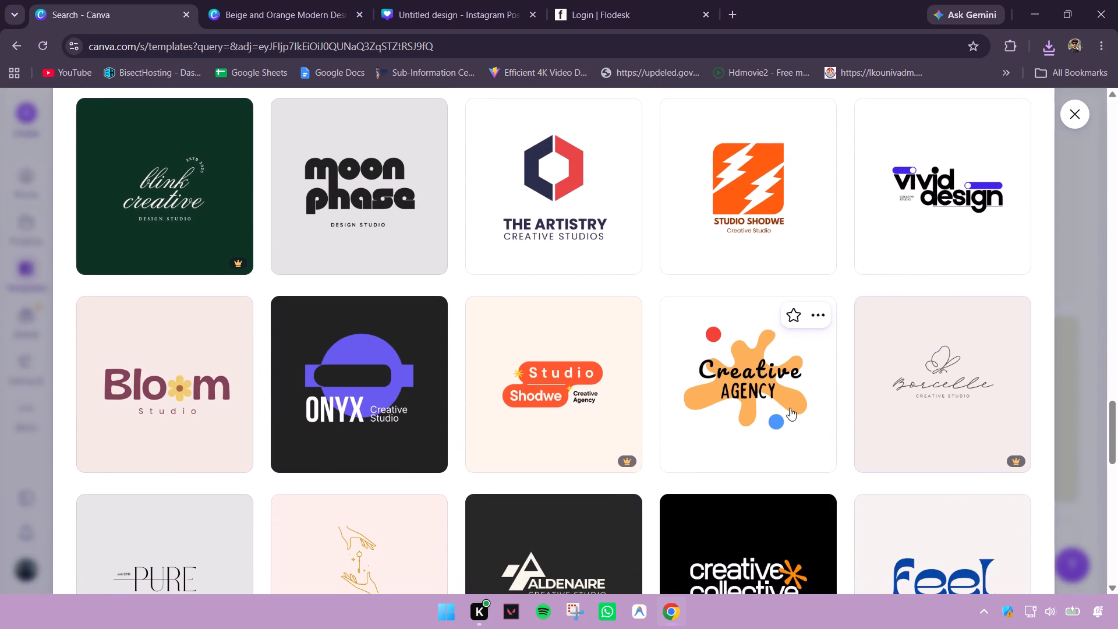
Open the Black Purple and White Modern Creative Studio Logo template for customizing.
click(356, 381)
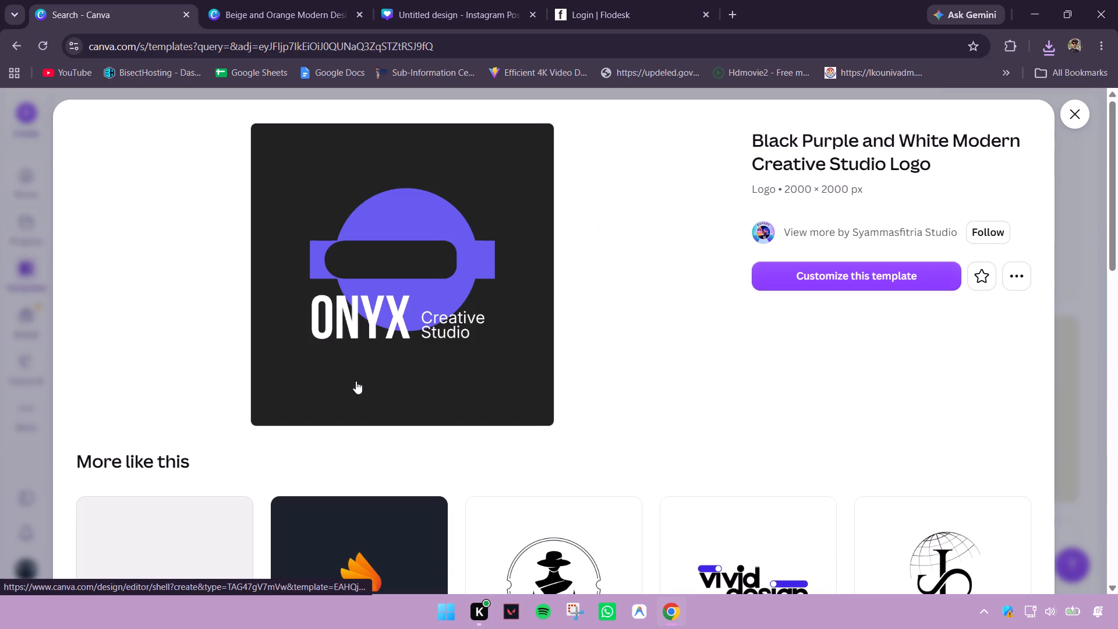
click(354, 221)
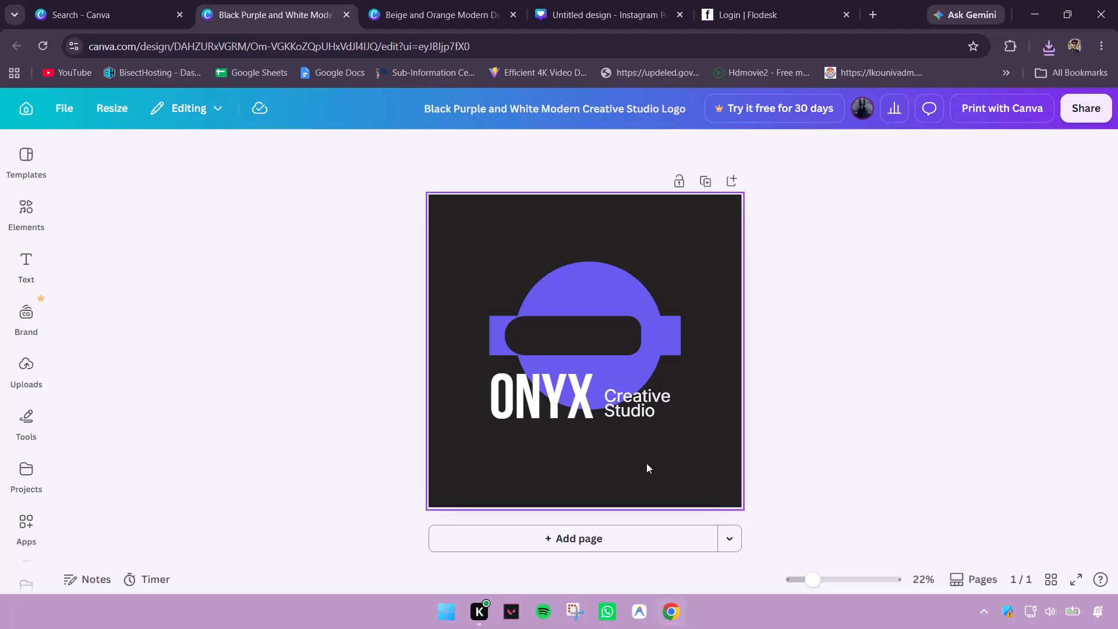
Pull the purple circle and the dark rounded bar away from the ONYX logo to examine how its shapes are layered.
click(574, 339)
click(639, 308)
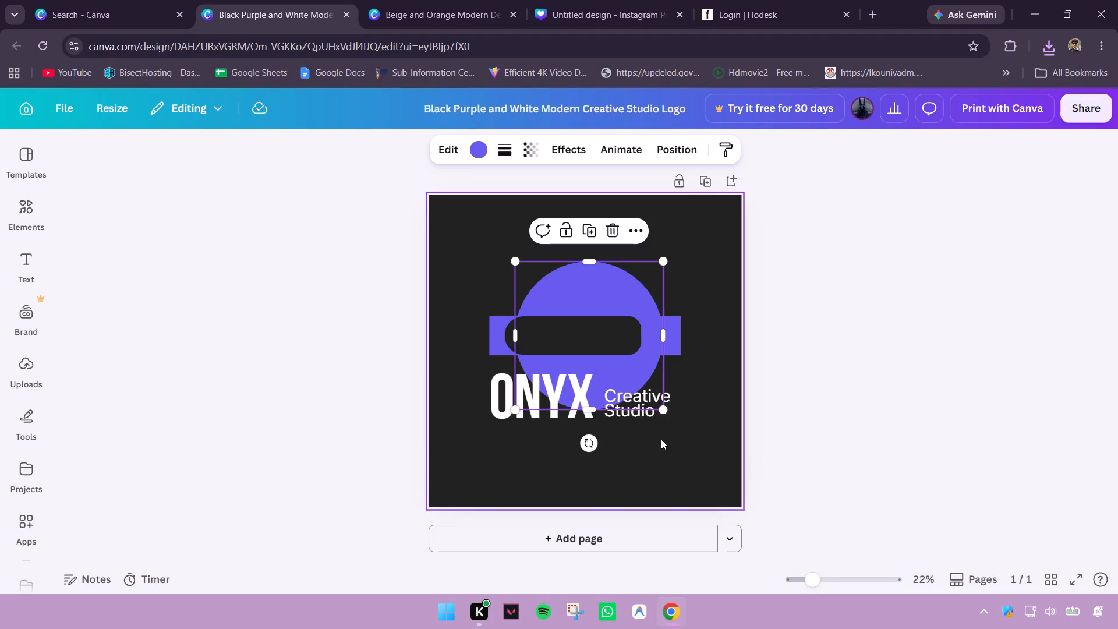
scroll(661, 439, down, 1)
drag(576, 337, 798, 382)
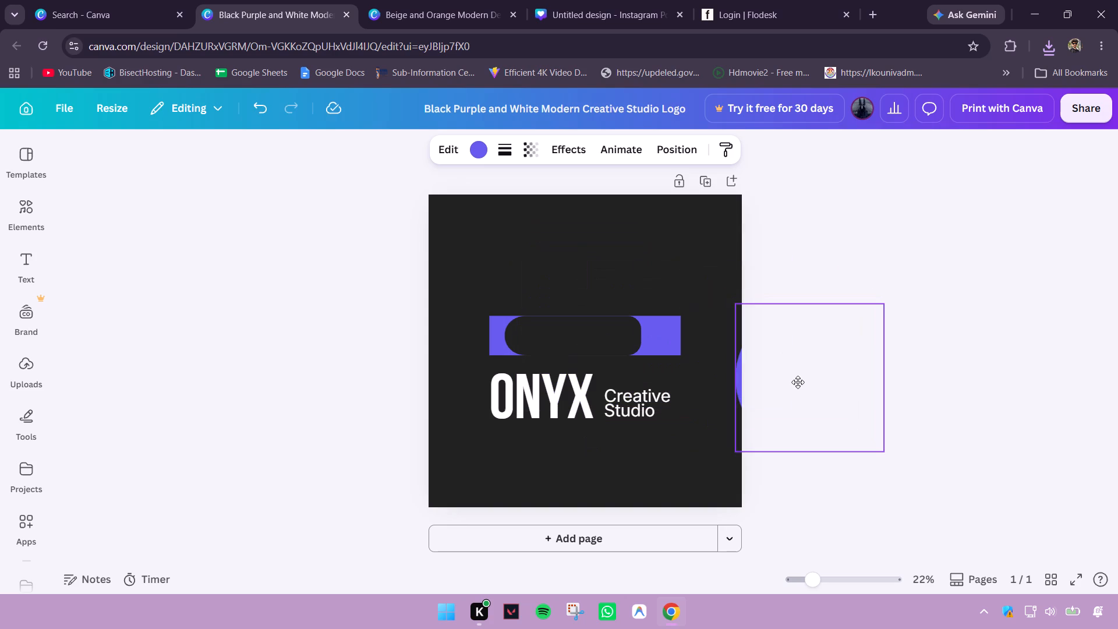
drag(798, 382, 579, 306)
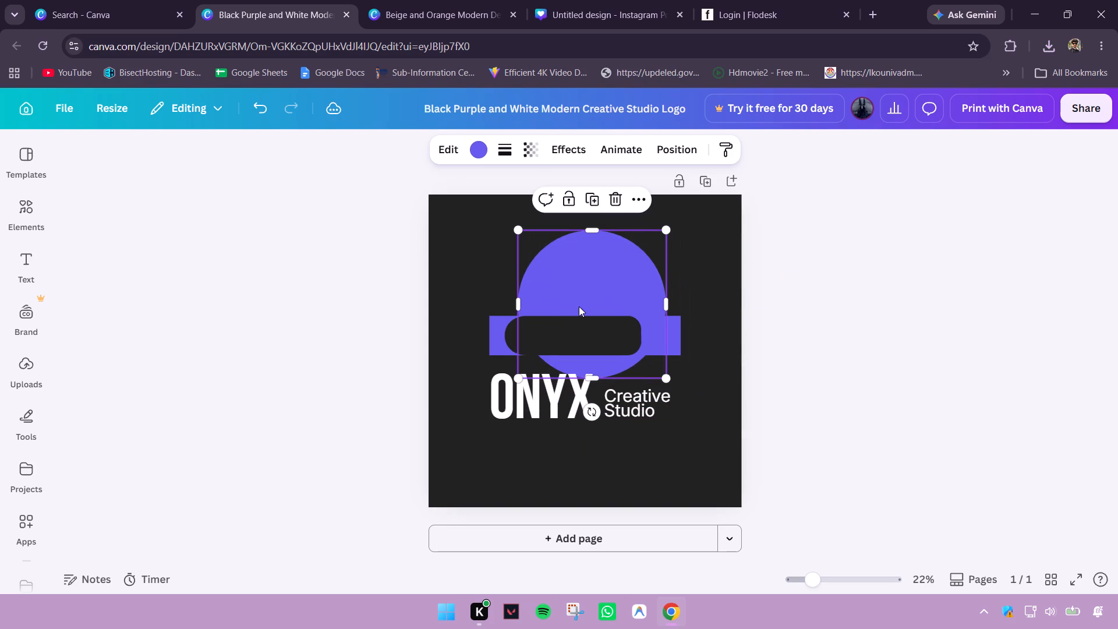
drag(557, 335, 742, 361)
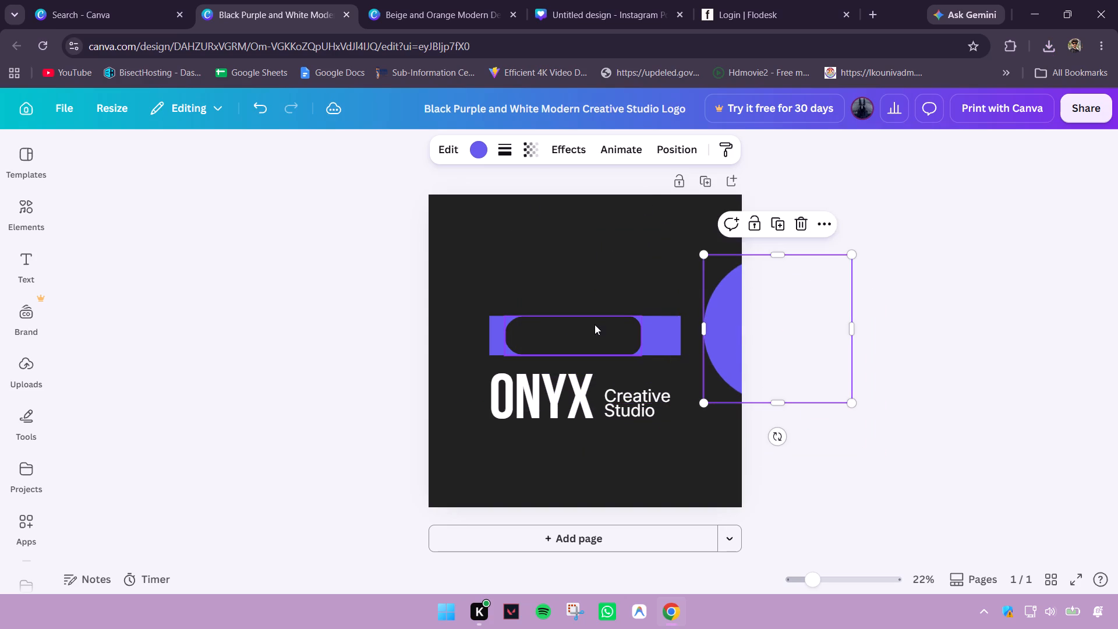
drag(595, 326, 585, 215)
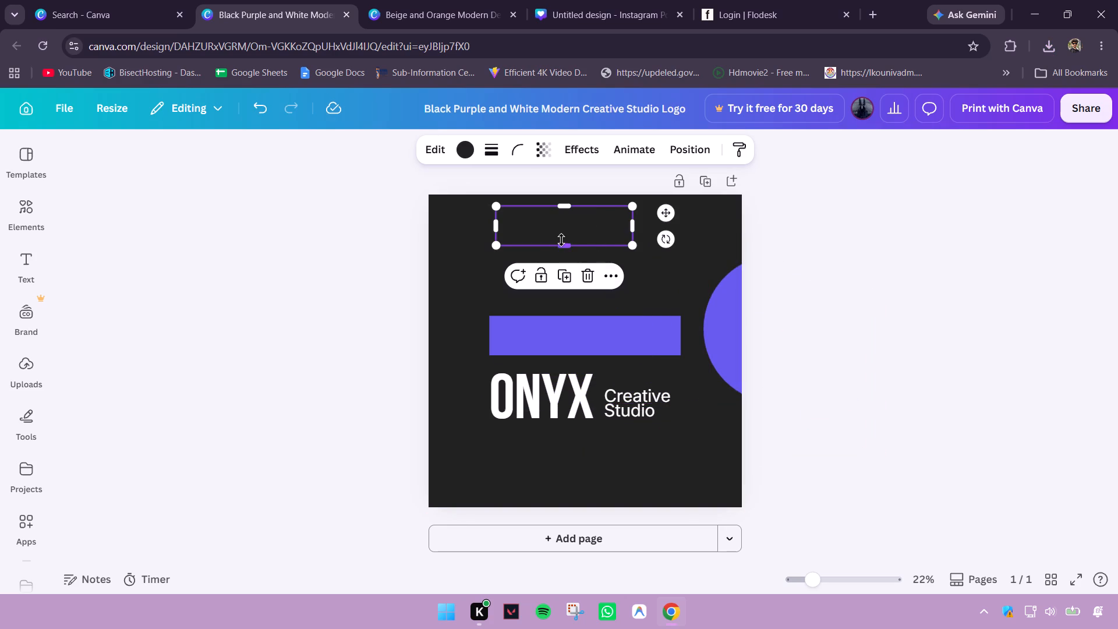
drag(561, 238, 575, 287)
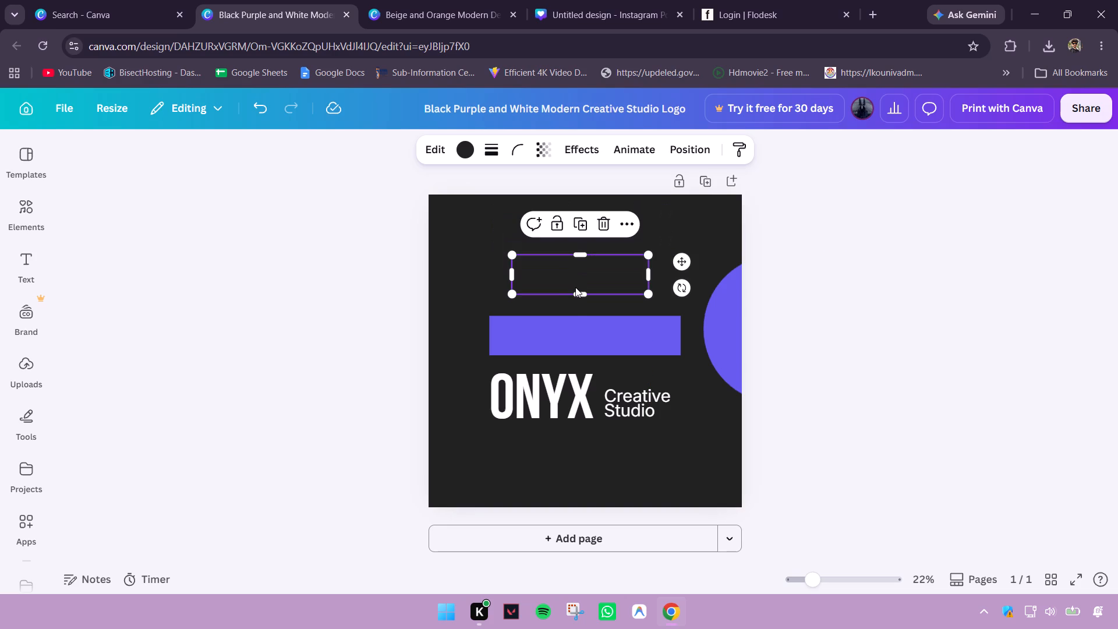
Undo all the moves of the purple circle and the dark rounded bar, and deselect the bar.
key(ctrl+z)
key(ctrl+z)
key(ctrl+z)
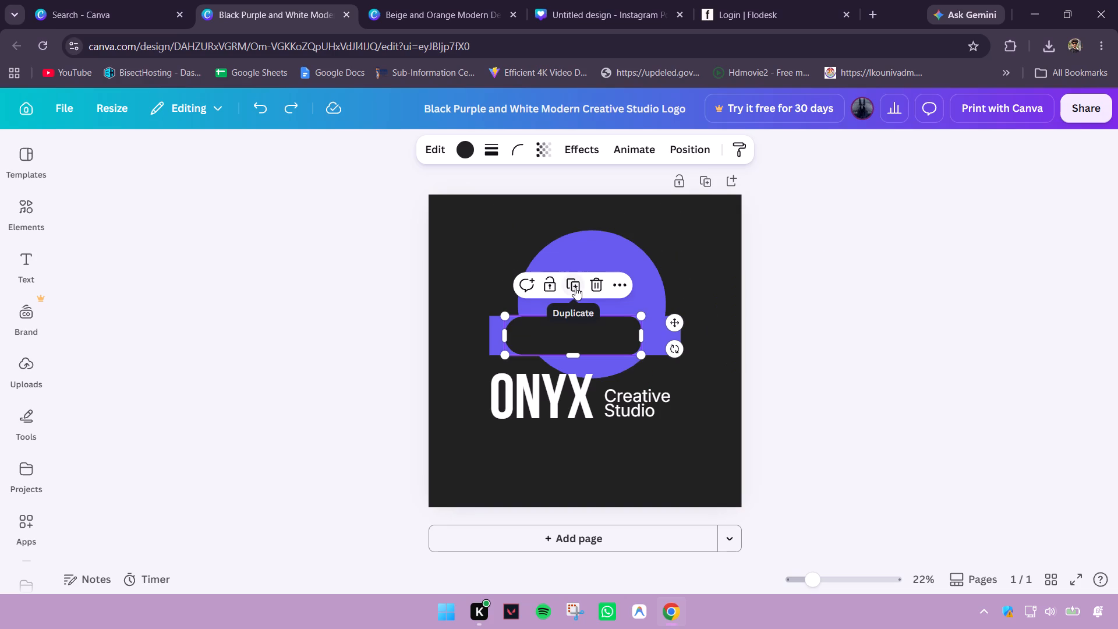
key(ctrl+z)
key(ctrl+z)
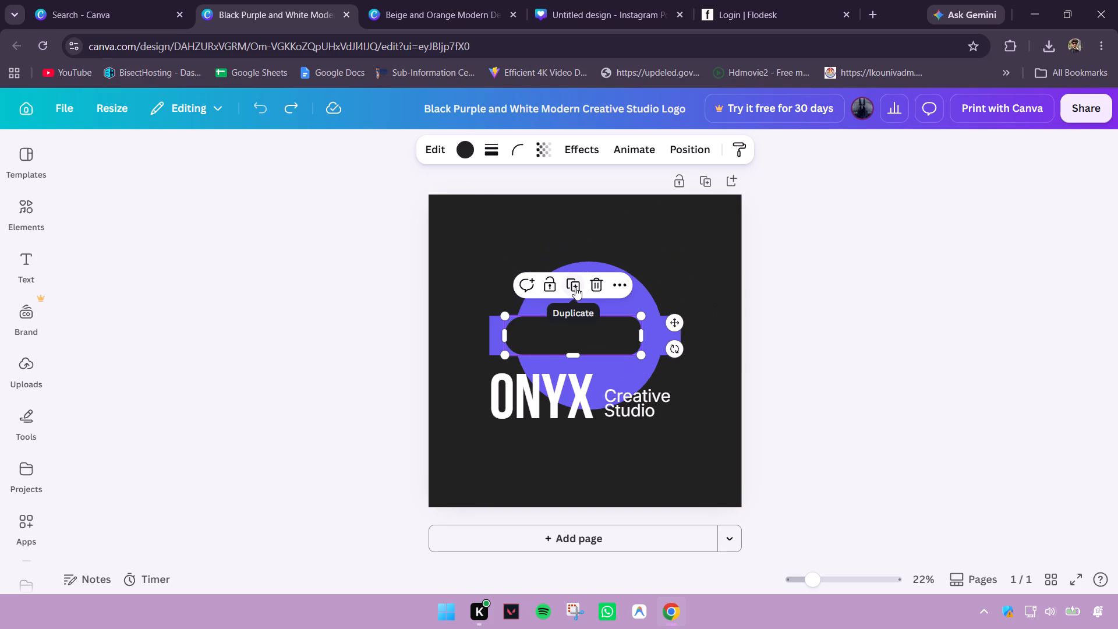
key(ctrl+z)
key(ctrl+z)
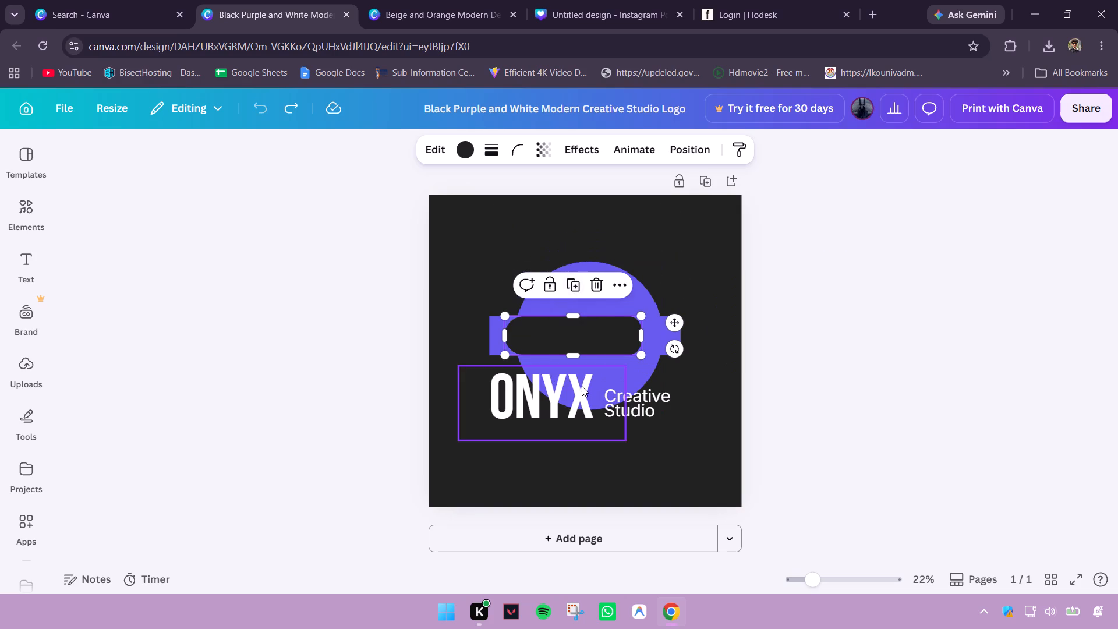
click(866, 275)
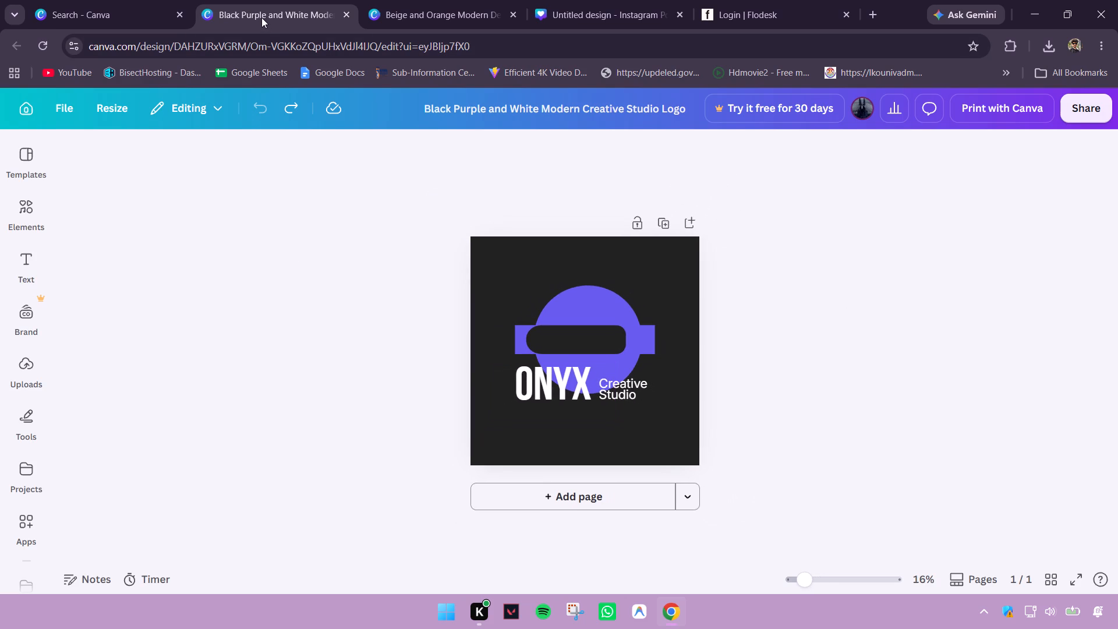
Split the ONYX logo design into its own window and place it side by side with the template search window.
drag(261, 15, 9, 153)
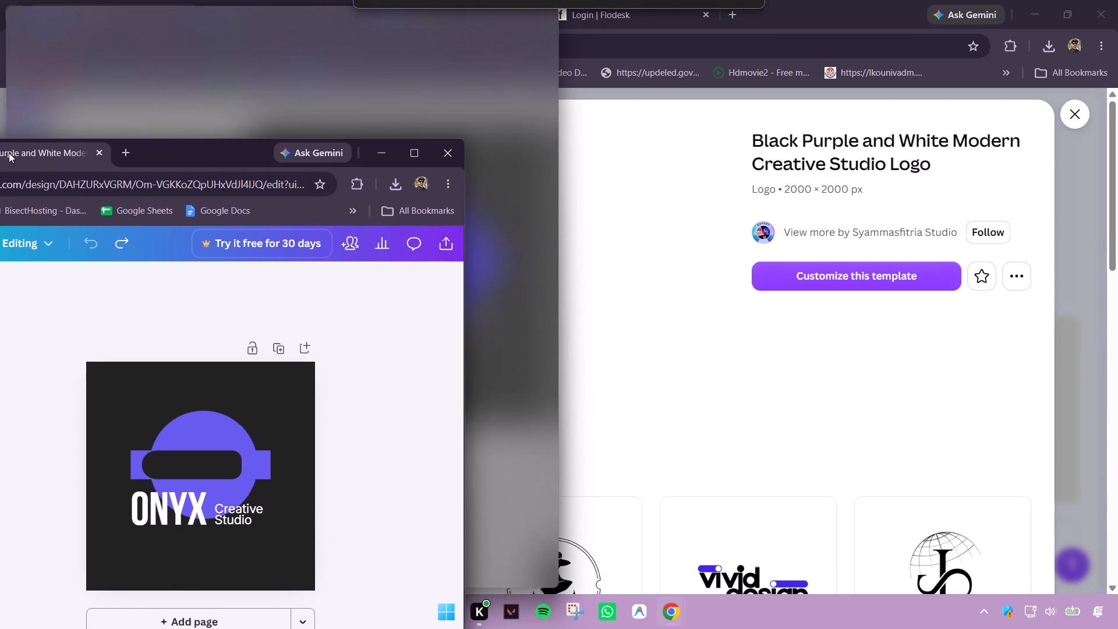
drag(9, 153, 0, 113)
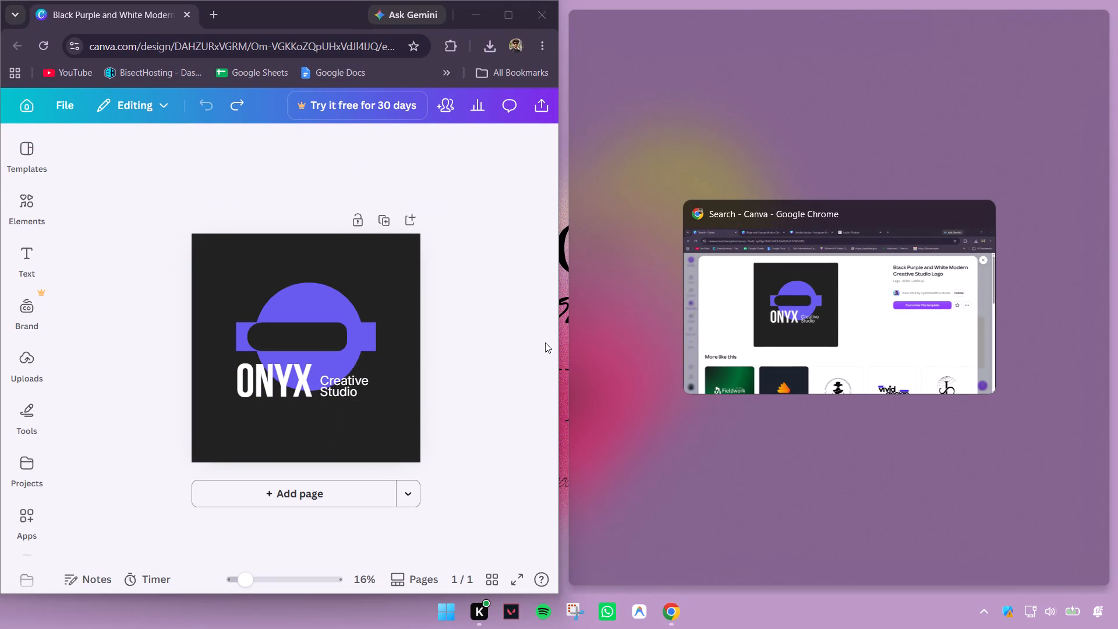
click(842, 310)
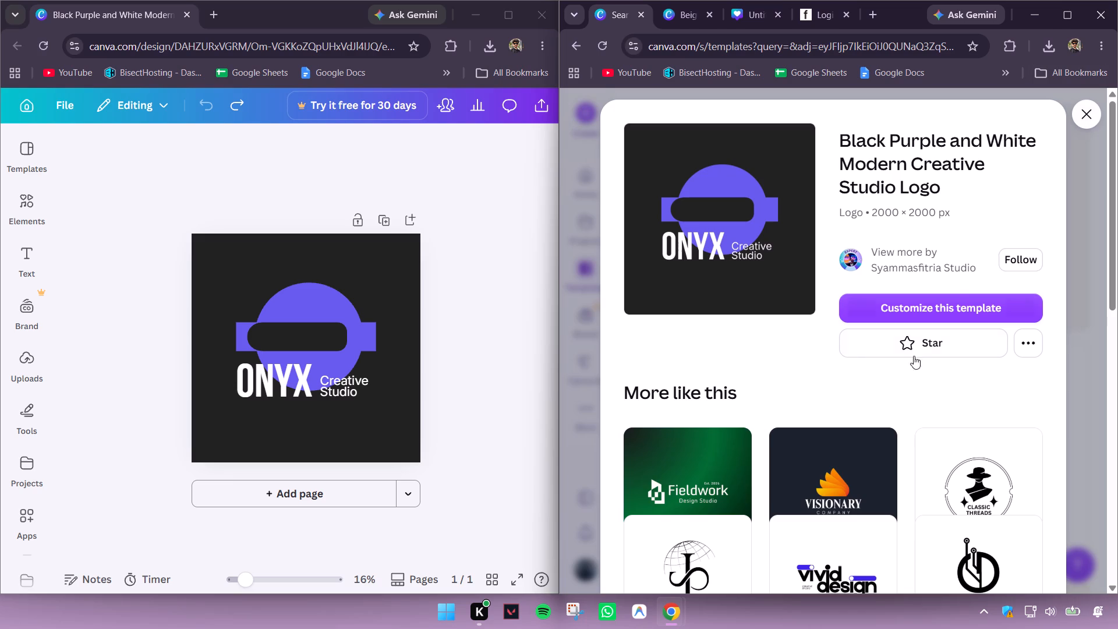
Look through the logo templates similar to the Black Purple and White Modern Creative Studio Logo.
scroll(908, 365, down, 3)
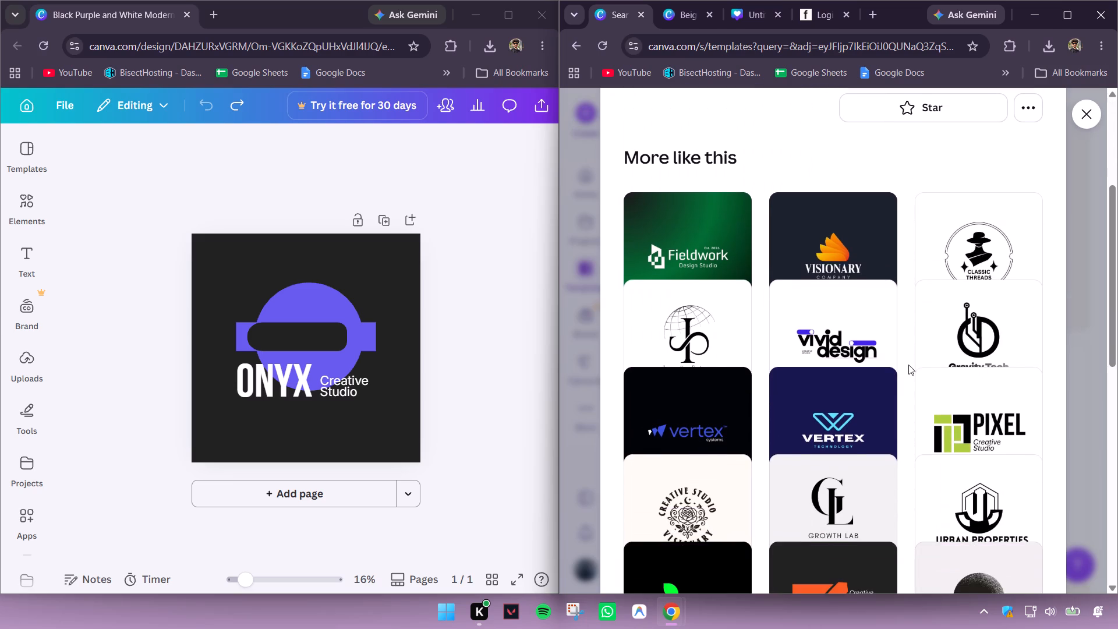
scroll(908, 365, down, 2)
scroll(908, 365, up, 3)
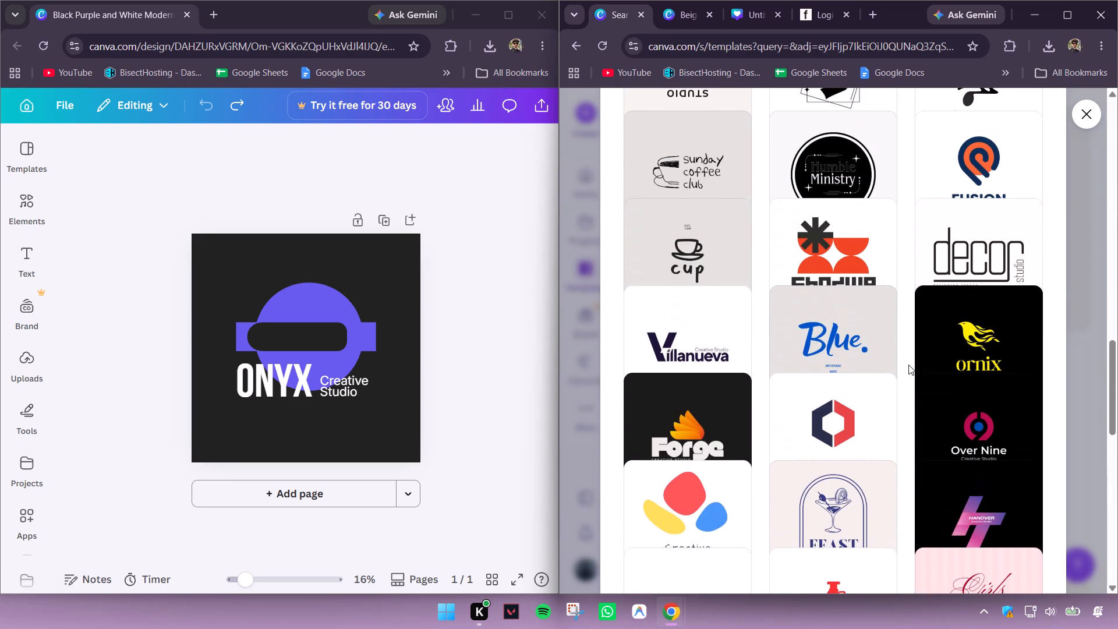
scroll(908, 365, down, 3)
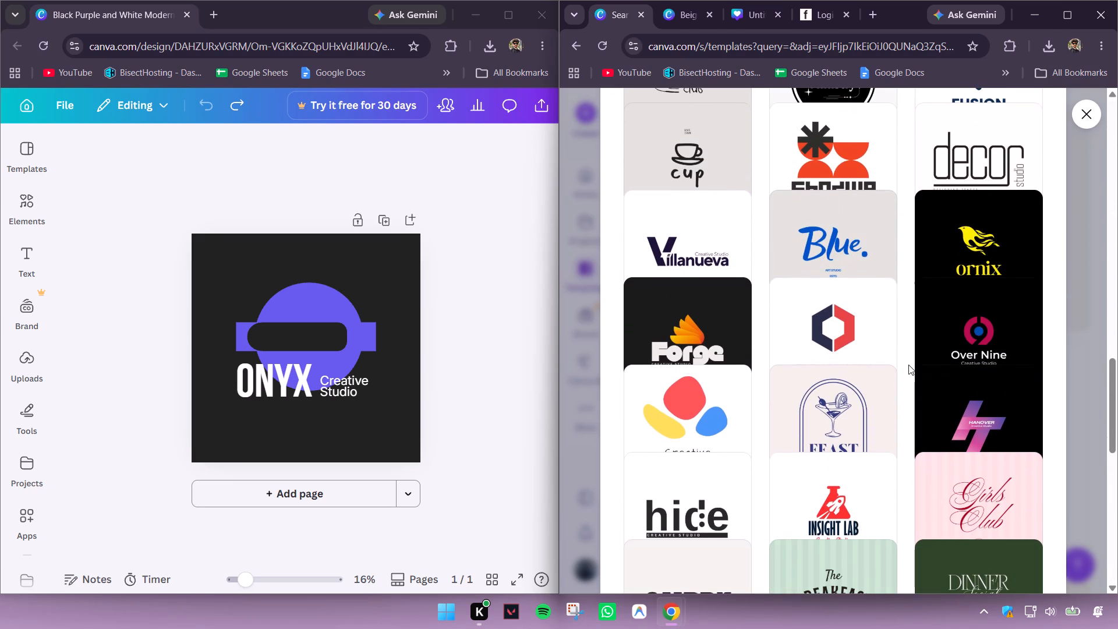
scroll(908, 365, down, 2)
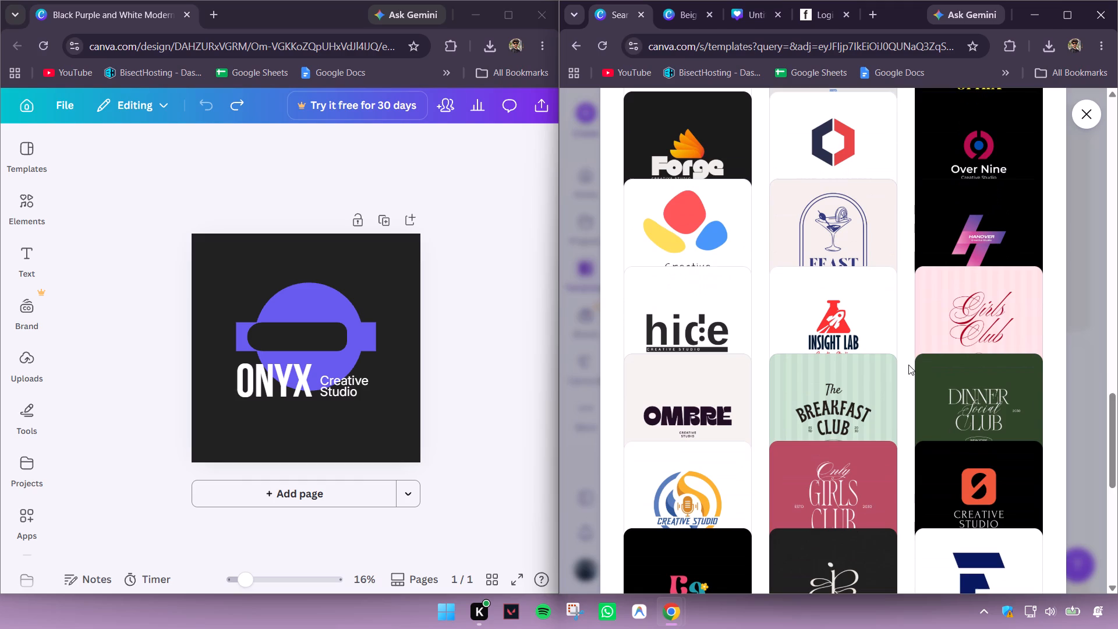
scroll(908, 365, down, 3)
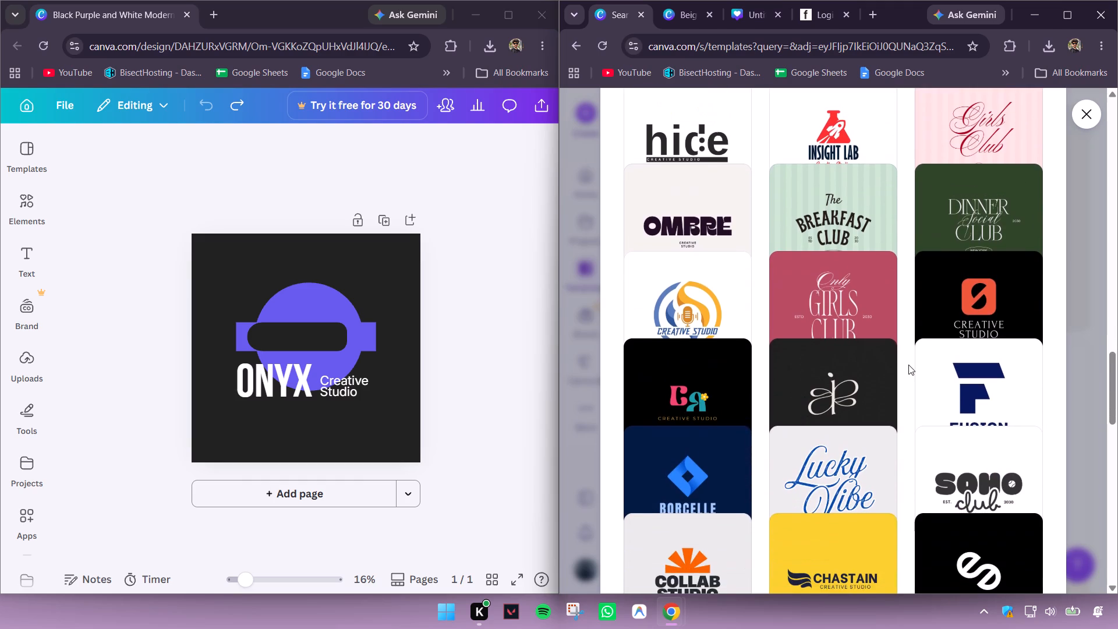
scroll(908, 365, down, 4)
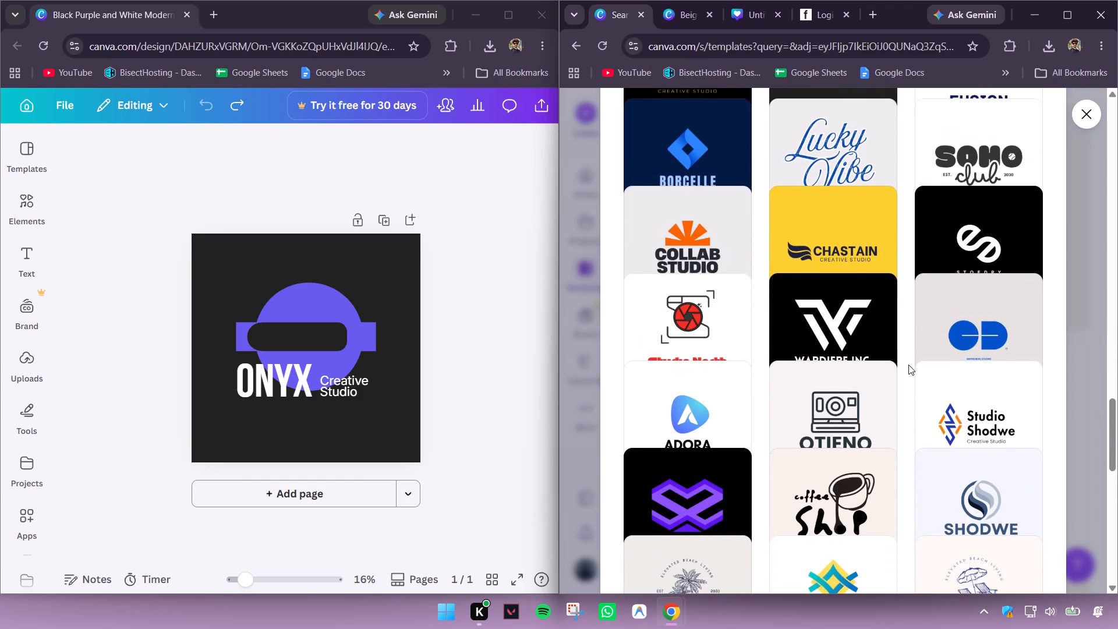
scroll(908, 365, down, 4)
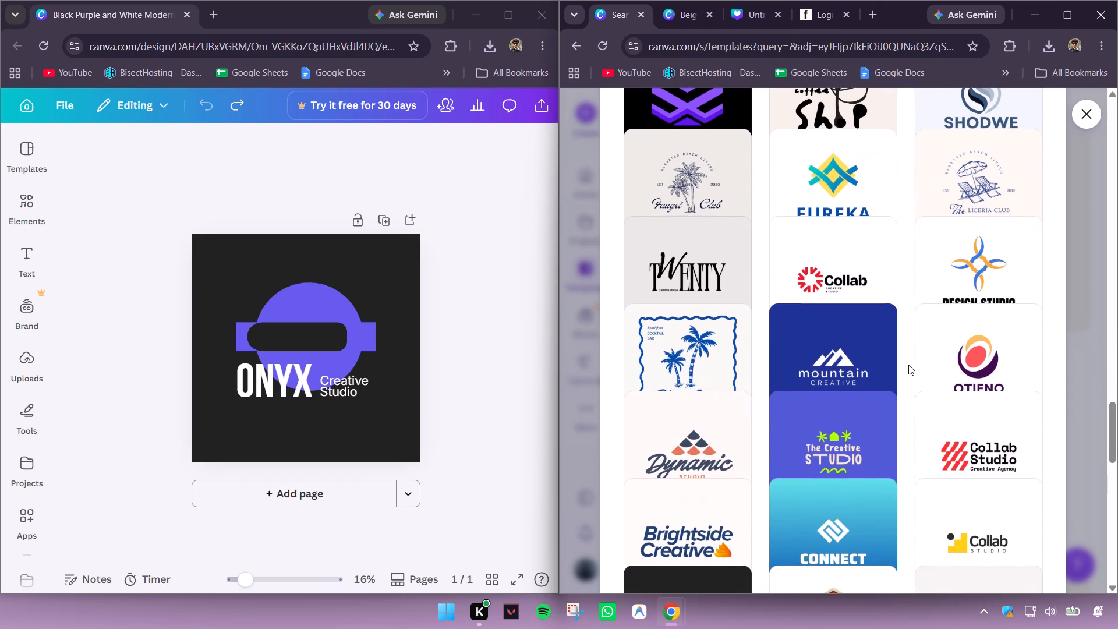
scroll(908, 365, down, 2)
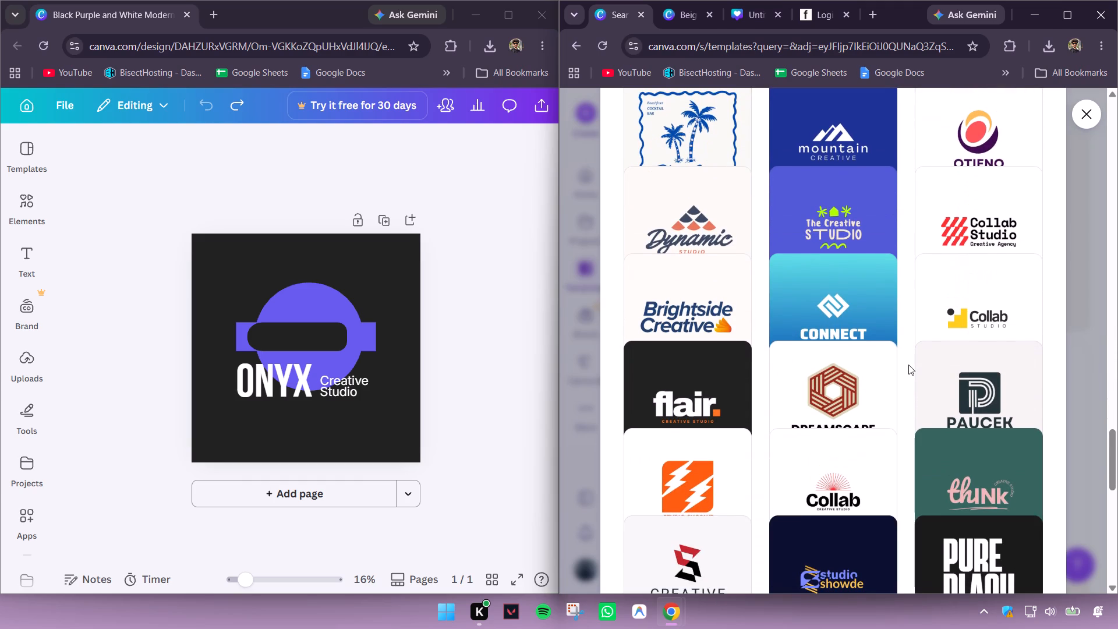
scroll(908, 365, down, 1)
scroll(912, 362, up, 9)
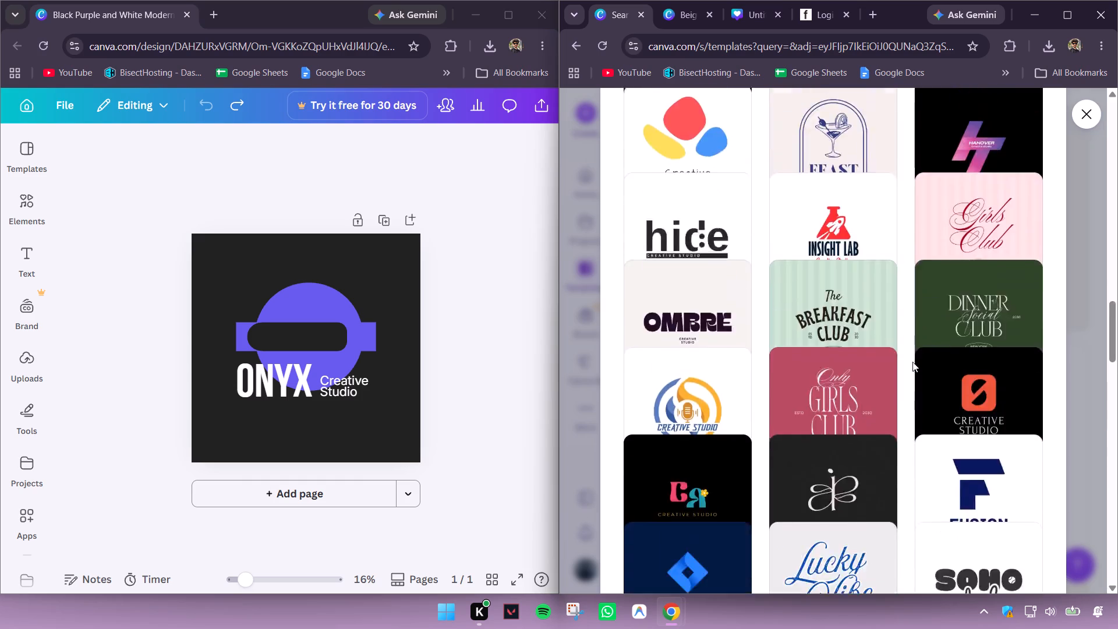
scroll(912, 362, up, 7)
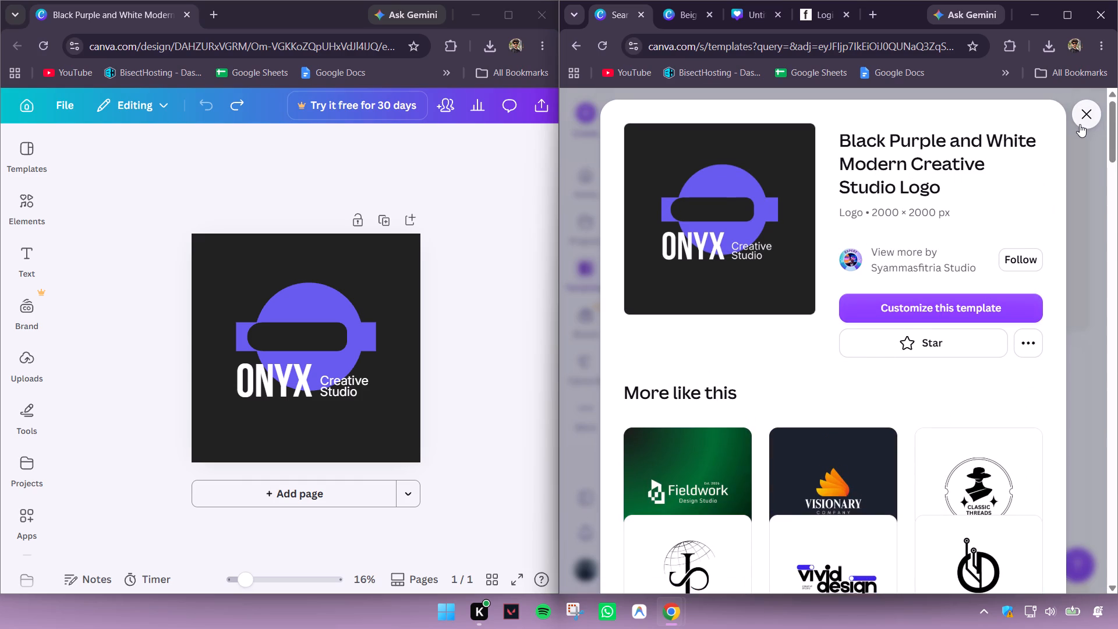
Close the template preview, create a blank logo design and collapse its template suggestions.
click(1080, 124)
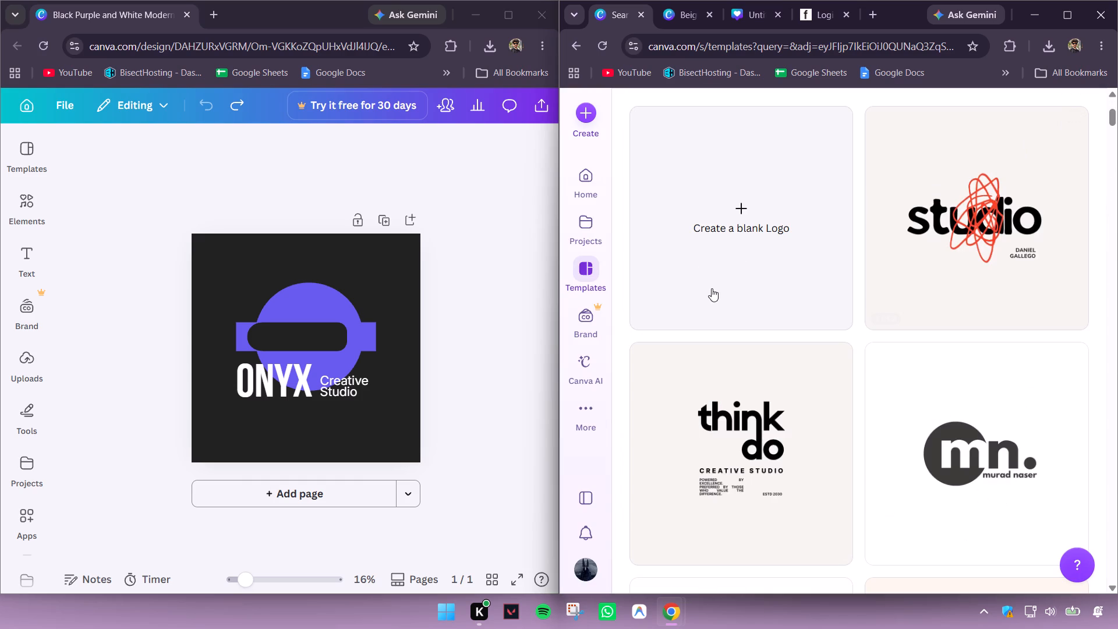
click(718, 250)
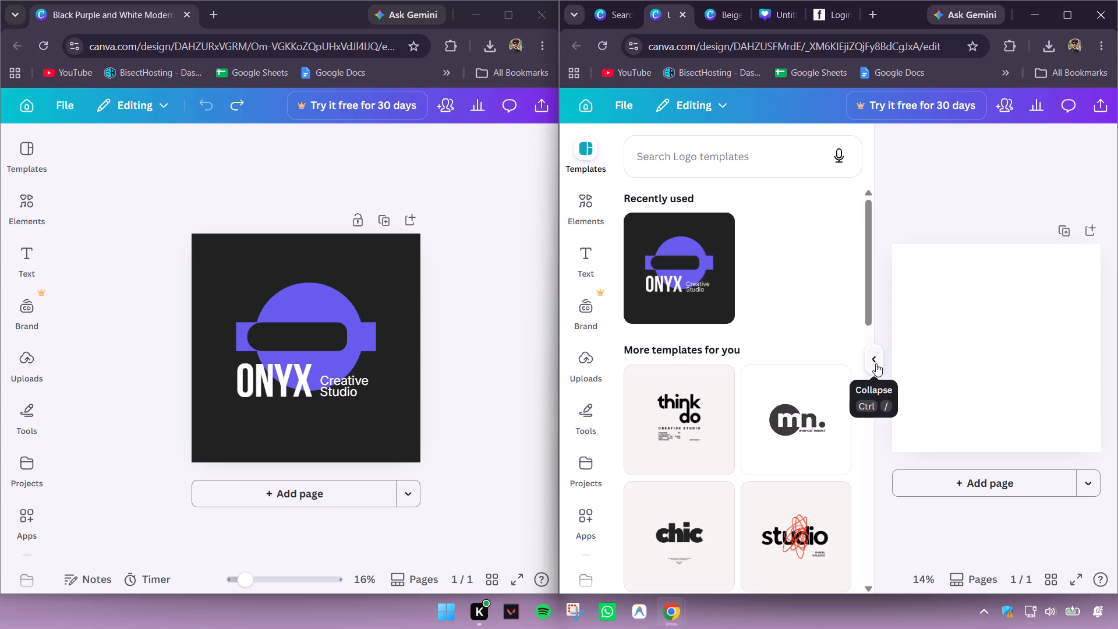
click(876, 363)
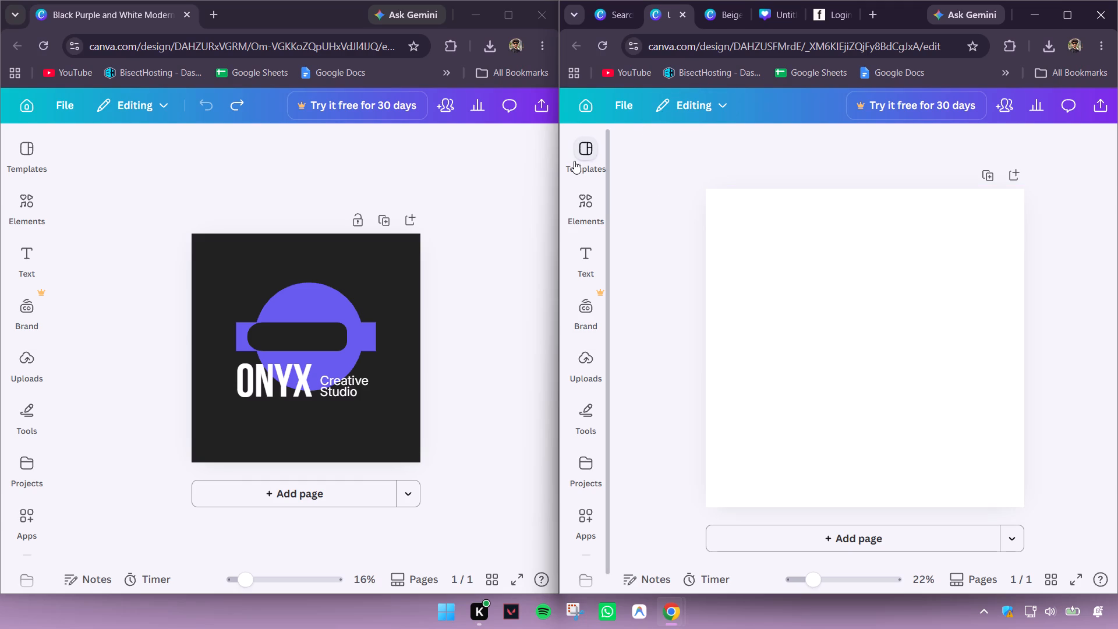
Add a circle from the basic shapes to the upper middle of the blank logo page.
click(585, 216)
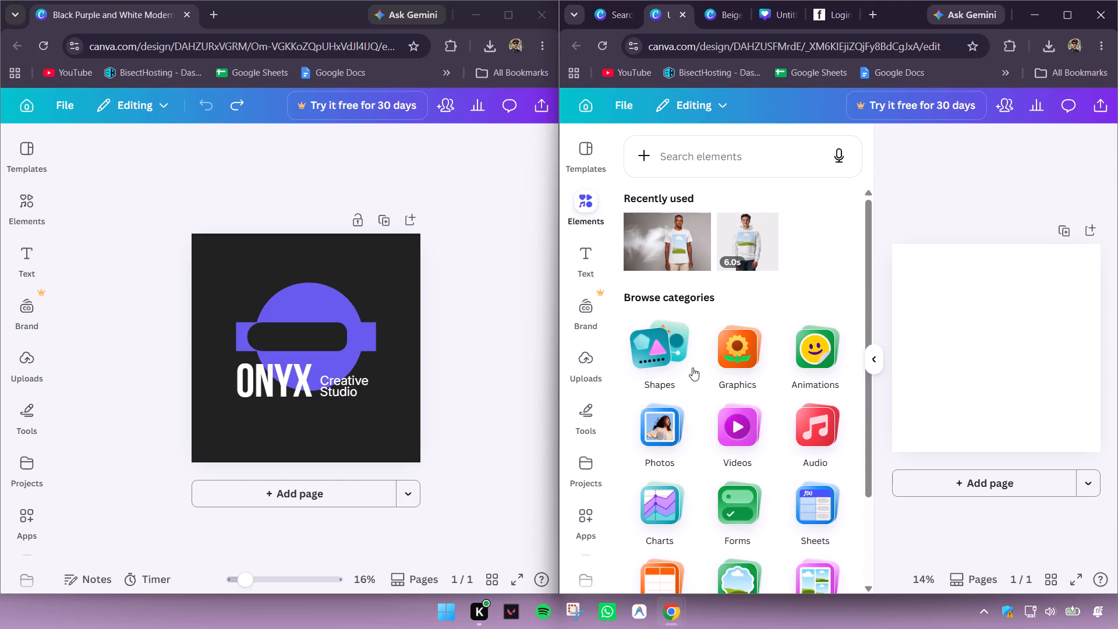
click(642, 342)
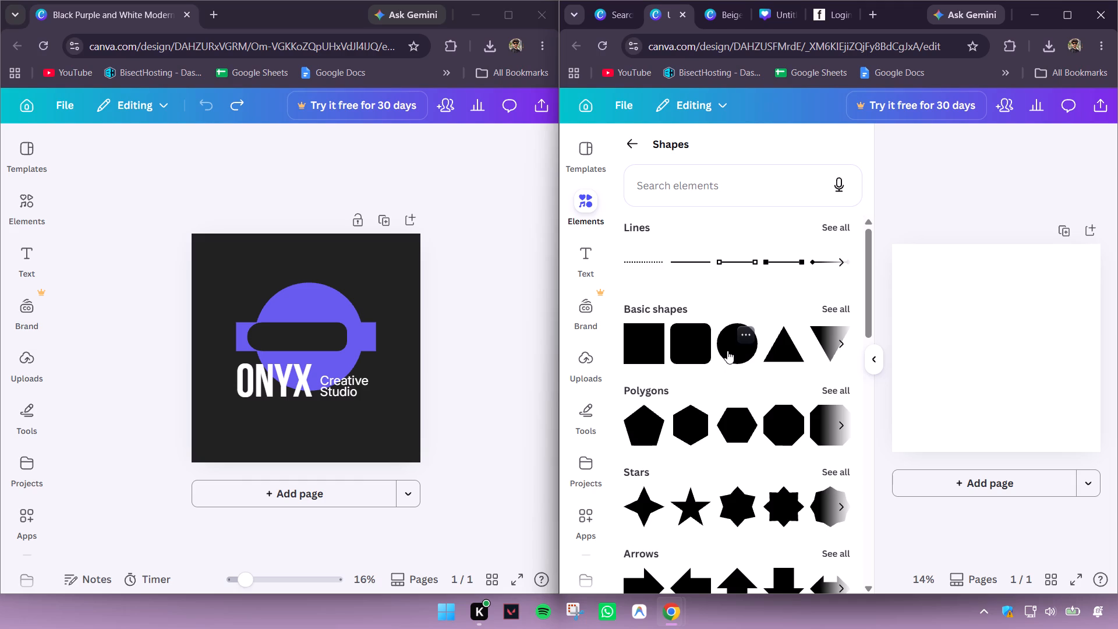
drag(727, 351, 960, 328)
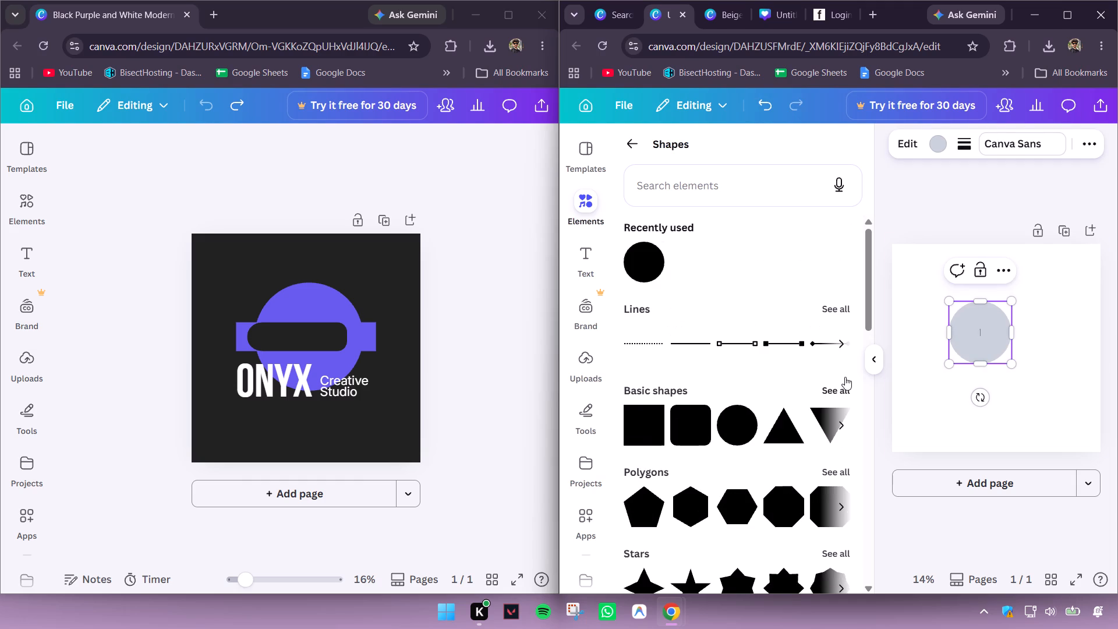
Add the pill-shaped flowchart shape to the page just below the circle.
scroll(673, 455, down, 1)
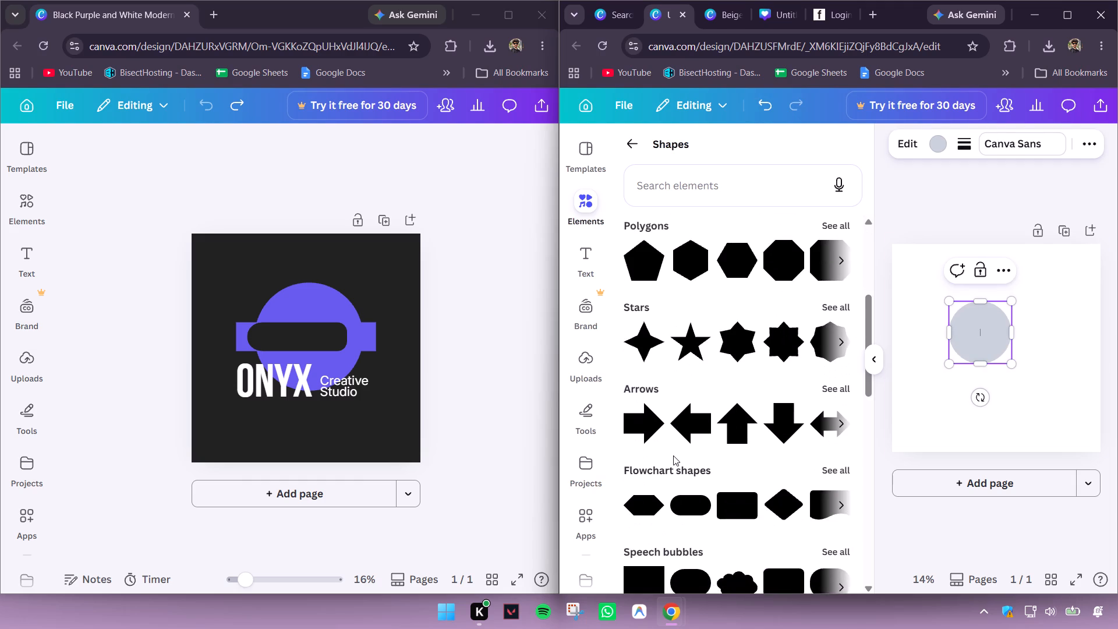
scroll(673, 455, down, 1)
drag(674, 422, 802, 397)
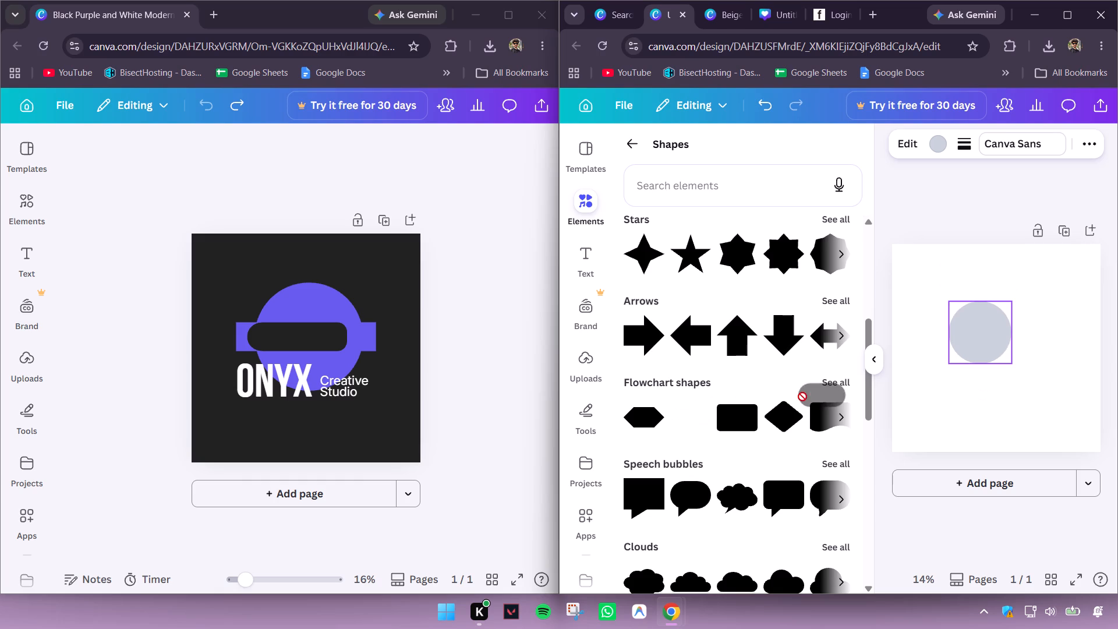
drag(802, 397, 960, 396)
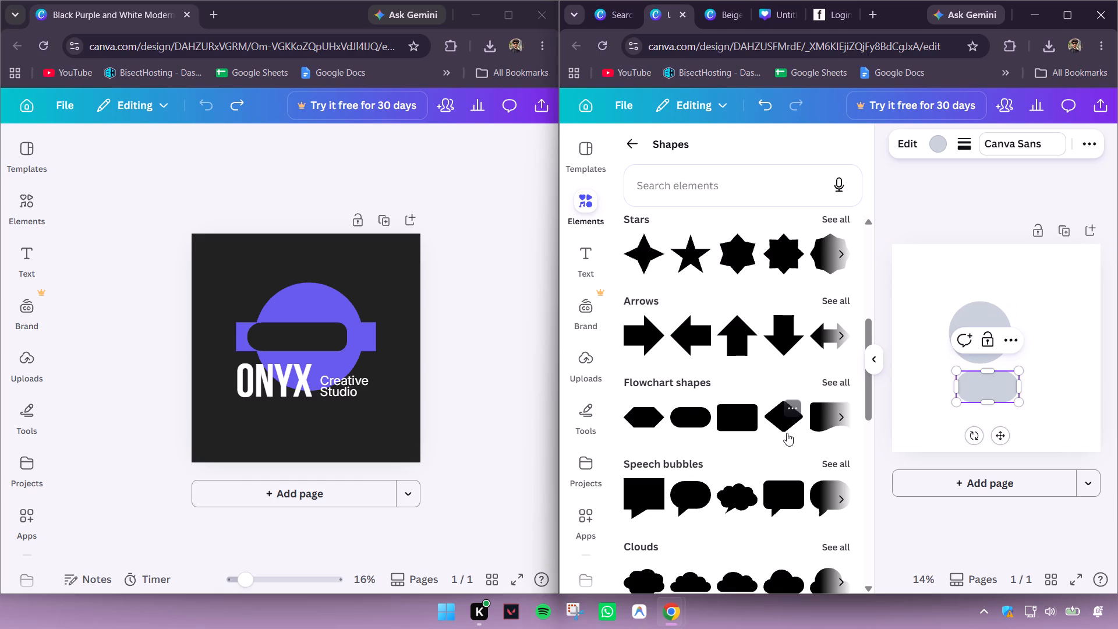
Look through the shape library's categories, from flowchart shapes to abstract shapes and back to the recently used ones.
scroll(787, 433, down, 3)
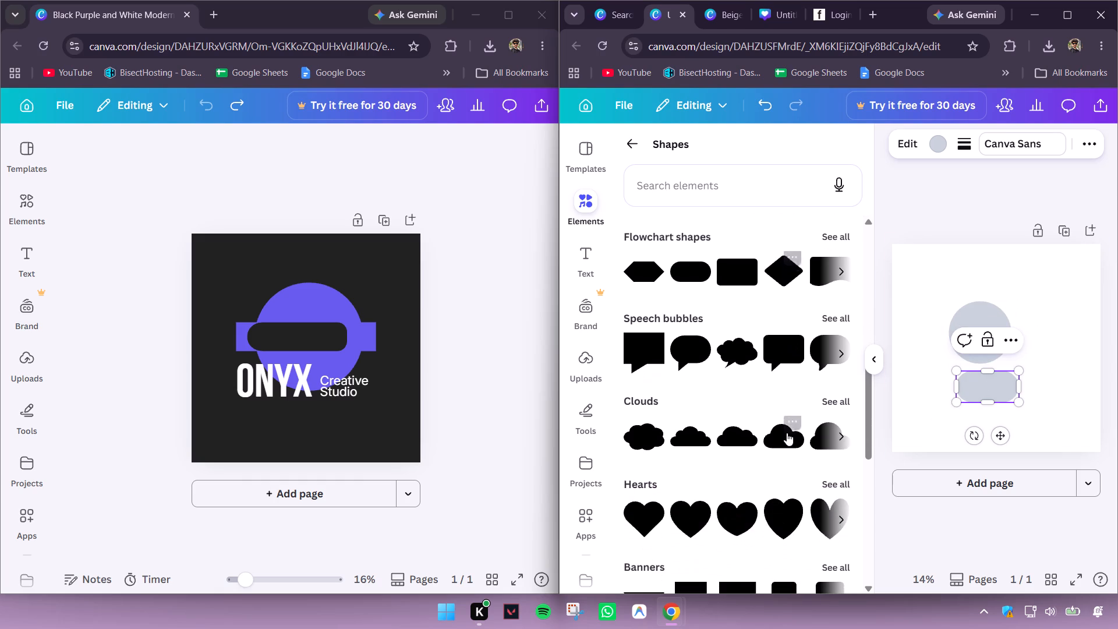
scroll(787, 433, down, 5)
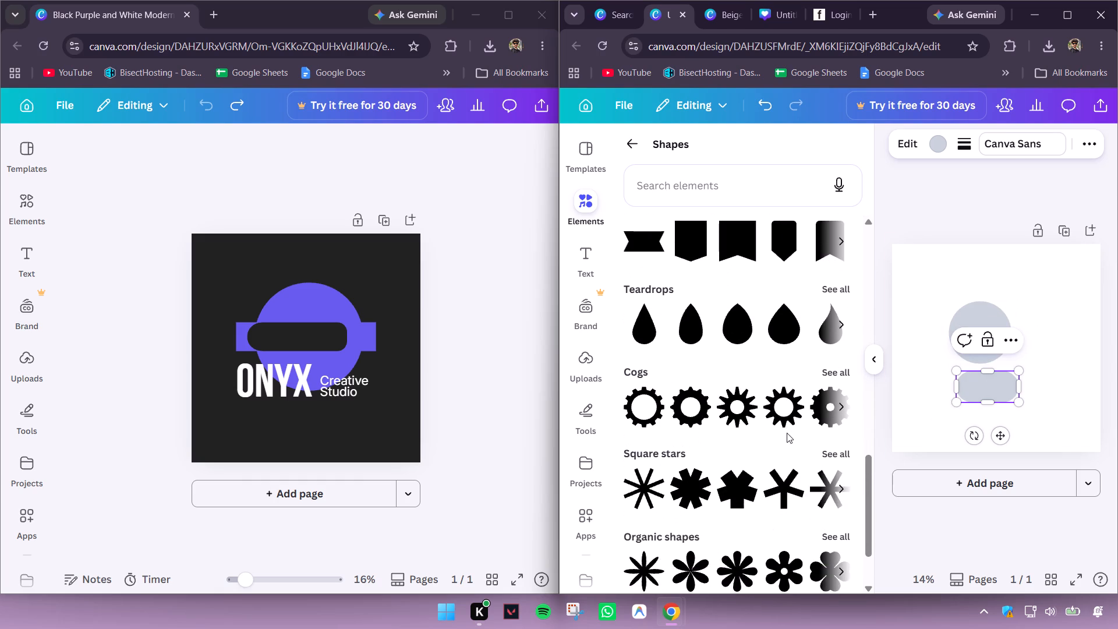
scroll(787, 433, down, 3)
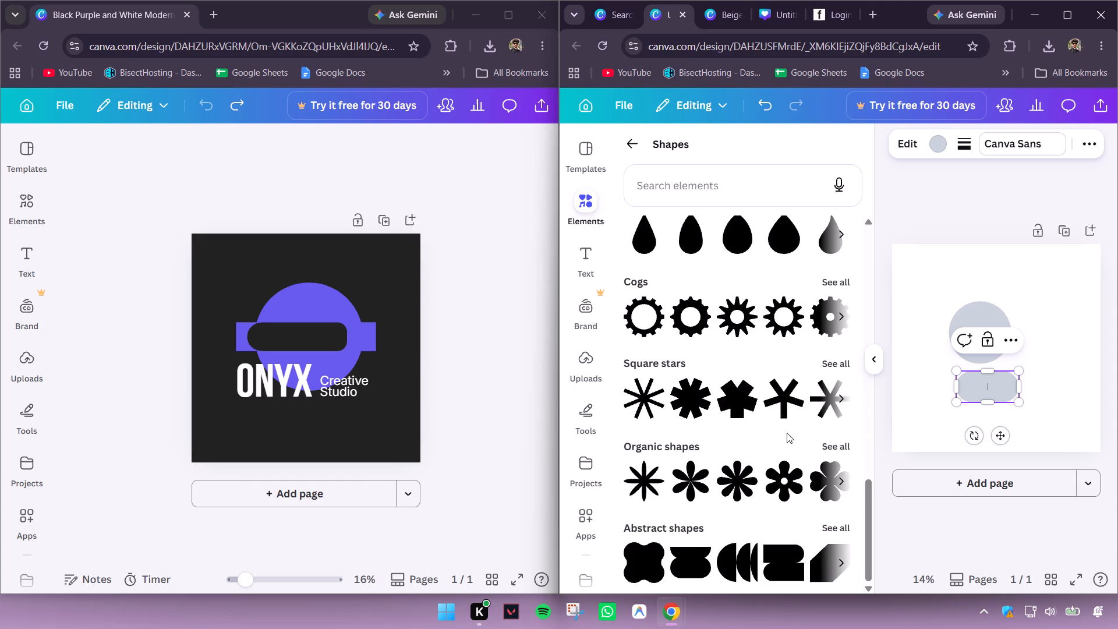
scroll(787, 433, down, 1)
scroll(777, 497, up, 3)
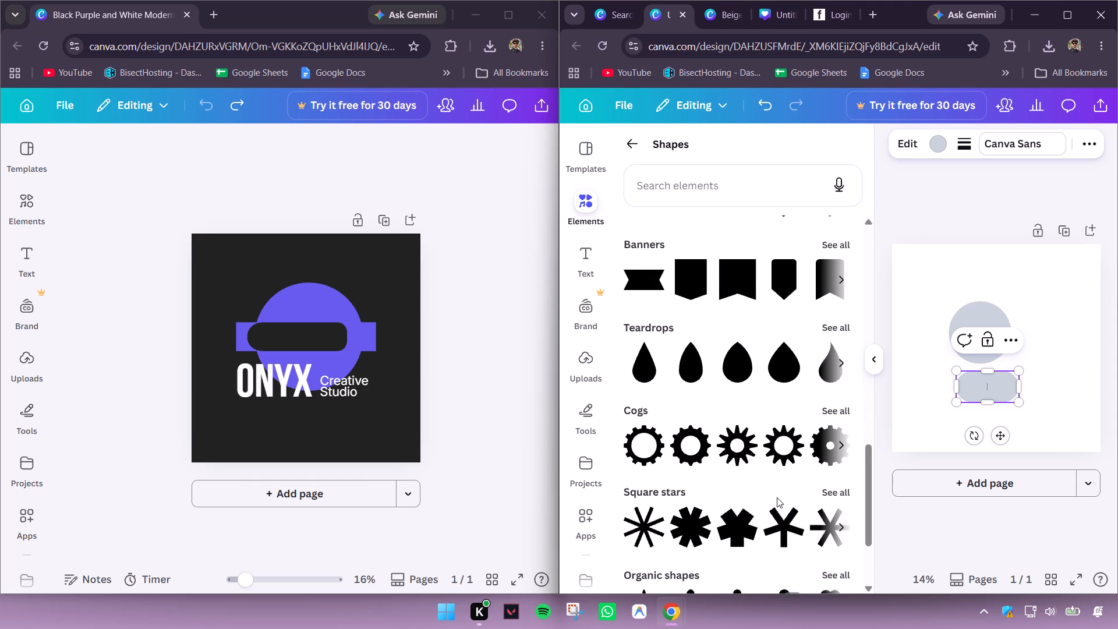
scroll(777, 497, up, 4)
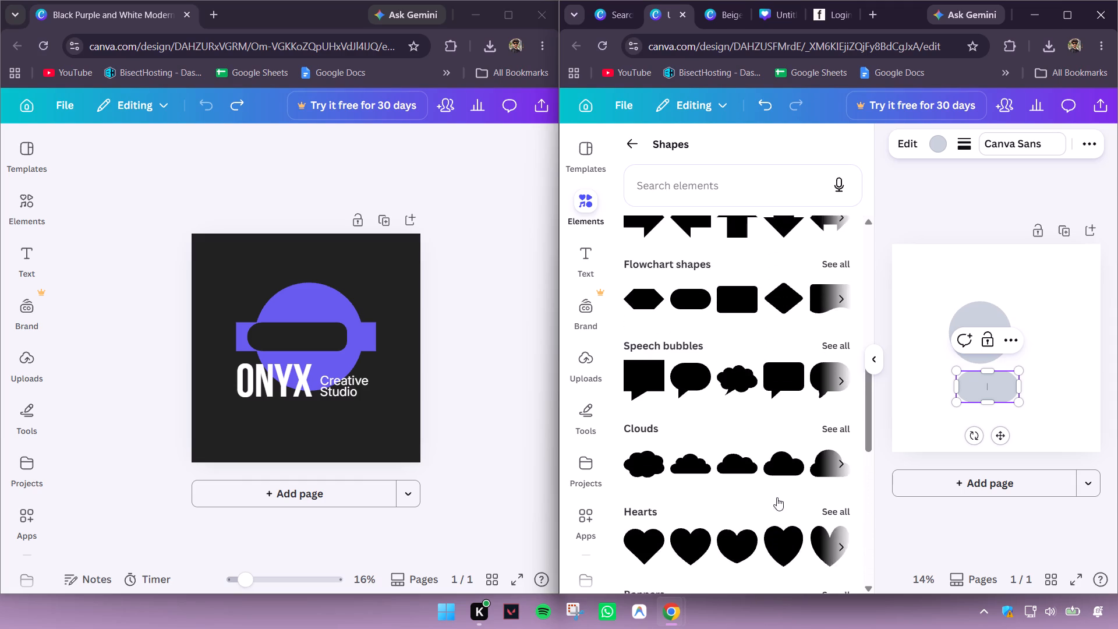
scroll(777, 497, up, 6)
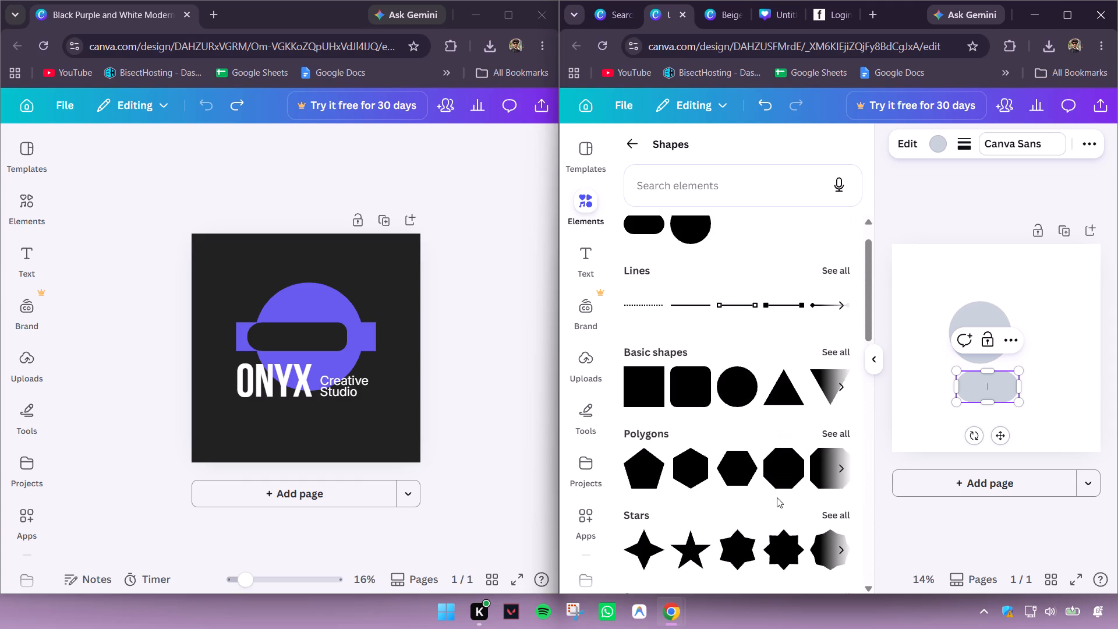
scroll(777, 497, up, 1)
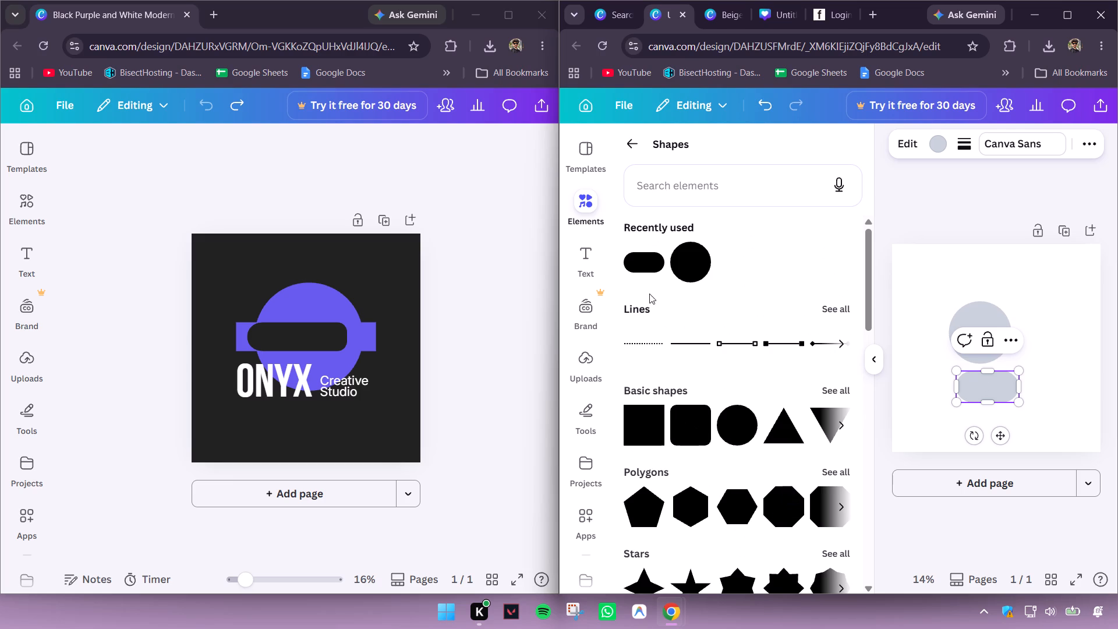
Add a second pill from the recently used shapes, slightly below and right of the first, and collapse the shape library.
drag(638, 262, 1015, 426)
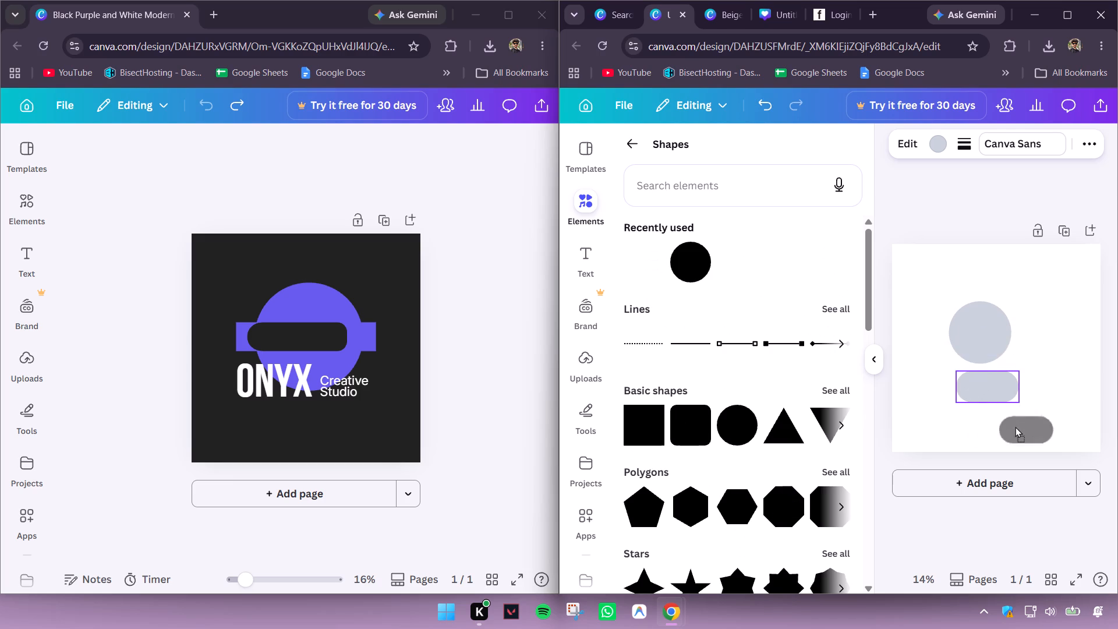
drag(1015, 426, 1002, 413)
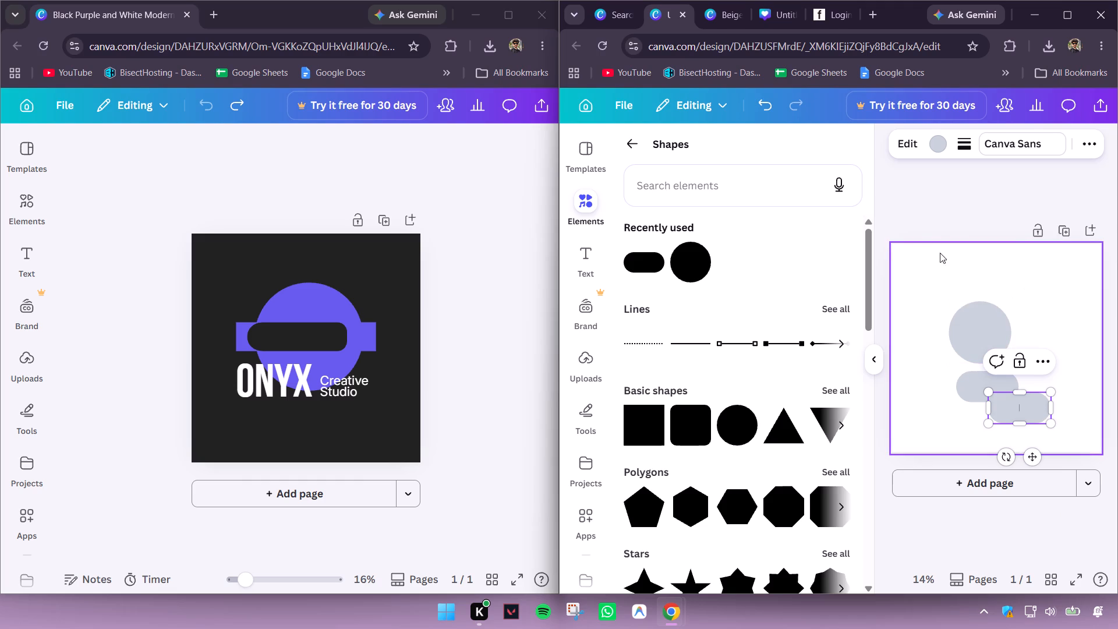
click(897, 199)
click(877, 360)
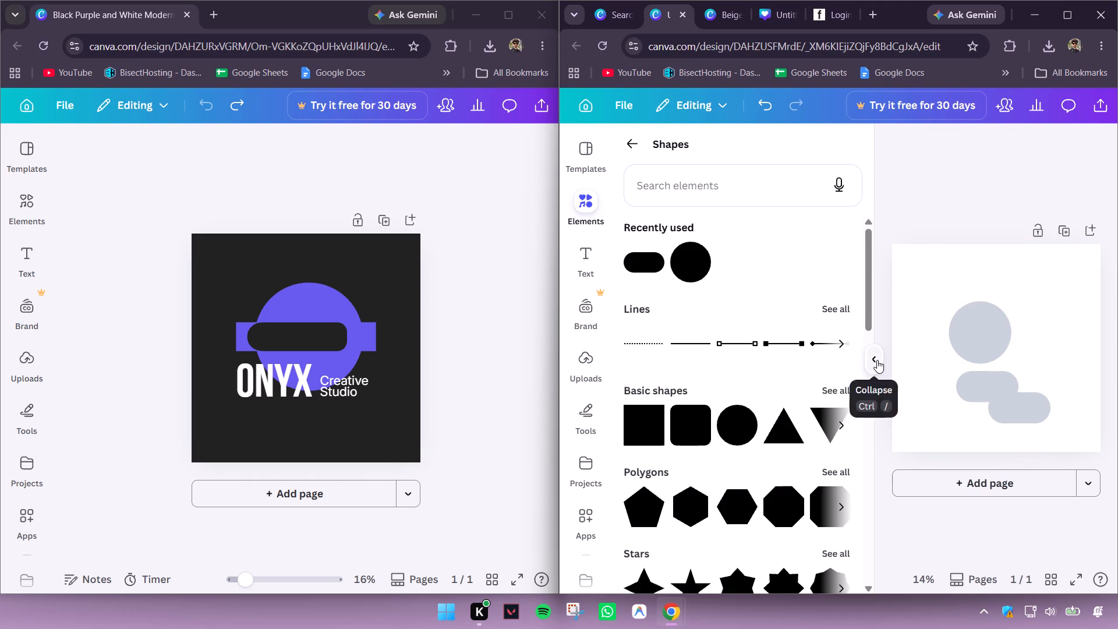
Enlarge the circle and place it in the upper middle of the page, above the two pills.
click(857, 338)
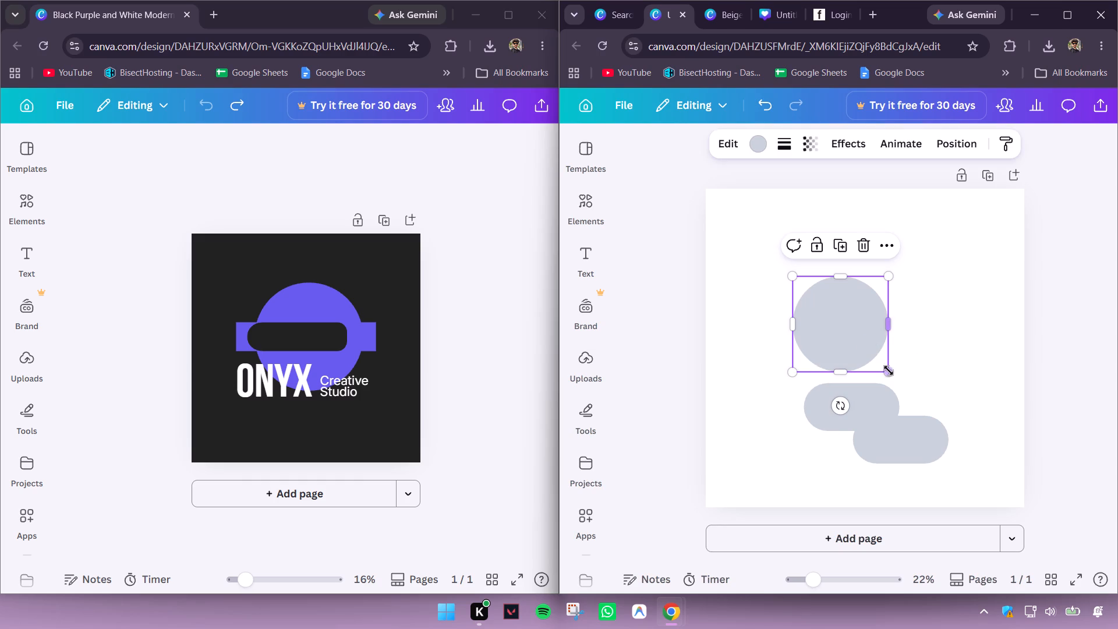
drag(889, 370, 889, 370)
drag(889, 370, 929, 394)
drag(826, 338, 832, 319)
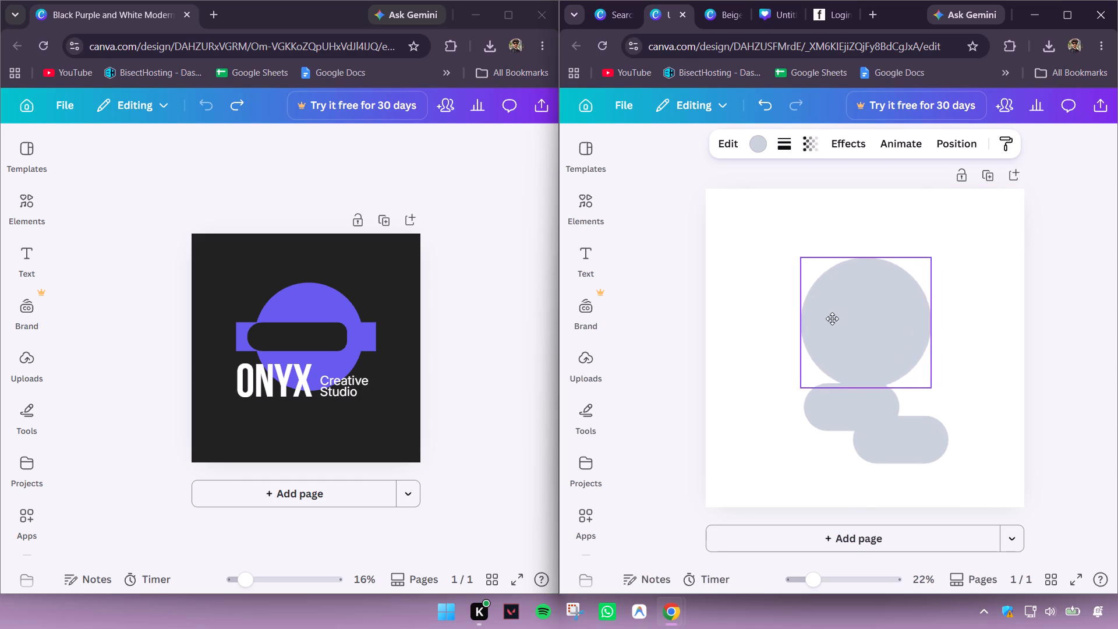
drag(832, 319, 827, 329)
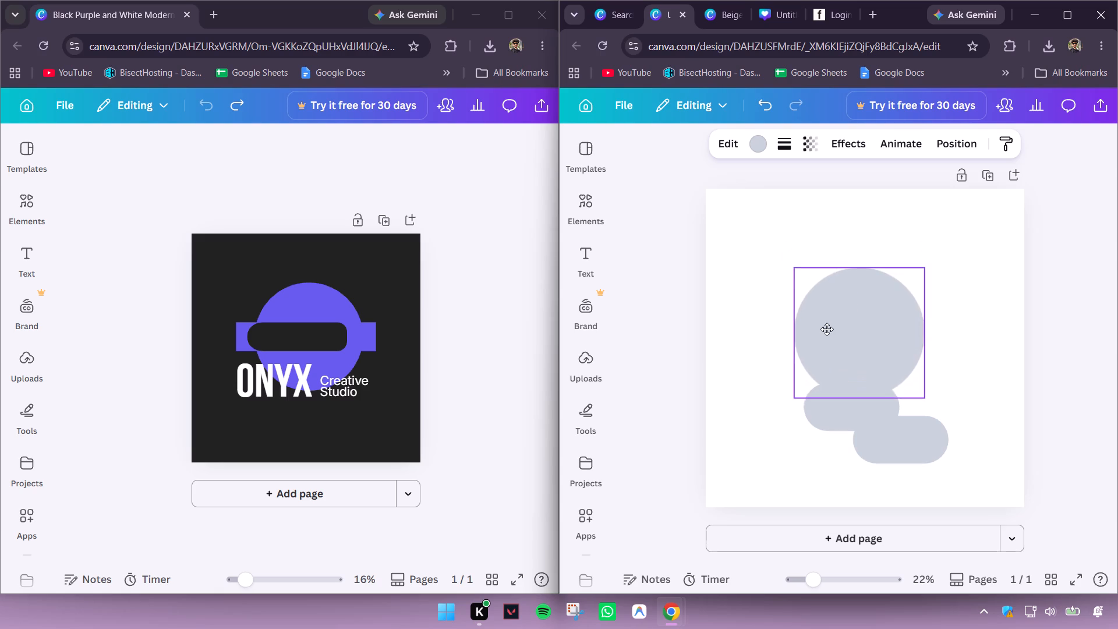
drag(827, 329, 823, 306)
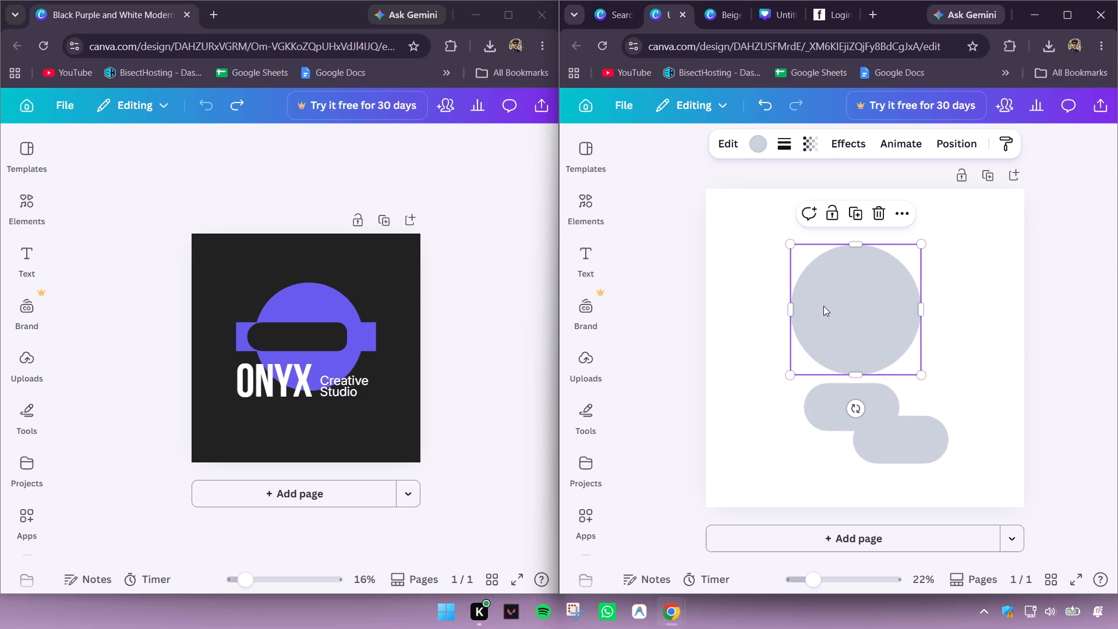
Spread the two pills apart along the lower part of the page, clear of the circle.
drag(826, 414, 755, 460)
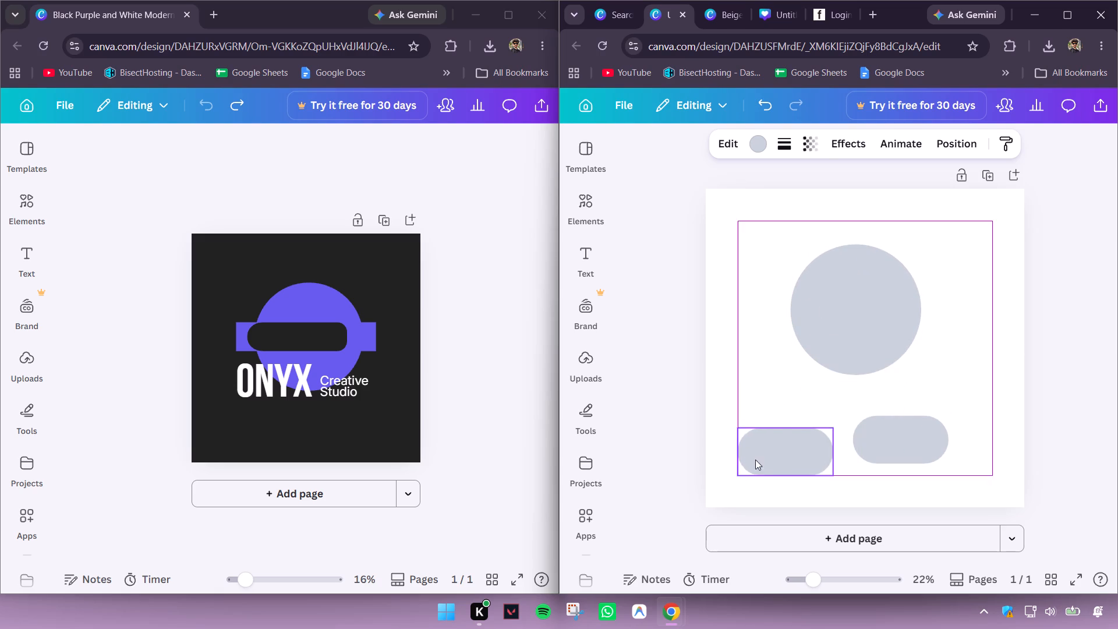
drag(755, 460, 756, 458)
drag(880, 437, 887, 467)
Move the enlarged circle to the exact centre of the page.
drag(826, 286, 843, 323)
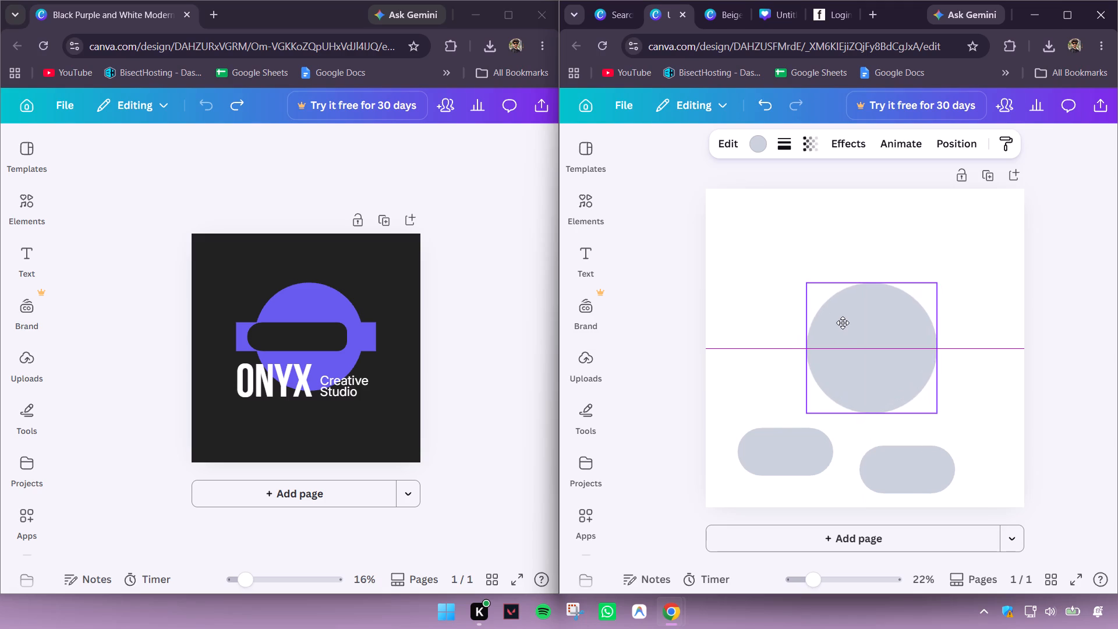
drag(843, 323, 837, 321)
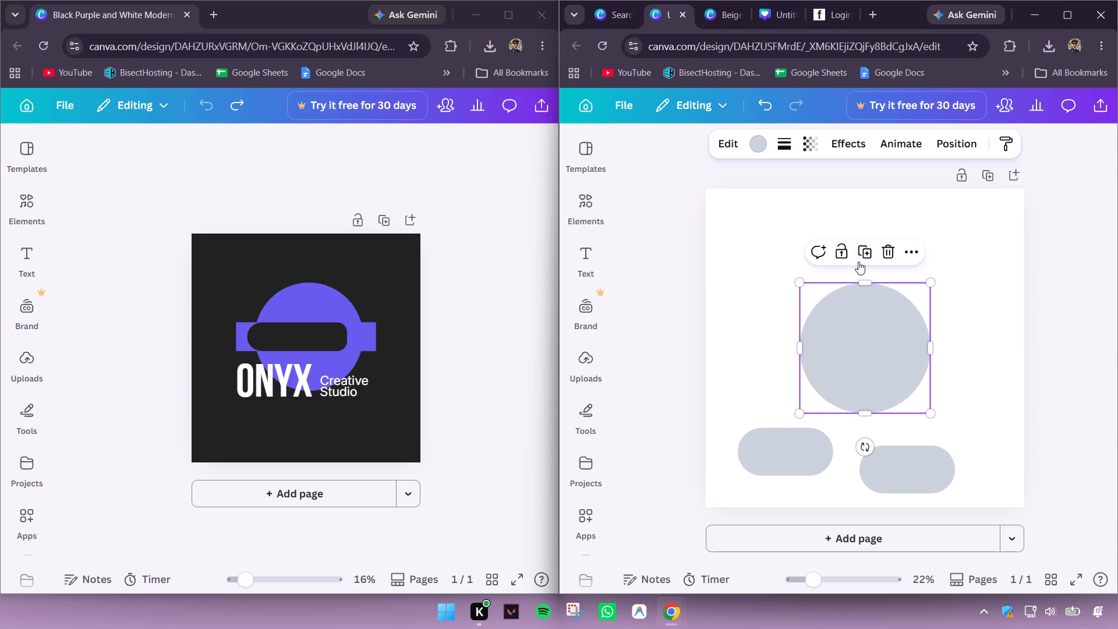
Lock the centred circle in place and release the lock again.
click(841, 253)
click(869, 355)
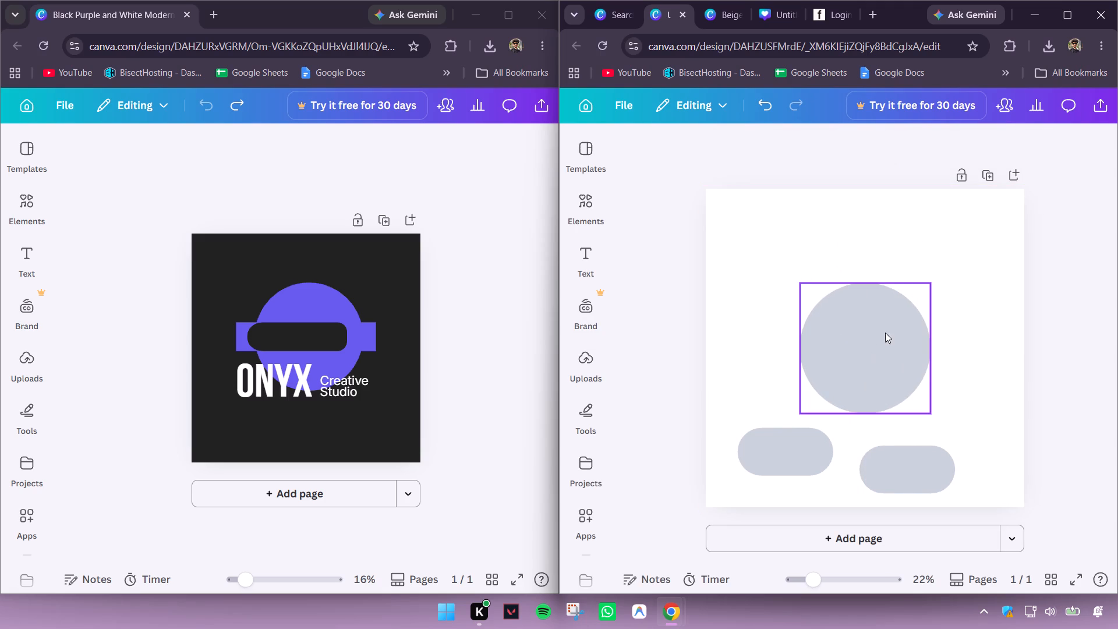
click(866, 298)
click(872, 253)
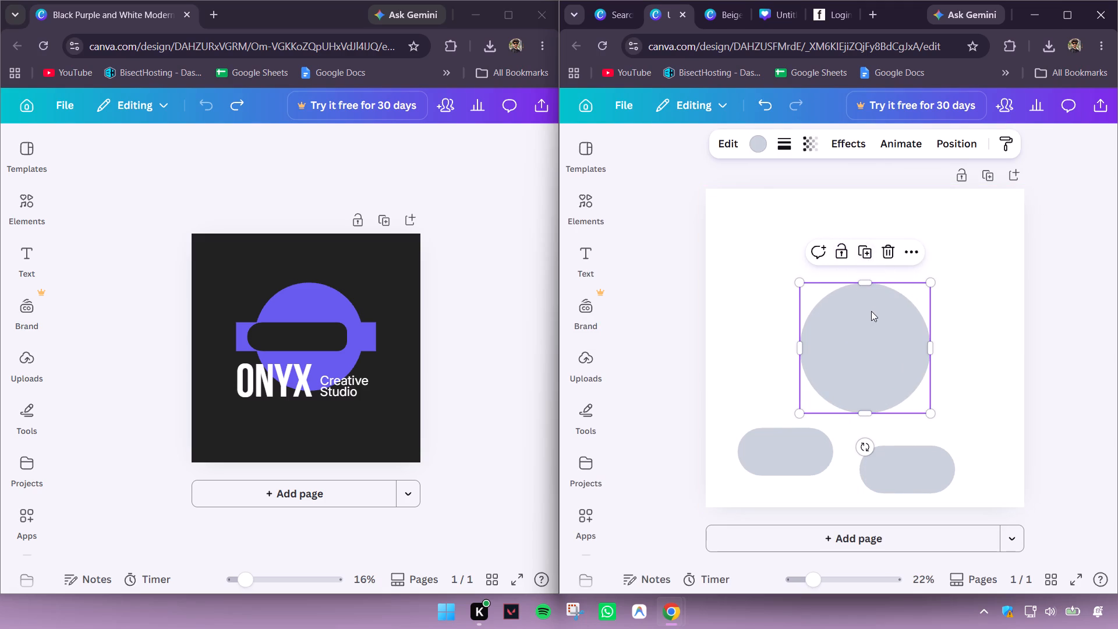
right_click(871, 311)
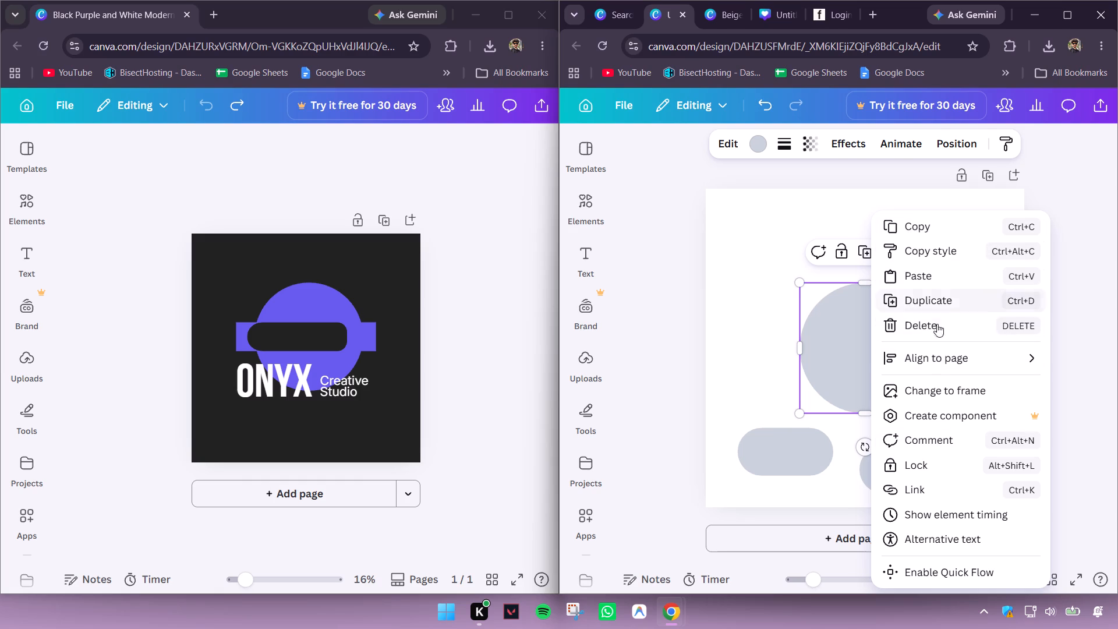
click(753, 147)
Give the centred circle a custom solid colour, a light magenta purple of #DC62E2.
click(753, 147)
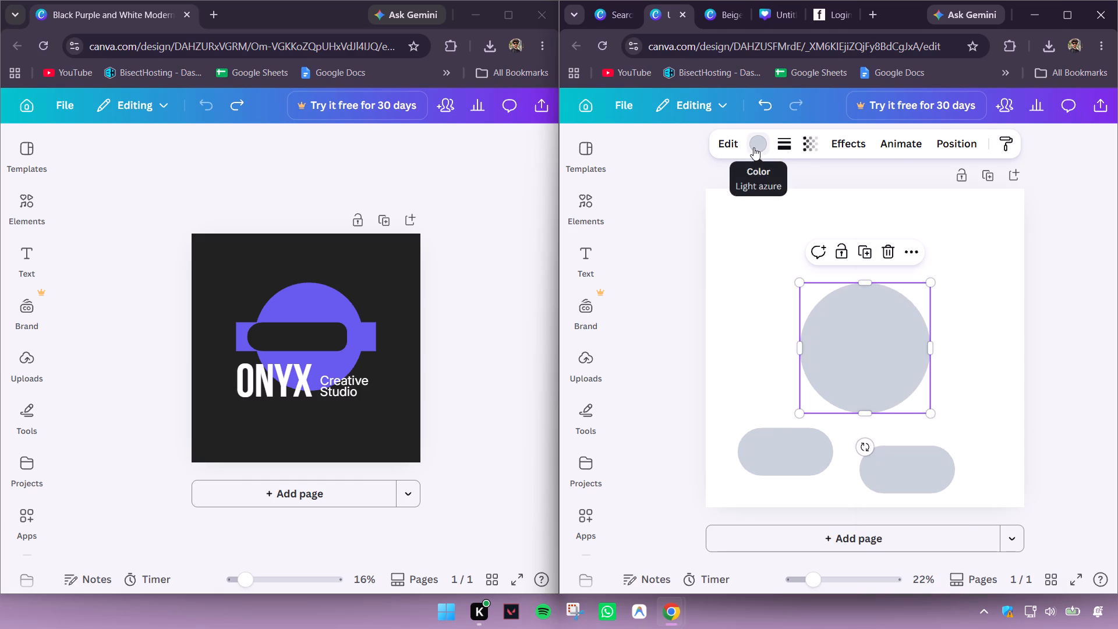
click(638, 285)
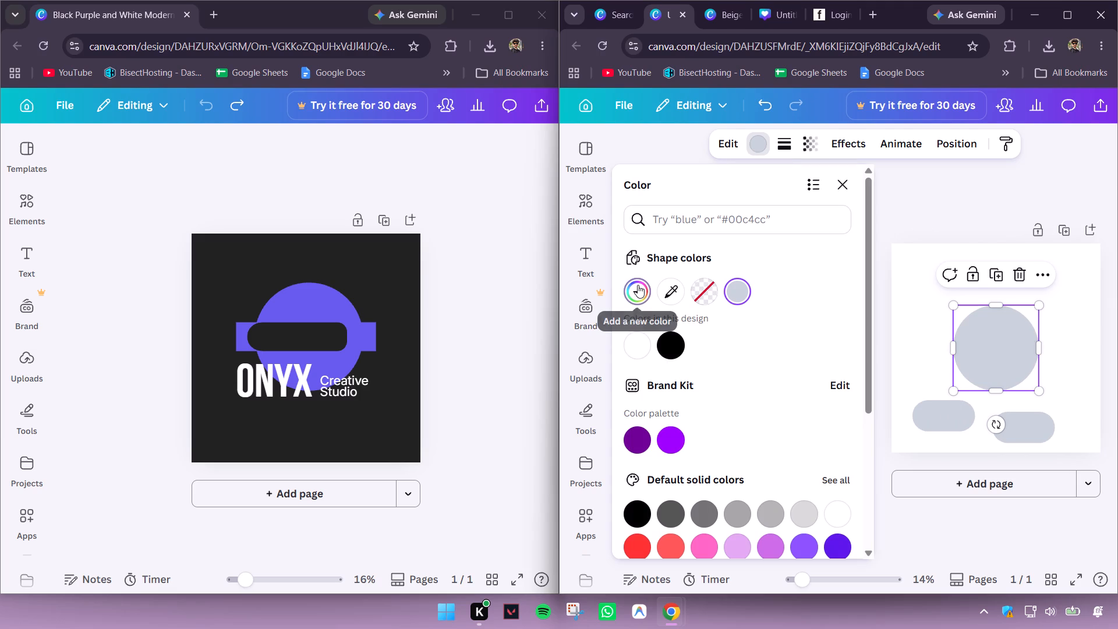
click(832, 371)
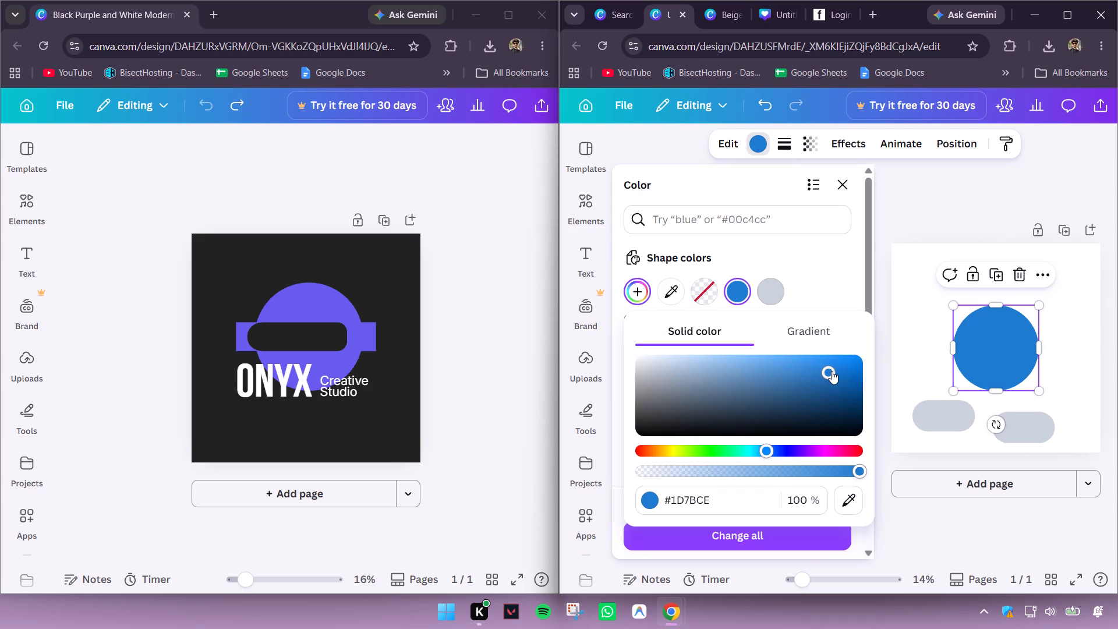
drag(832, 371, 864, 359)
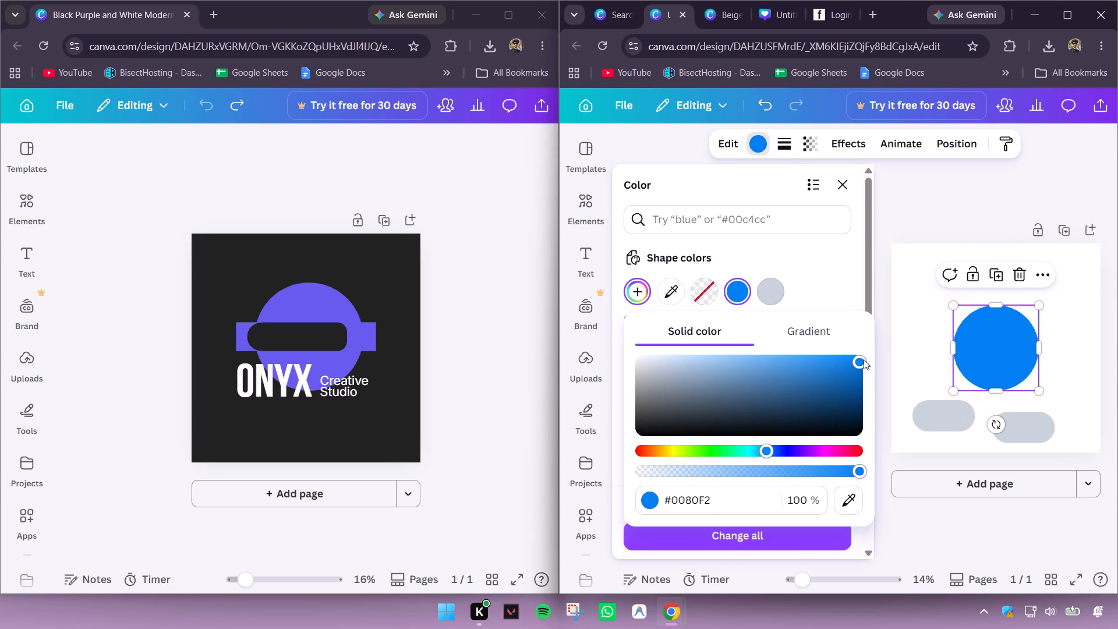
drag(694, 453, 800, 454)
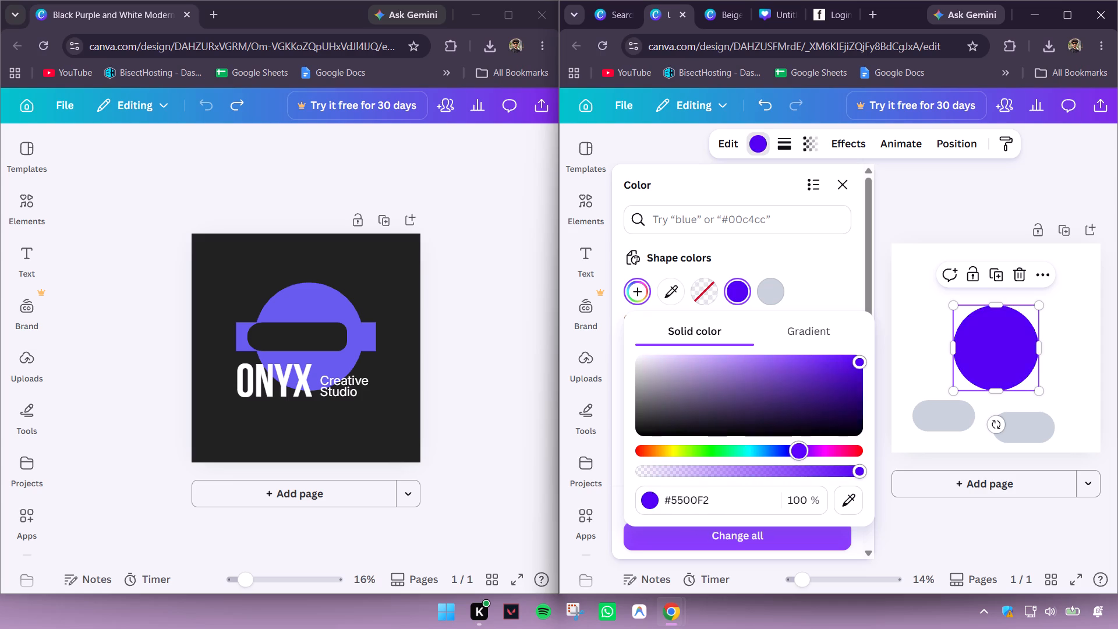
drag(800, 454, 813, 453)
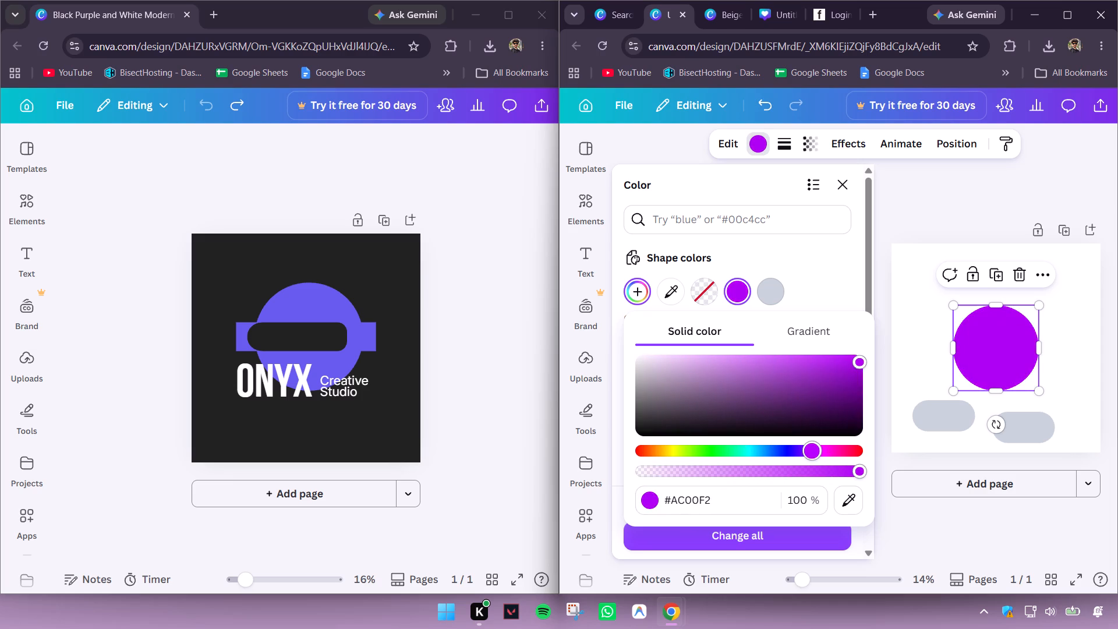
drag(813, 453, 815, 452)
drag(767, 377, 762, 363)
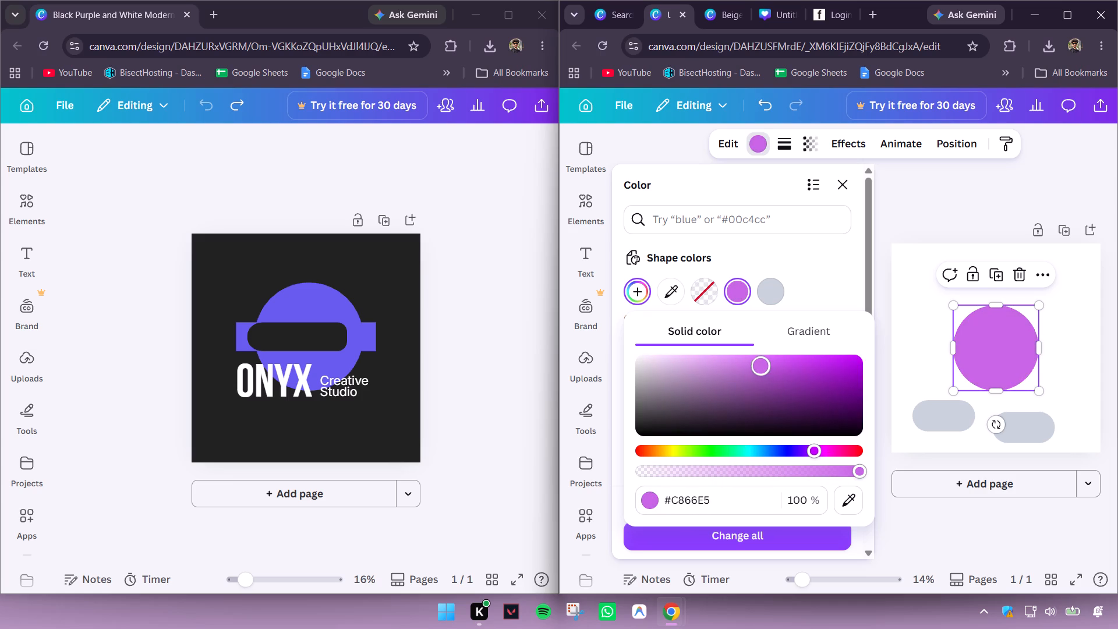
drag(762, 363, 765, 365)
drag(814, 454, 822, 451)
click(808, 352)
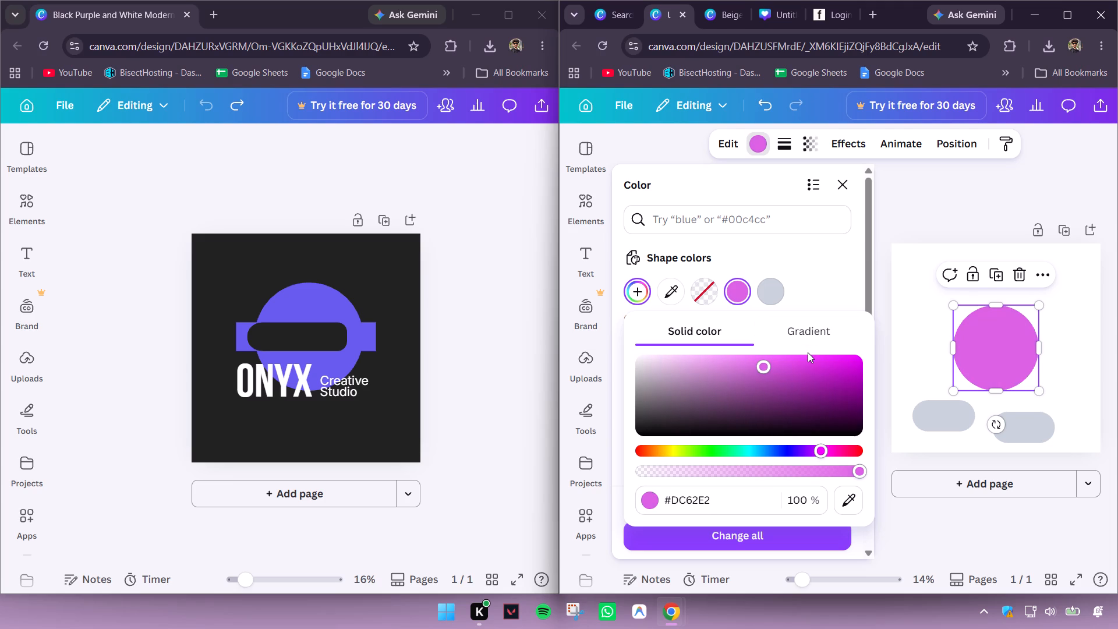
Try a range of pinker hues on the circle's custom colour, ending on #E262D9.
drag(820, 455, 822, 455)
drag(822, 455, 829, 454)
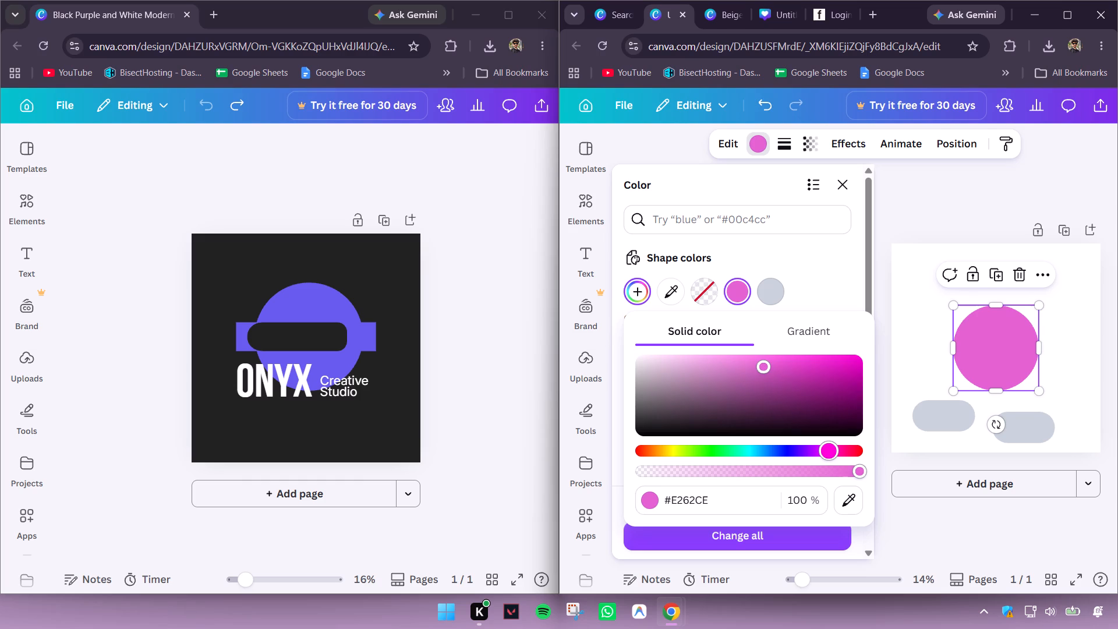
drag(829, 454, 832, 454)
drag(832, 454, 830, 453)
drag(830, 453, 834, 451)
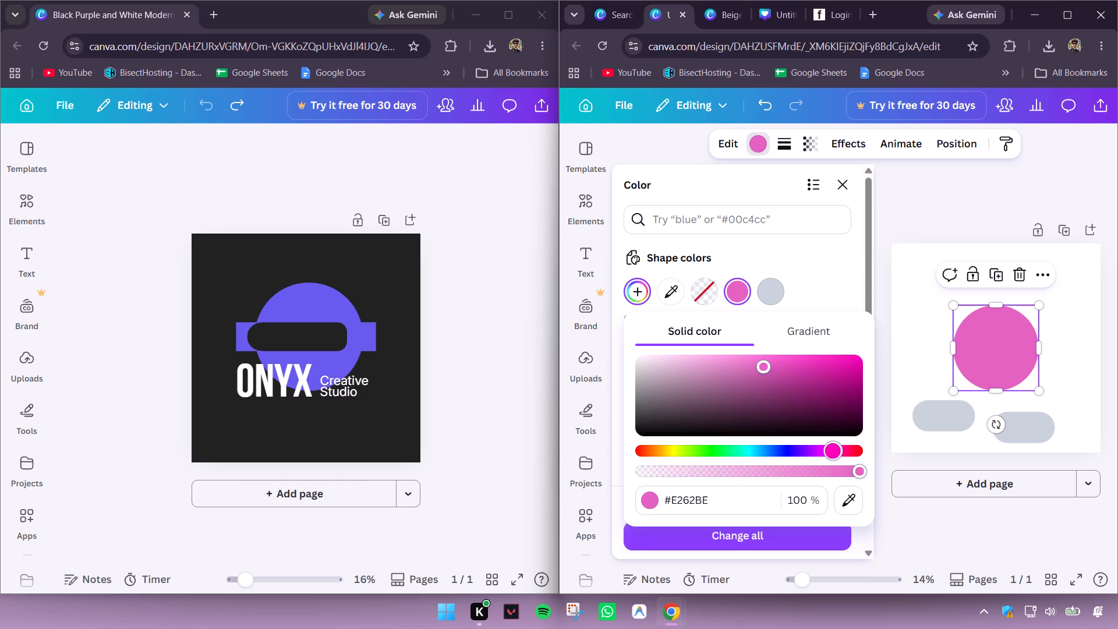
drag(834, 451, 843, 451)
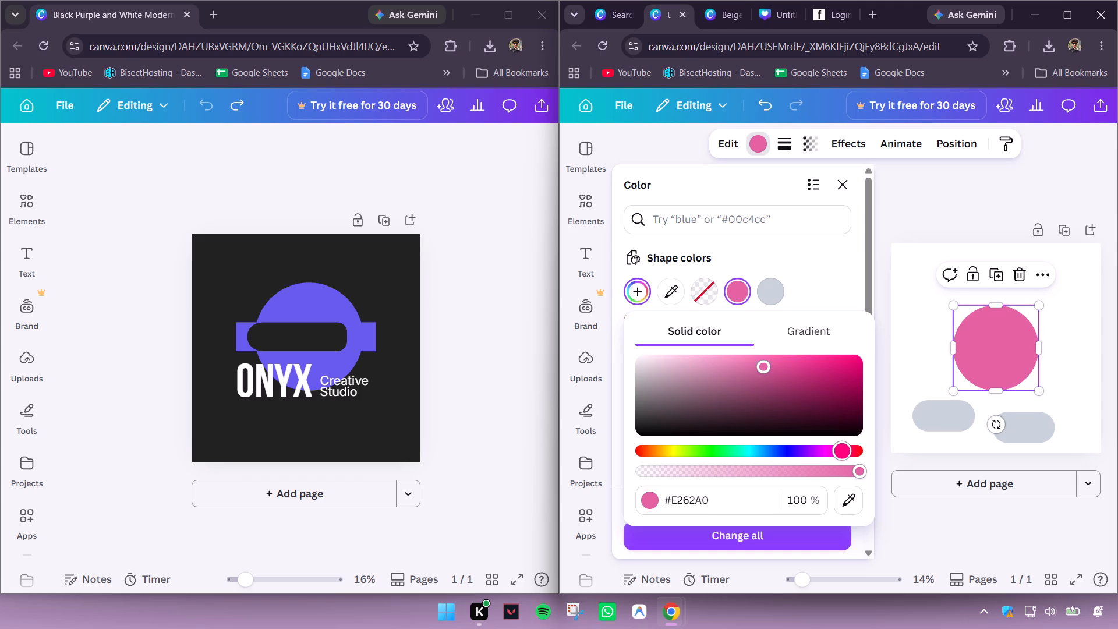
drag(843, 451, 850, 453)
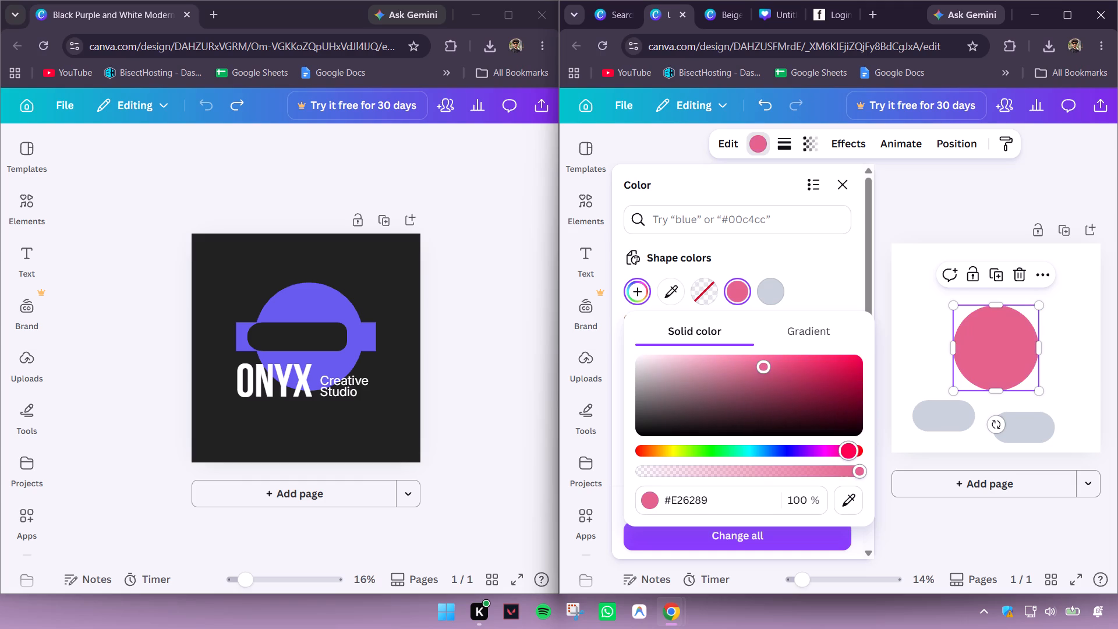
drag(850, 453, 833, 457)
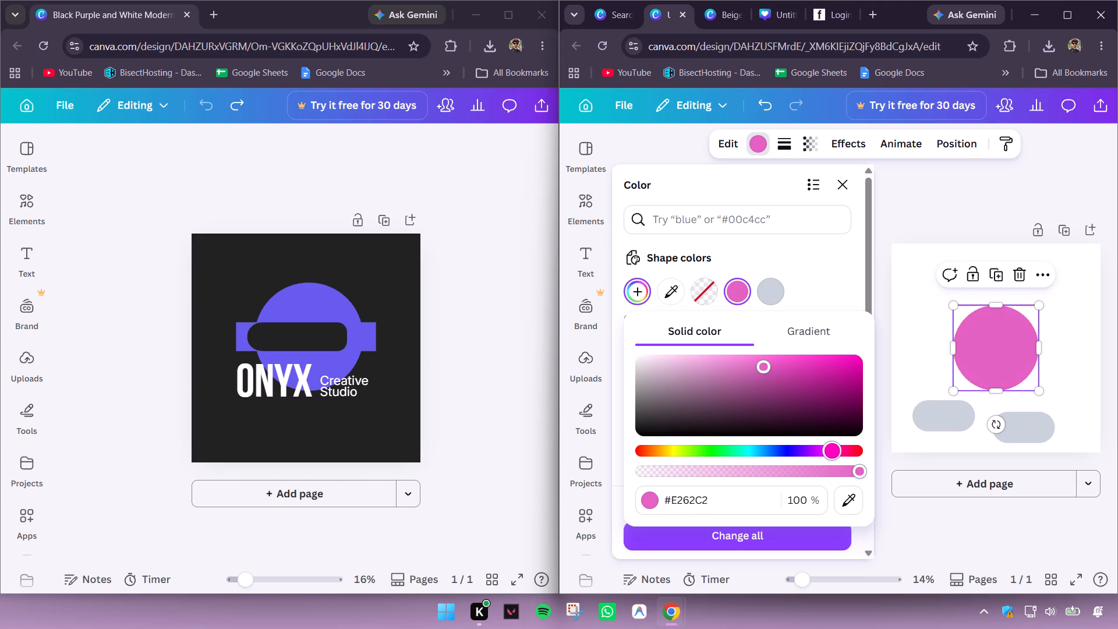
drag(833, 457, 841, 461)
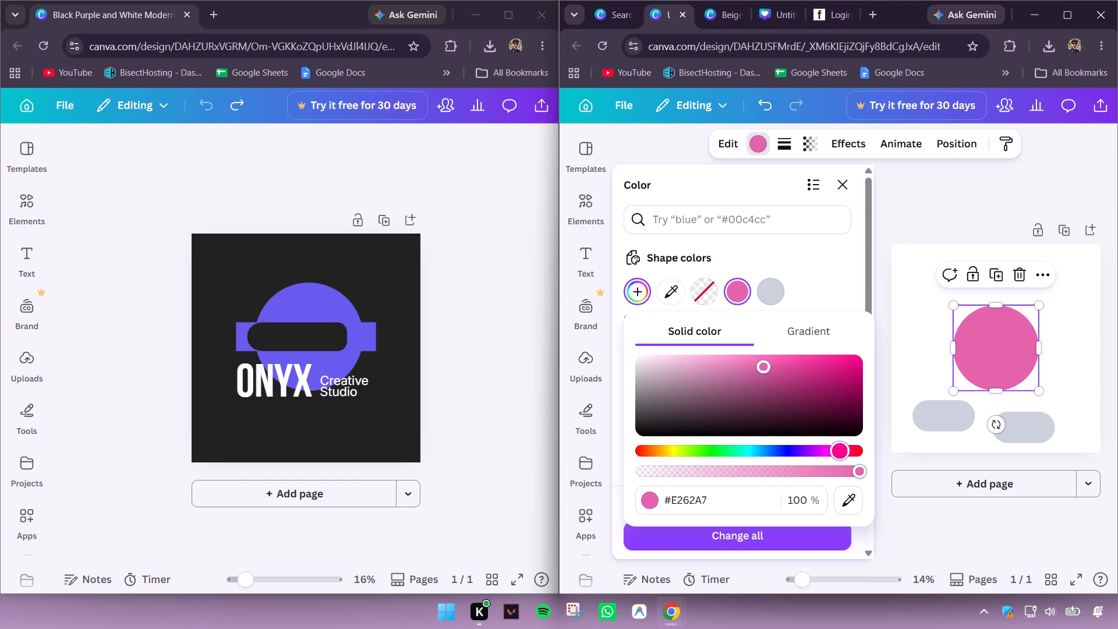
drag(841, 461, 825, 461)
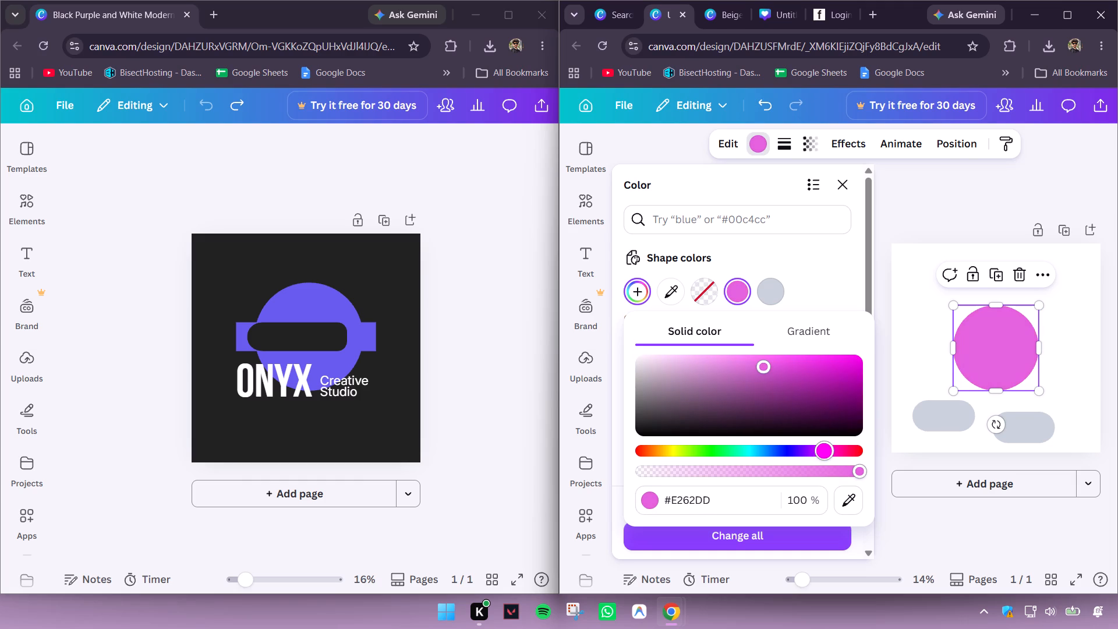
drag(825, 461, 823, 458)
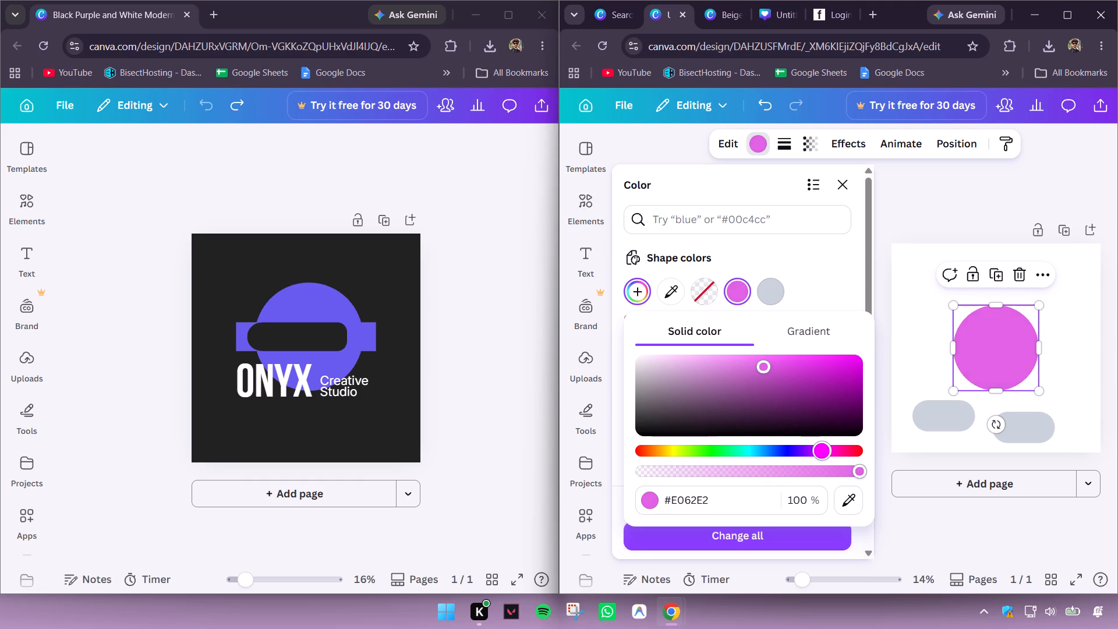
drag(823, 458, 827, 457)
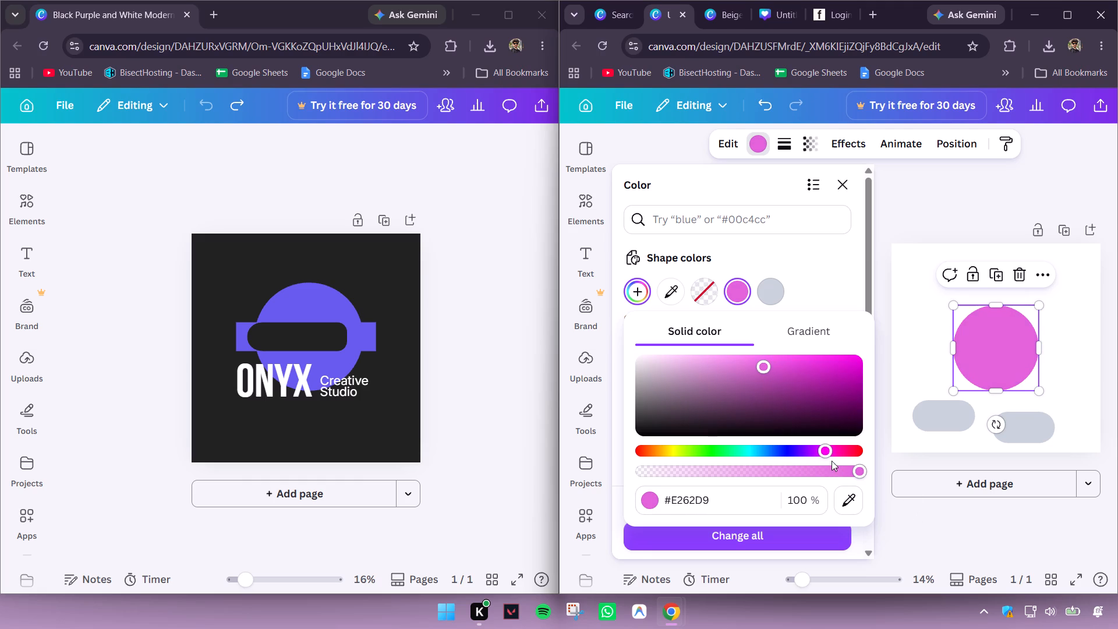
Lower the circle's colour opacity to 66% and shift its hue back towards purple, to #D062E2.
drag(829, 472, 786, 474)
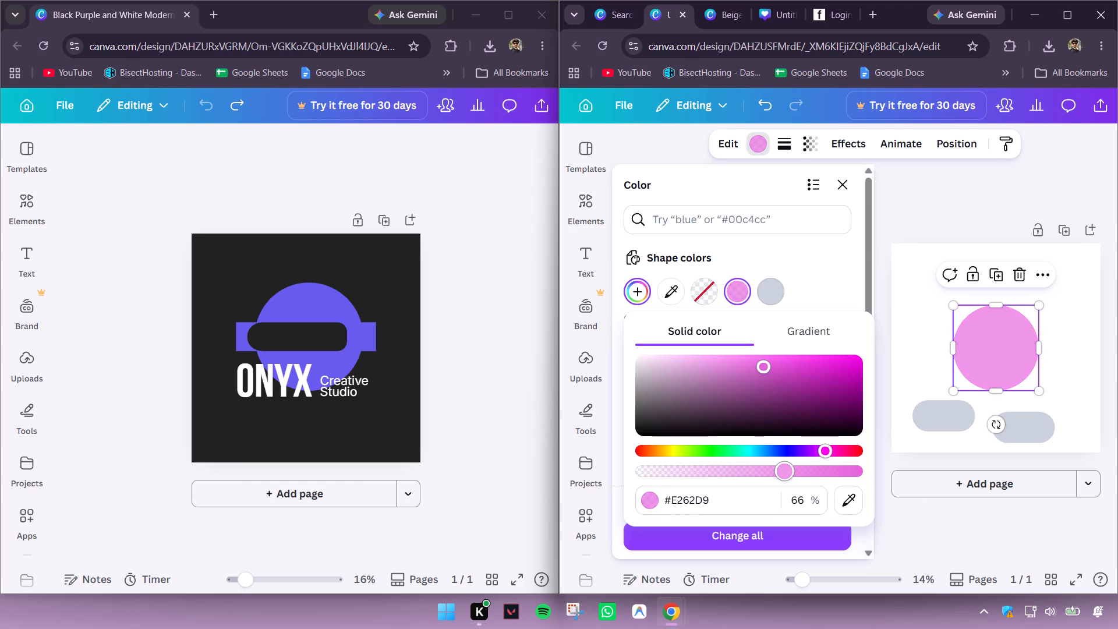
drag(786, 474, 782, 471)
drag(782, 471, 784, 472)
drag(824, 454, 819, 454)
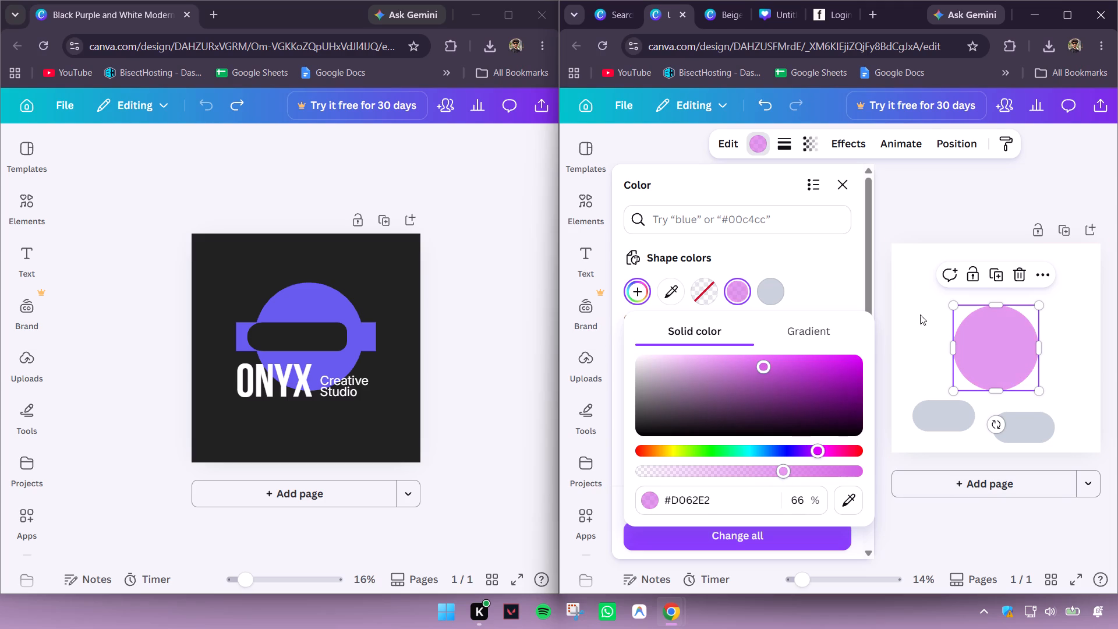
click(898, 340)
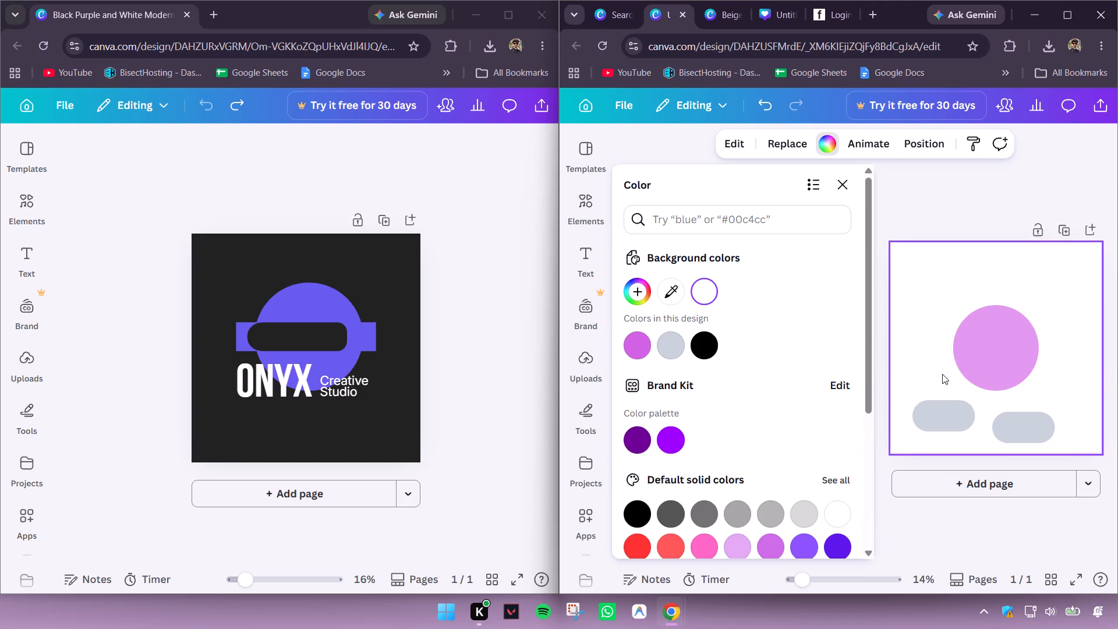
Convert the left pill below the circle into a frame.
click(939, 411)
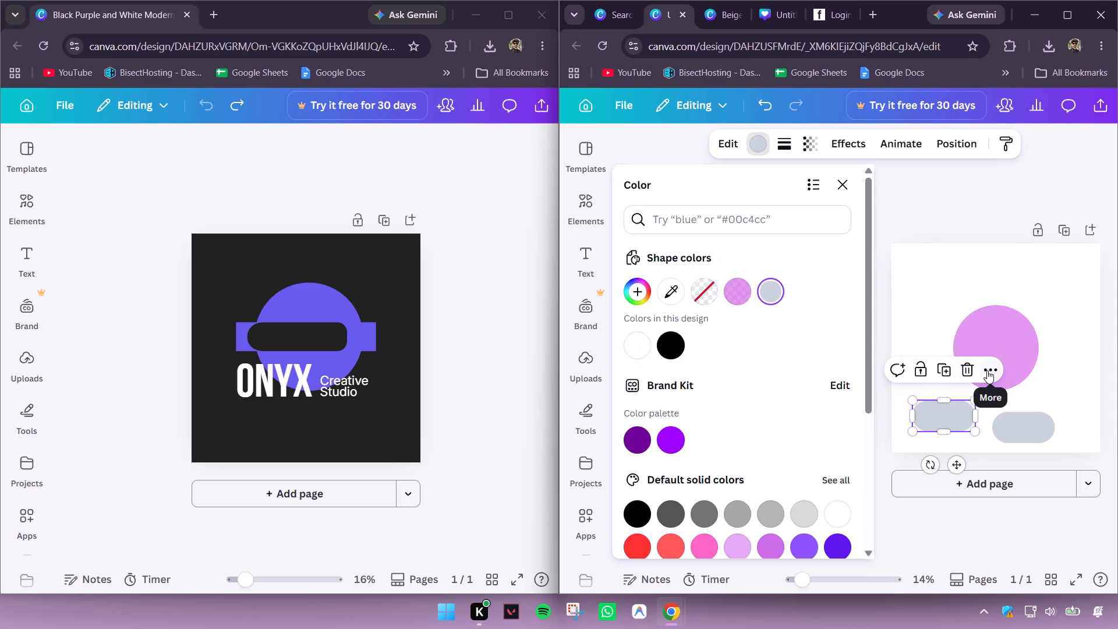
click(987, 370)
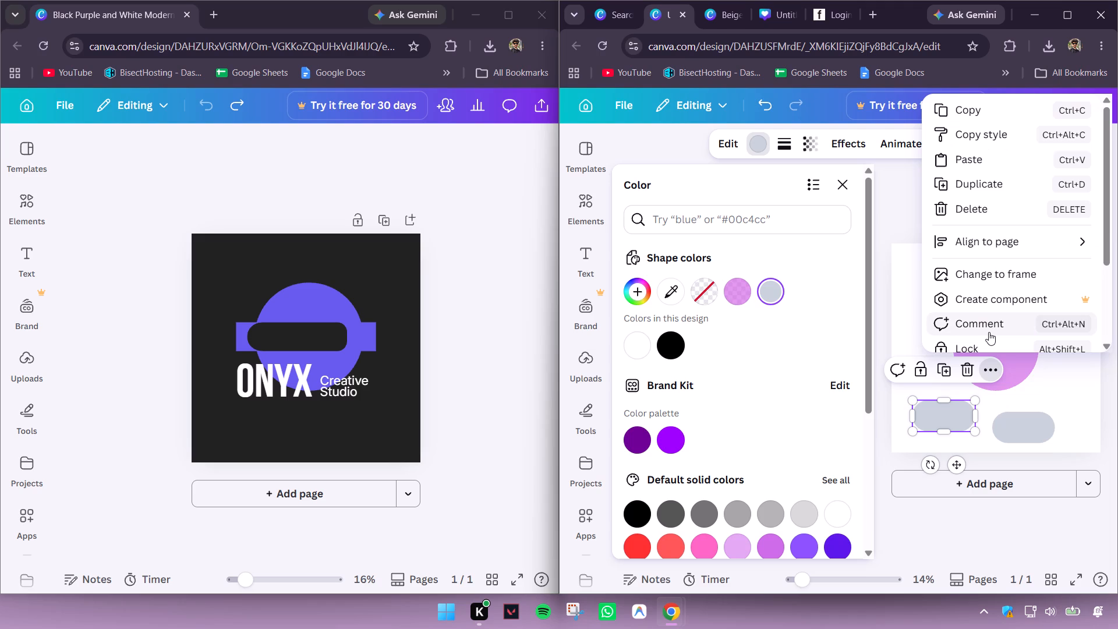
click(967, 276)
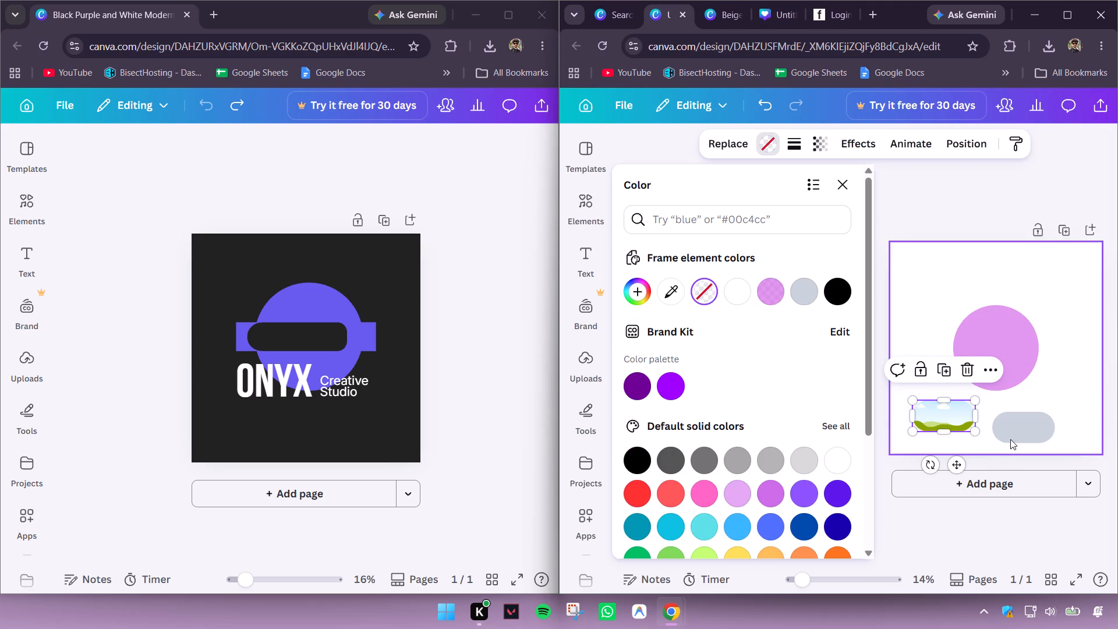
Change the right pill below the circle into the rectangle from the flowchart shapes.
click(1029, 425)
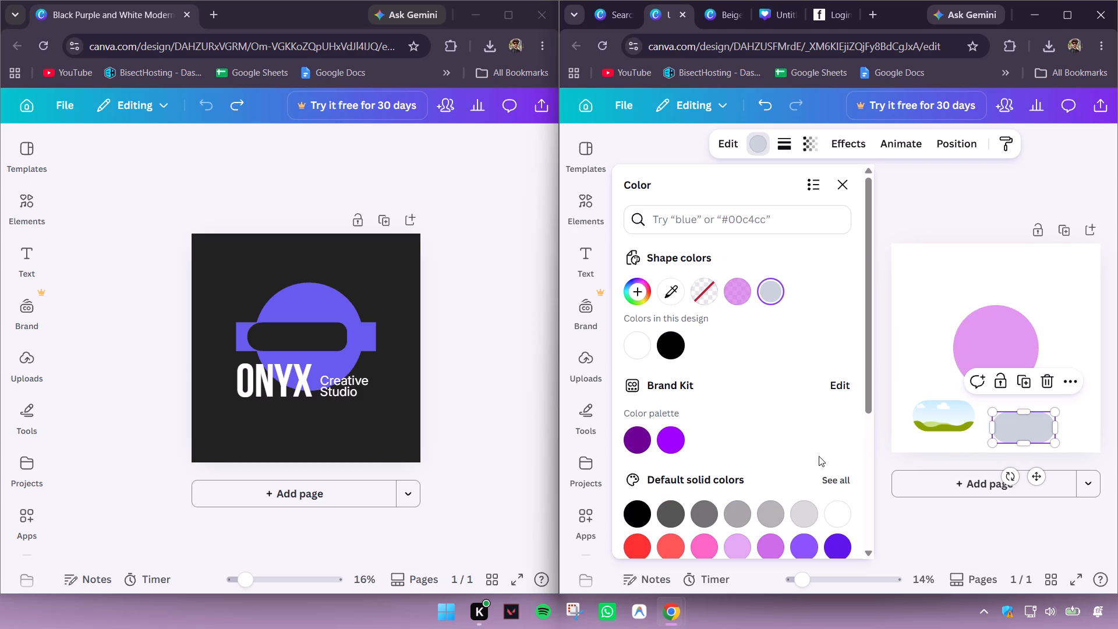
scroll(819, 456, down, 2)
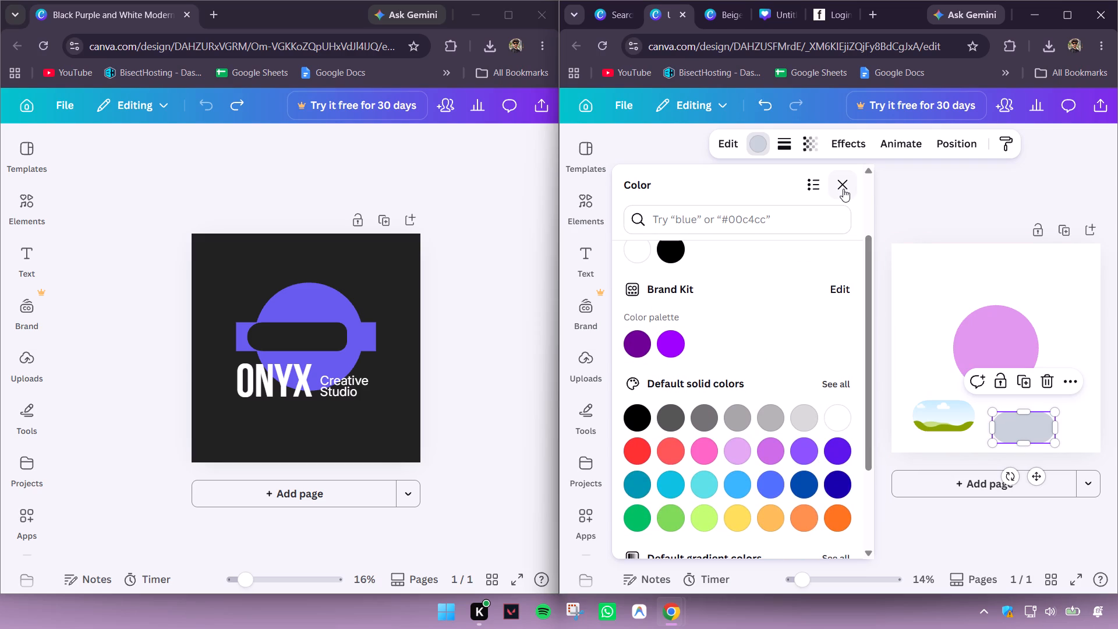
click(734, 142)
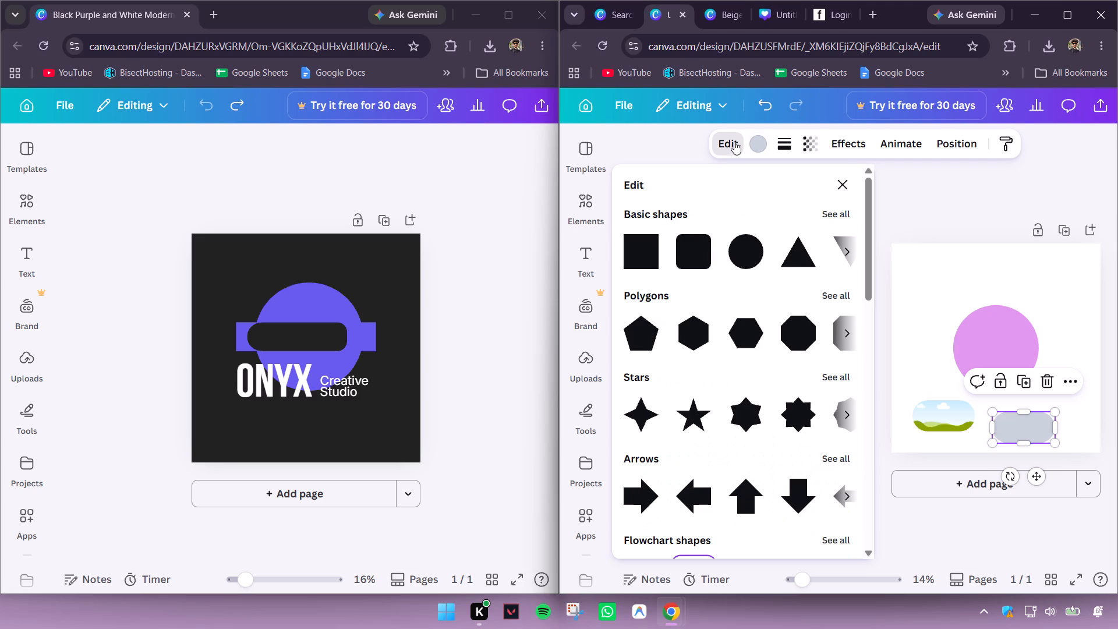
scroll(715, 396, down, 2)
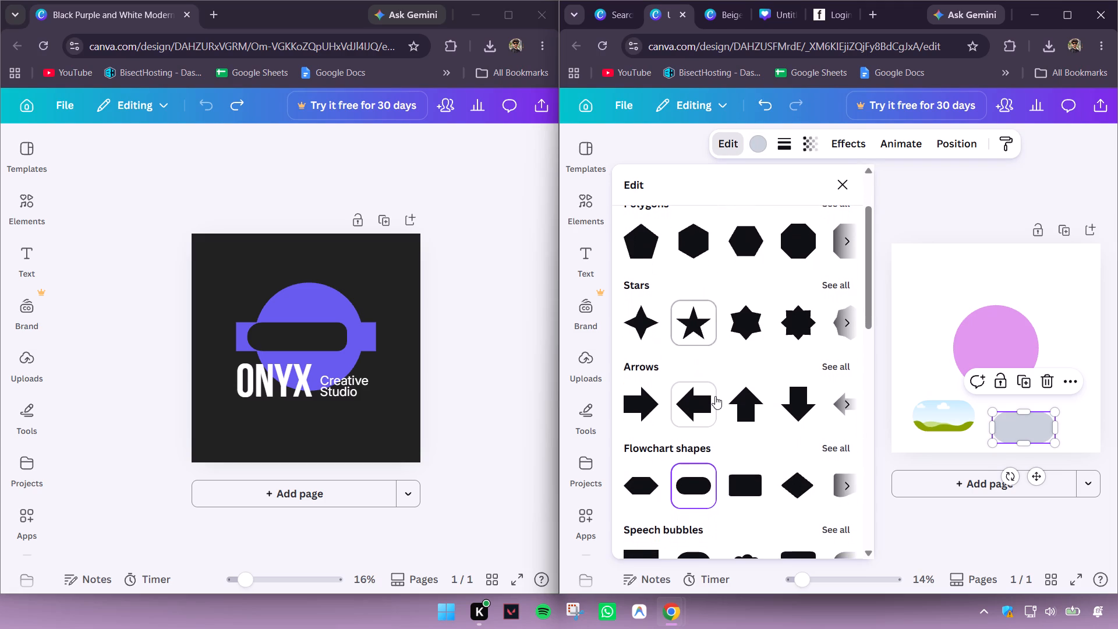
scroll(715, 396, down, 1)
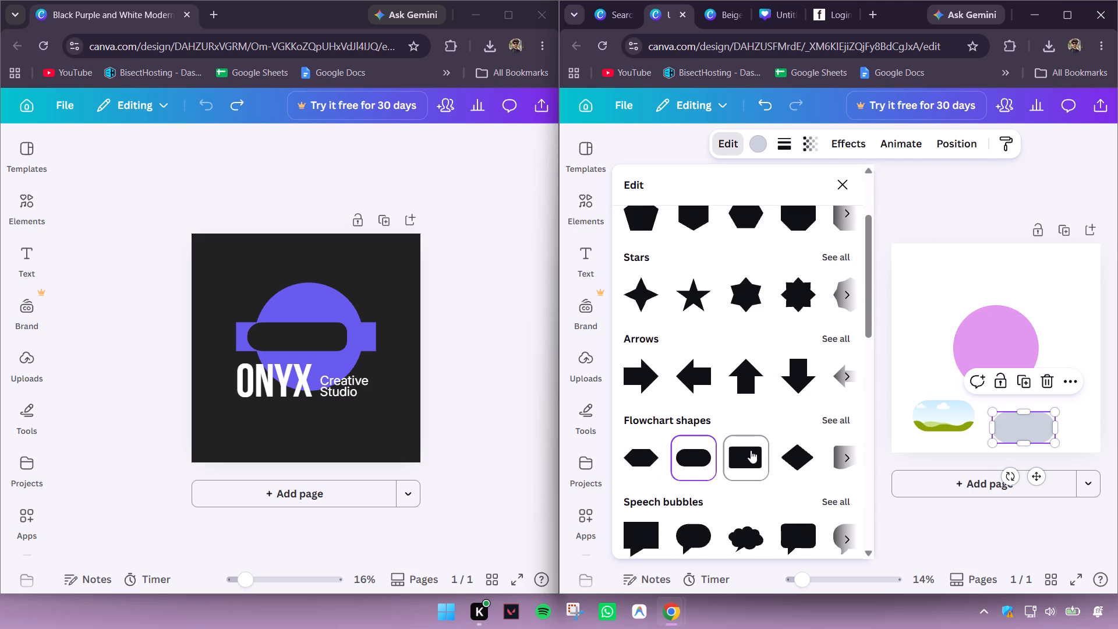
click(751, 450)
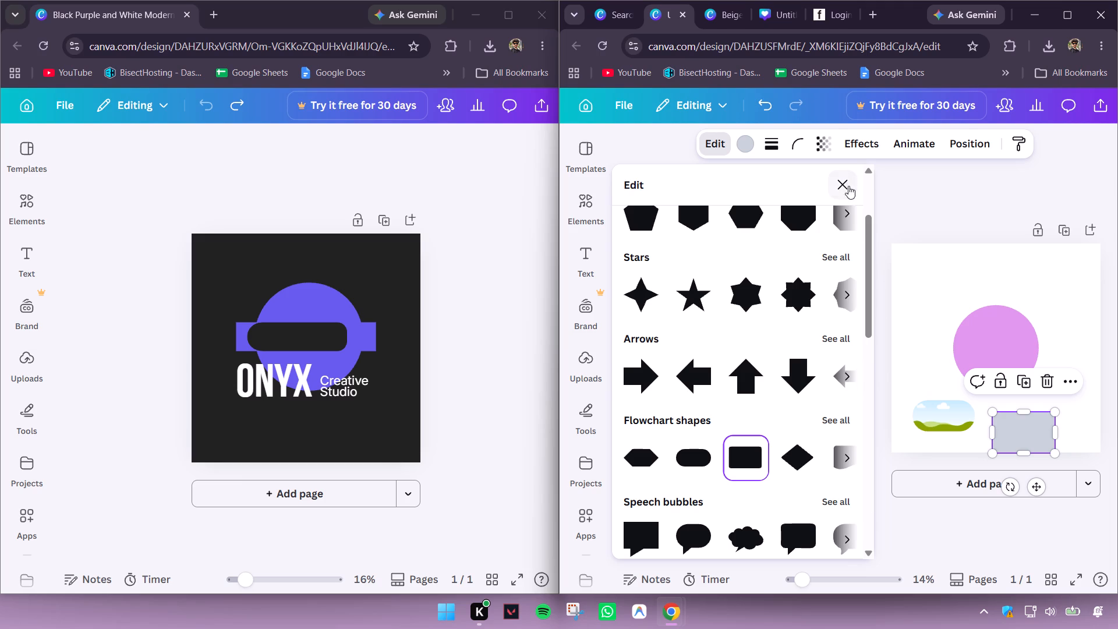
scroll(772, 432, left, 1)
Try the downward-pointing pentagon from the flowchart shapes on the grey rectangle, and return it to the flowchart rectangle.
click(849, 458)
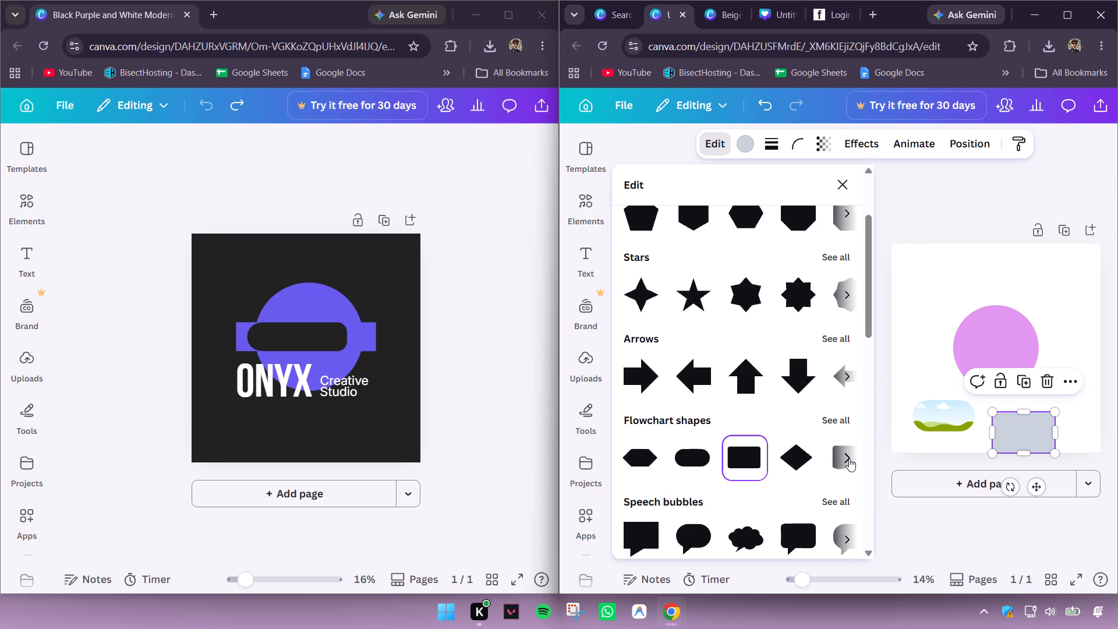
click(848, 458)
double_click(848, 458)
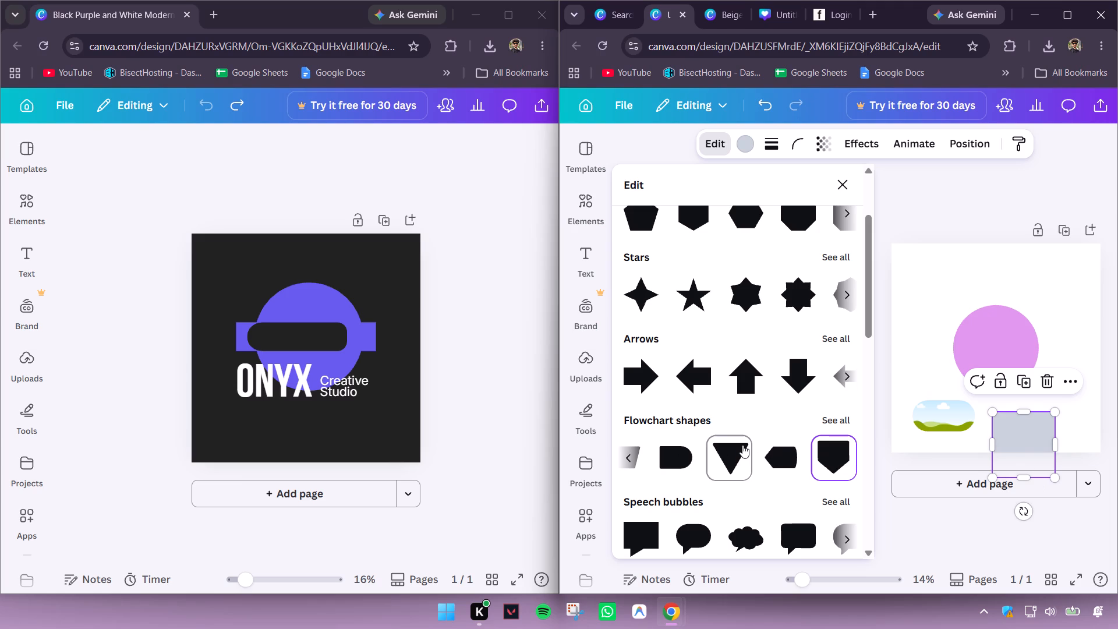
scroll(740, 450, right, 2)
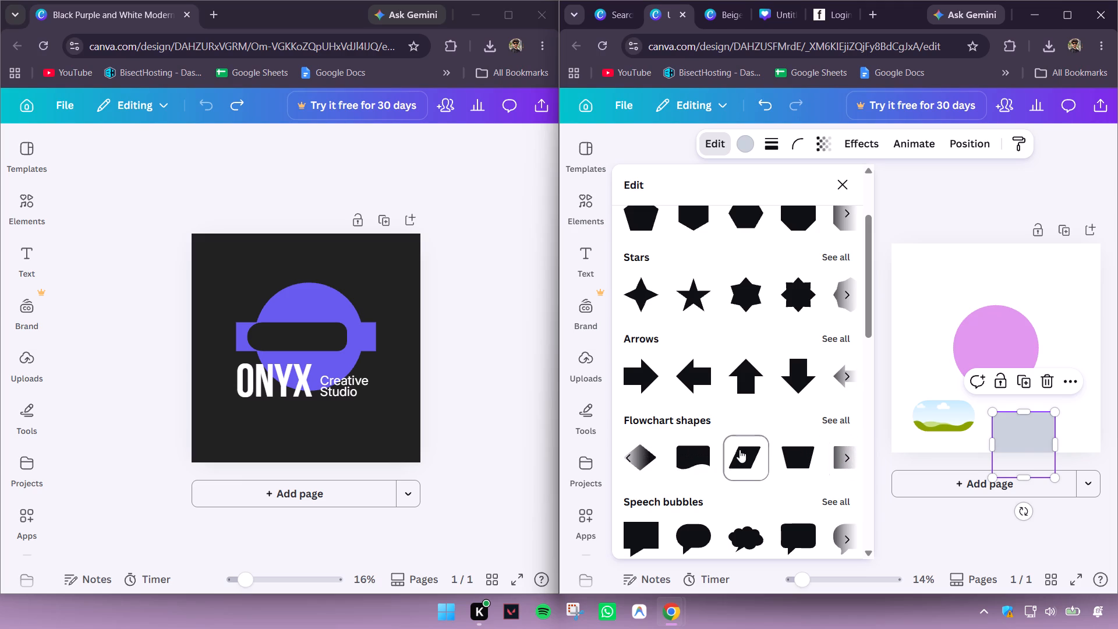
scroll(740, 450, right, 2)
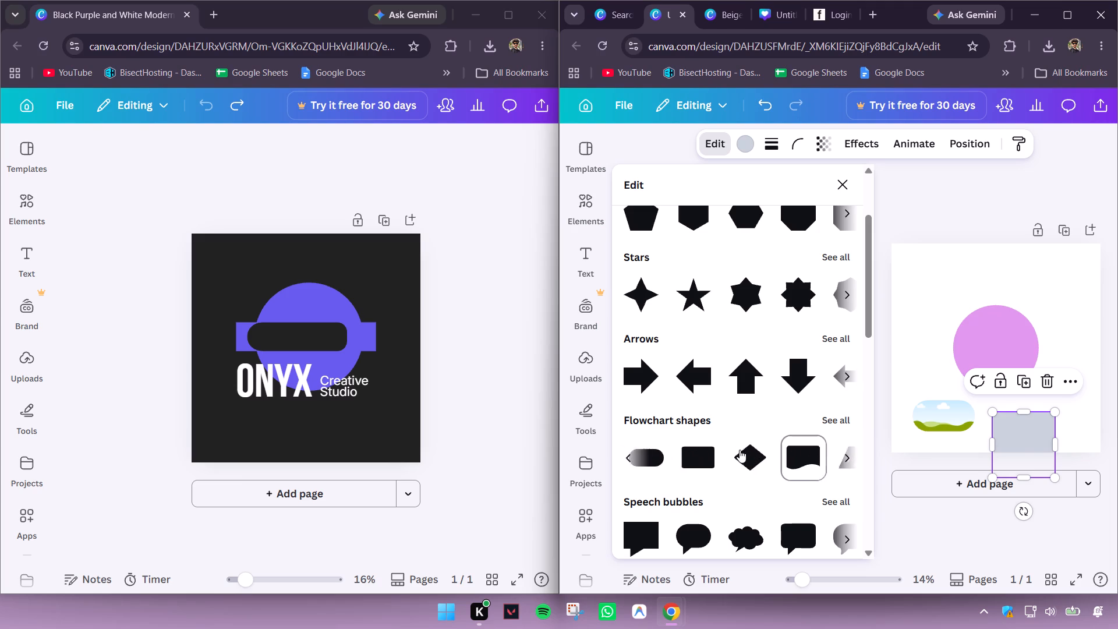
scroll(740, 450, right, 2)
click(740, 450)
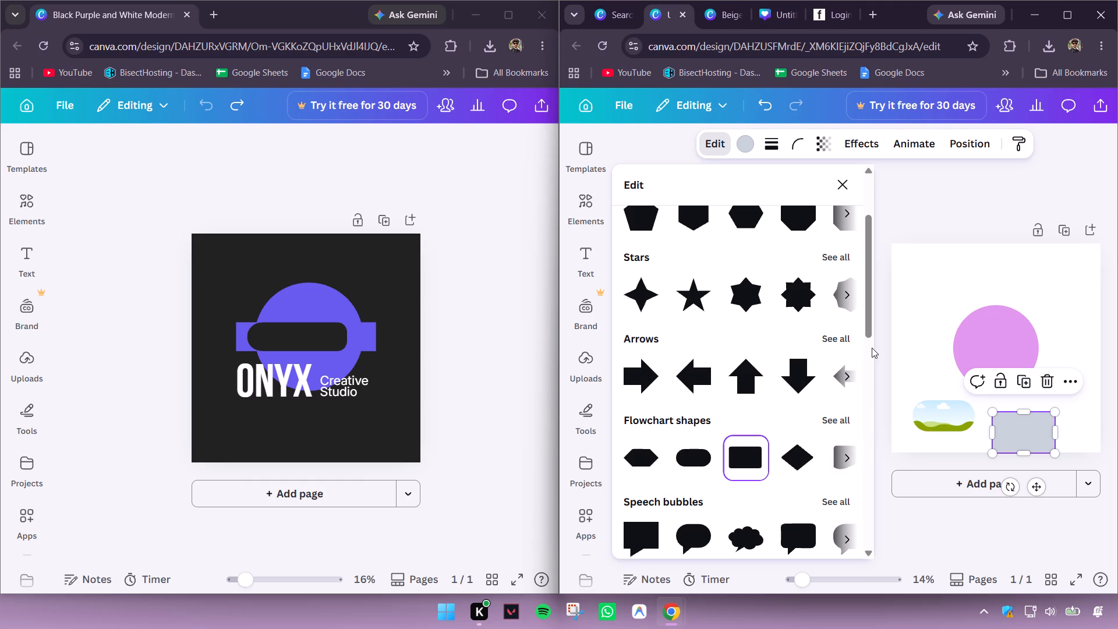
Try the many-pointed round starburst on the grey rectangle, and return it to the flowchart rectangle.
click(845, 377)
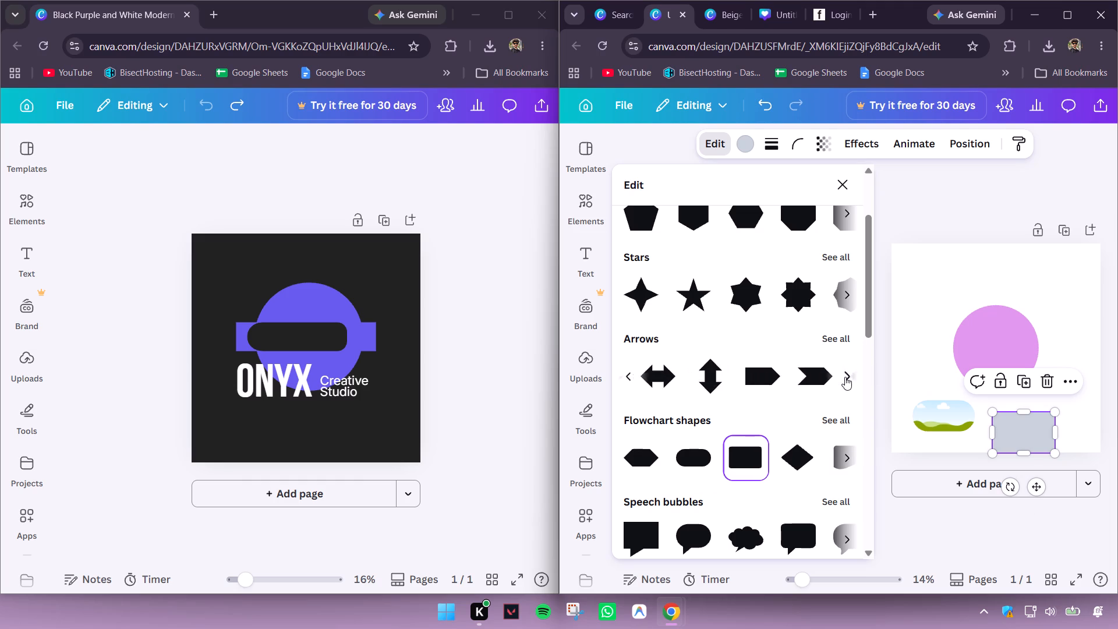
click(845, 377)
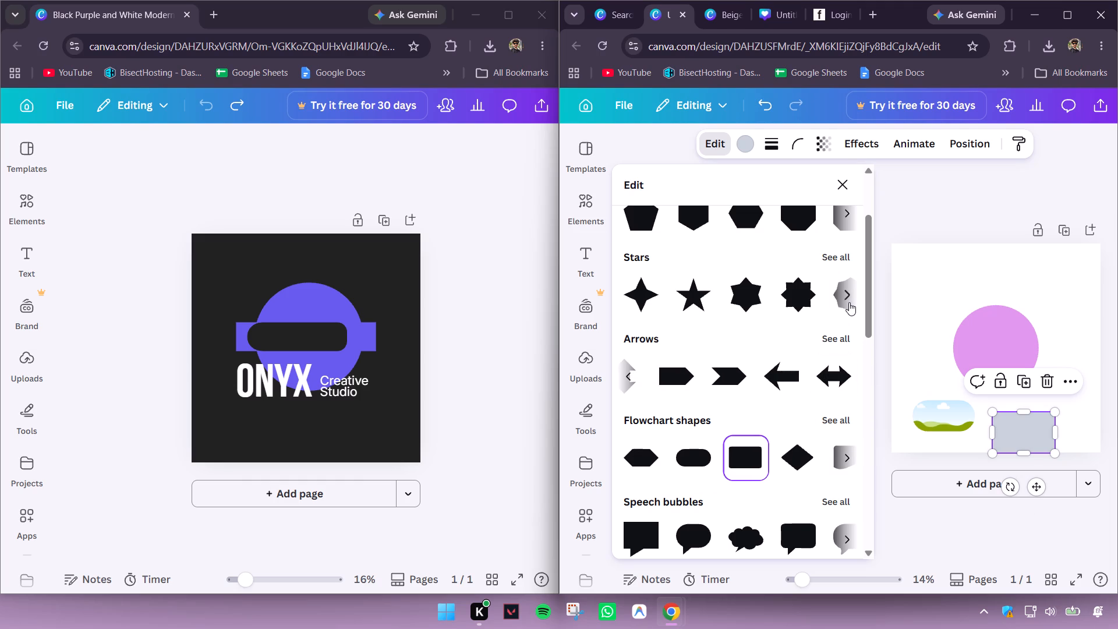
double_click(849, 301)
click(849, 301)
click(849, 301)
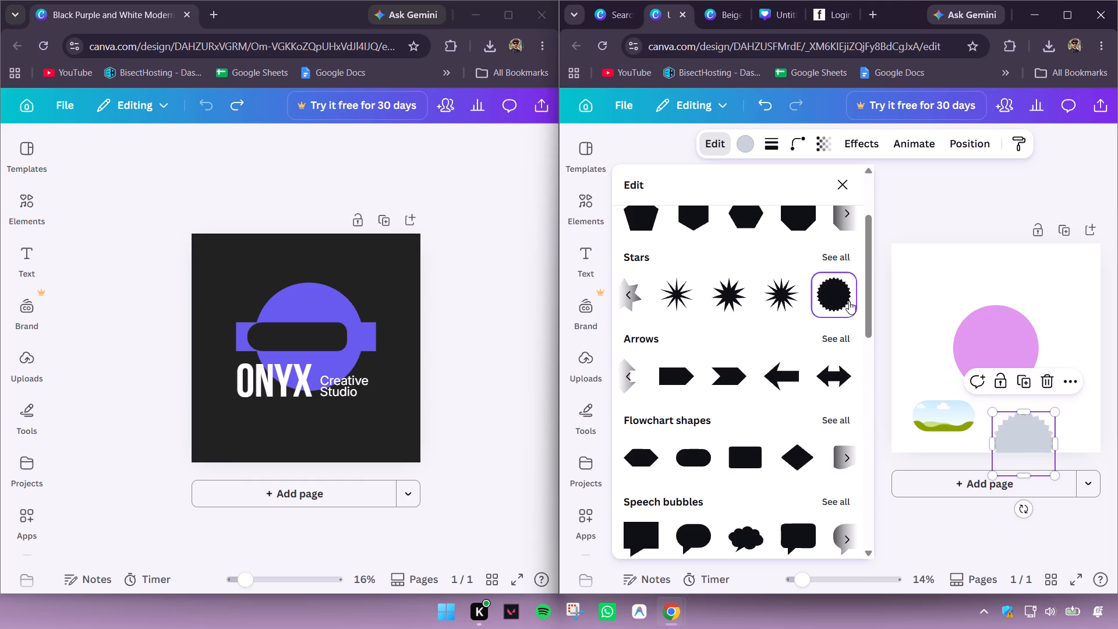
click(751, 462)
Look through the remaining shape categories, down to the abstract shapes, for an alternative to the rectangle.
scroll(751, 462, down, 3)
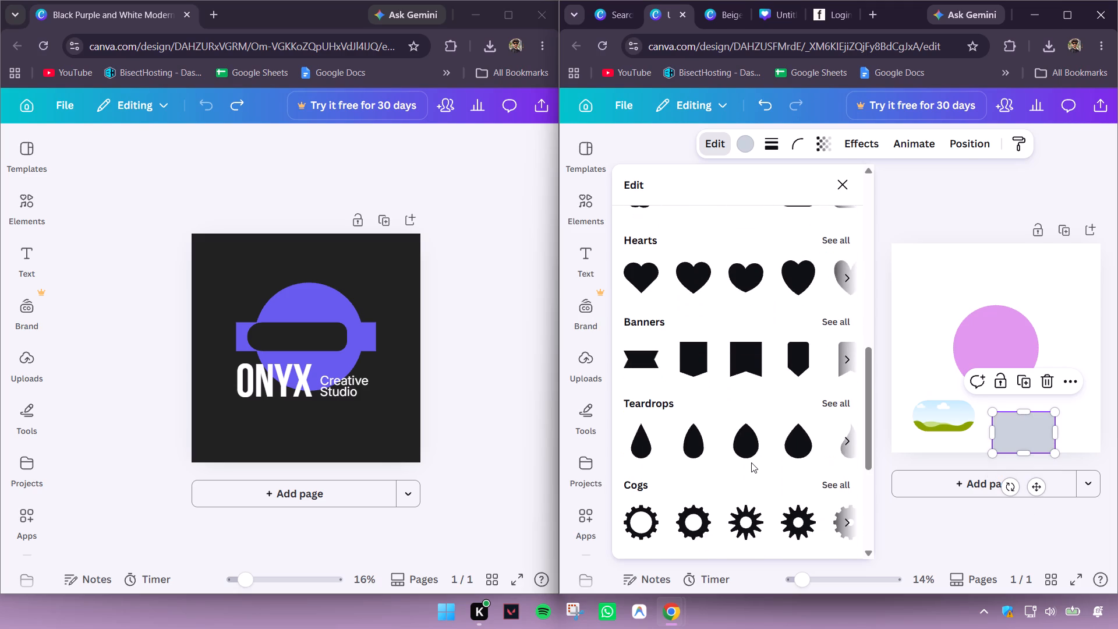
scroll(751, 462, down, 4)
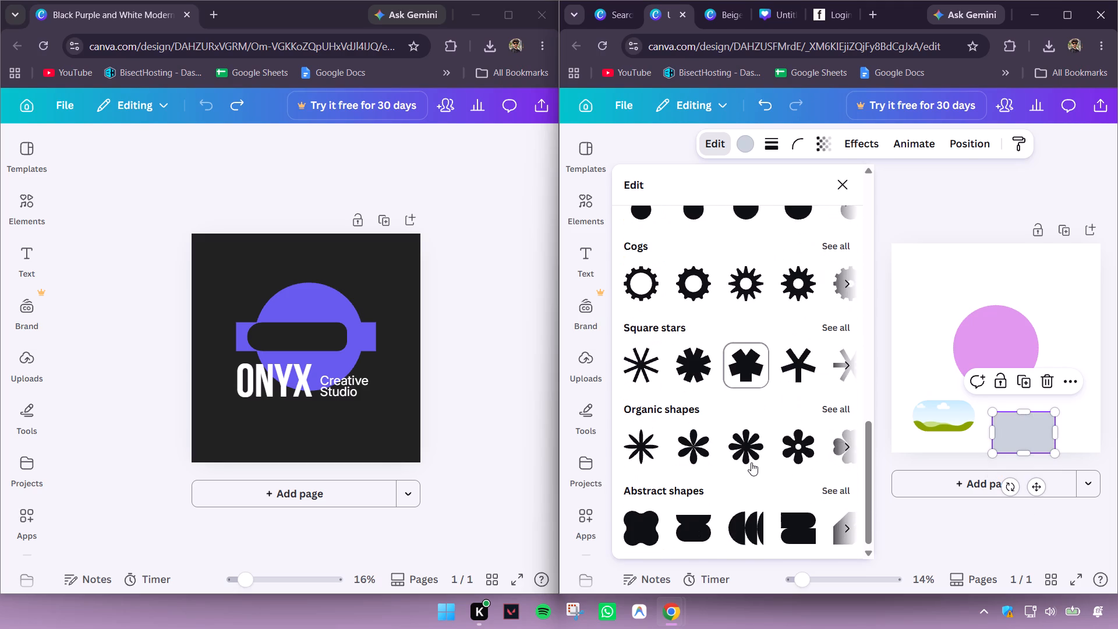
scroll(751, 462, down, 1)
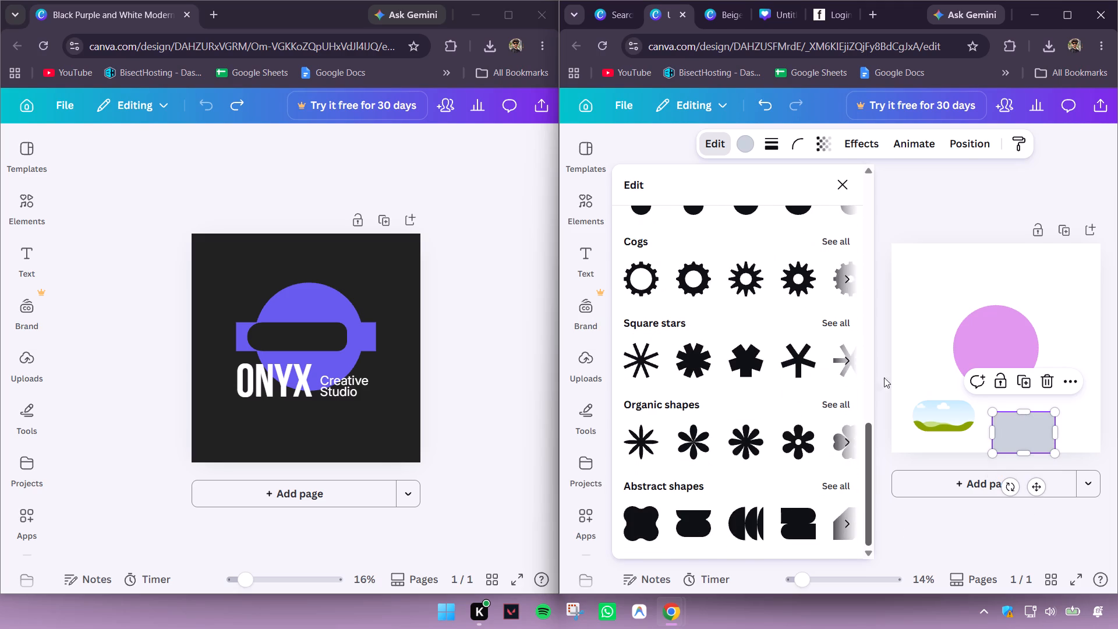
click(840, 175)
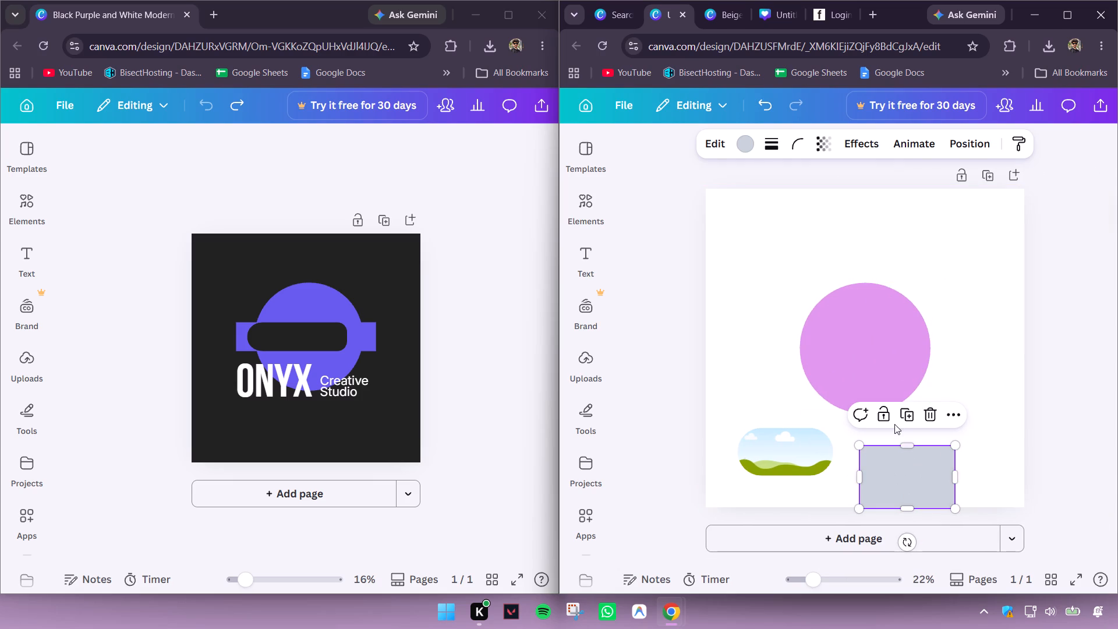
Flatten the grey rectangle from its upper edge to a height of about 207, keeping it 600 wide.
drag(905, 442, 907, 472)
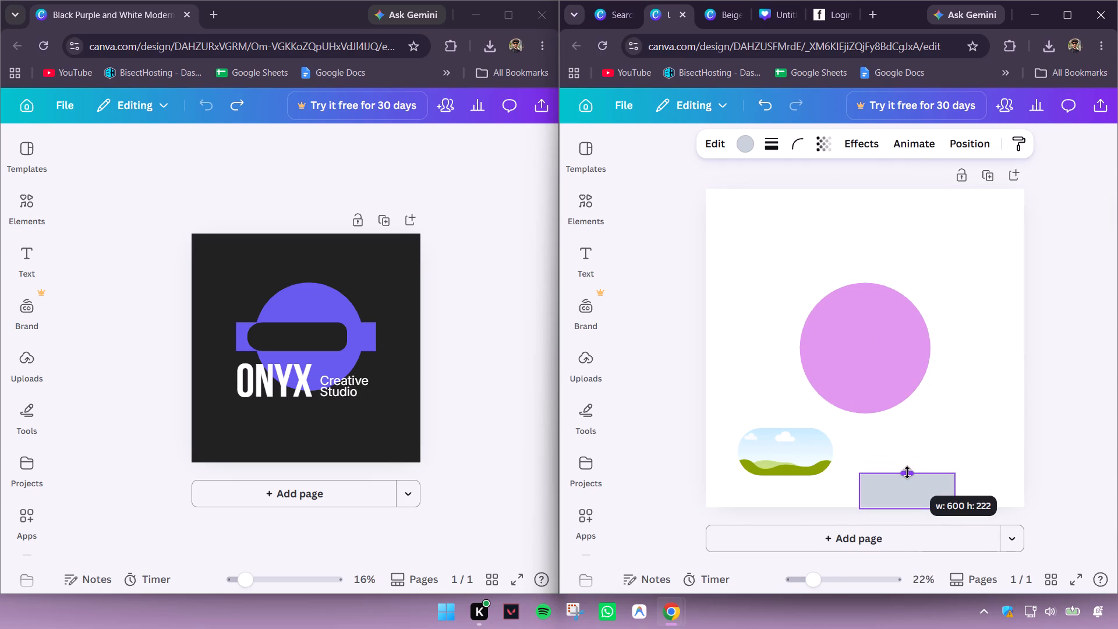
drag(907, 472, 908, 479)
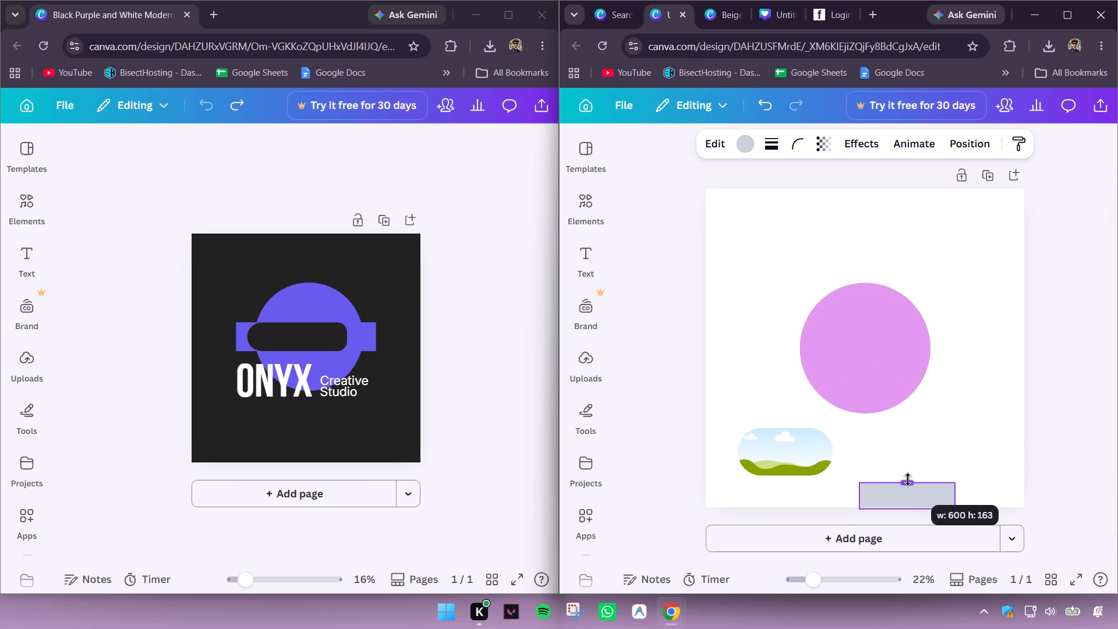
drag(908, 479, 907, 476)
Move the flattened grey rectangle onto the pink circle and centre it both horizontally and vertically.
drag(908, 495, 850, 380)
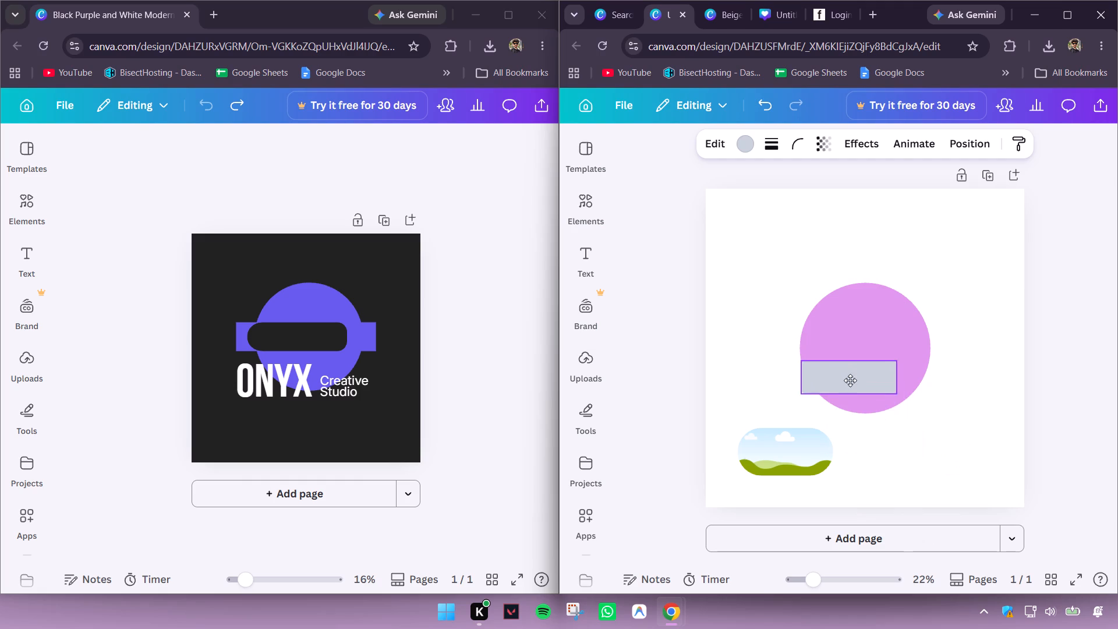
drag(850, 380, 827, 353)
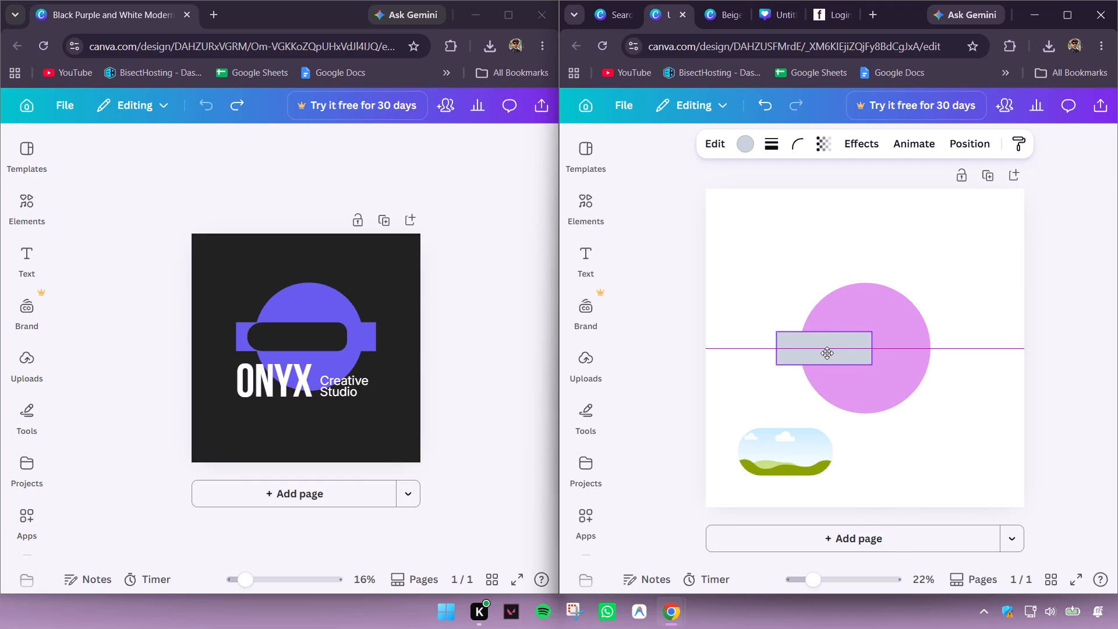
drag(827, 353, 869, 347)
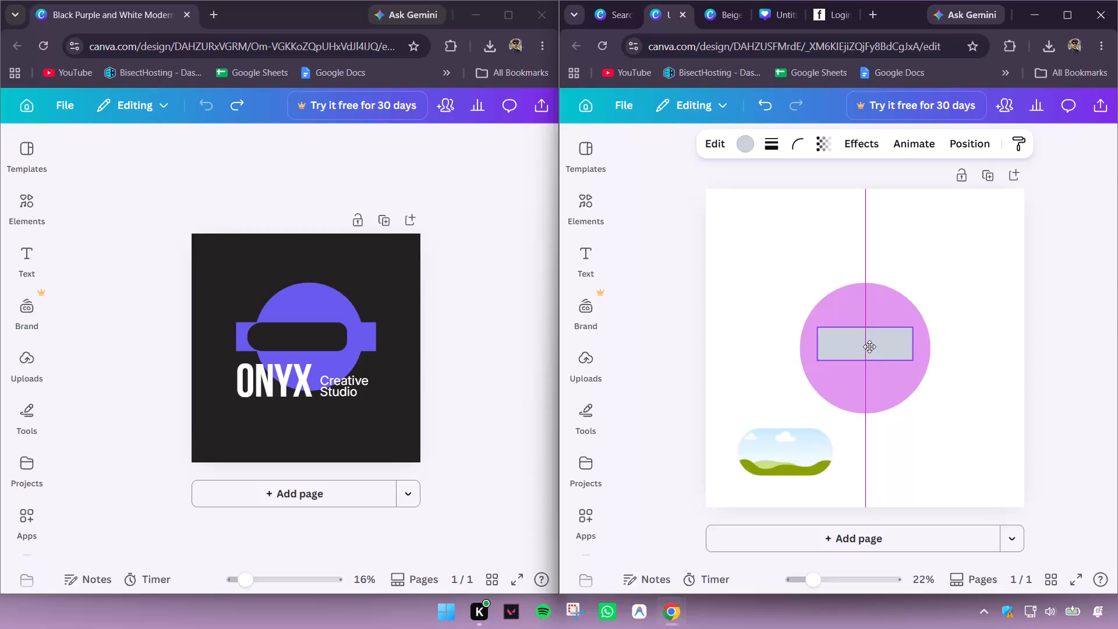
drag(869, 347, 869, 353)
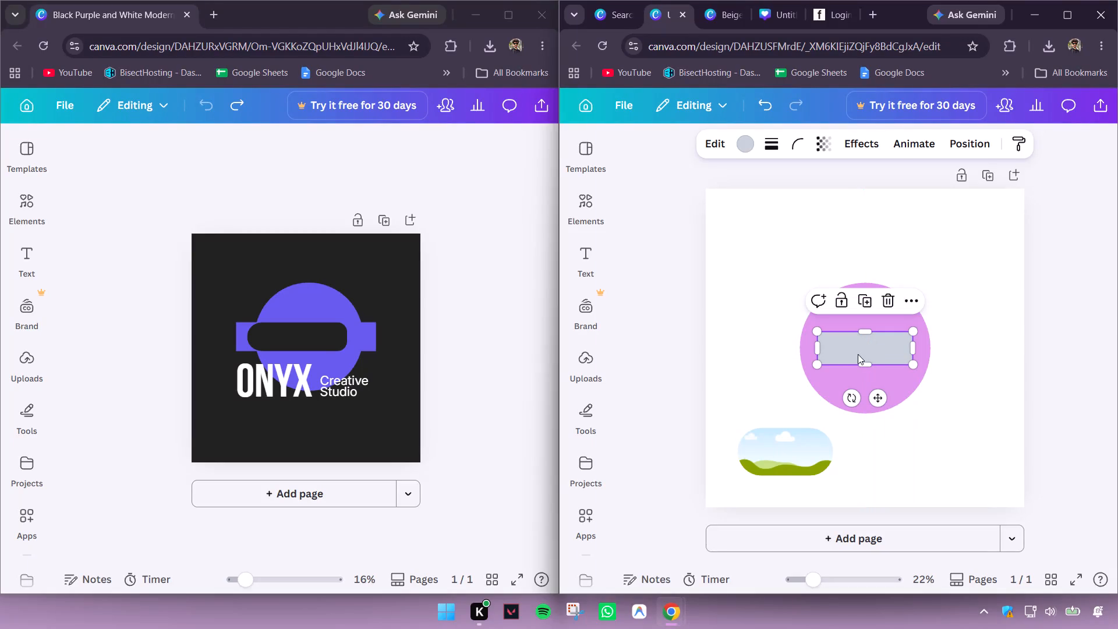
Widen the grey rectangle on both sides to about 1,070 so it extends evenly past the circle's edges.
drag(819, 347, 771, 350)
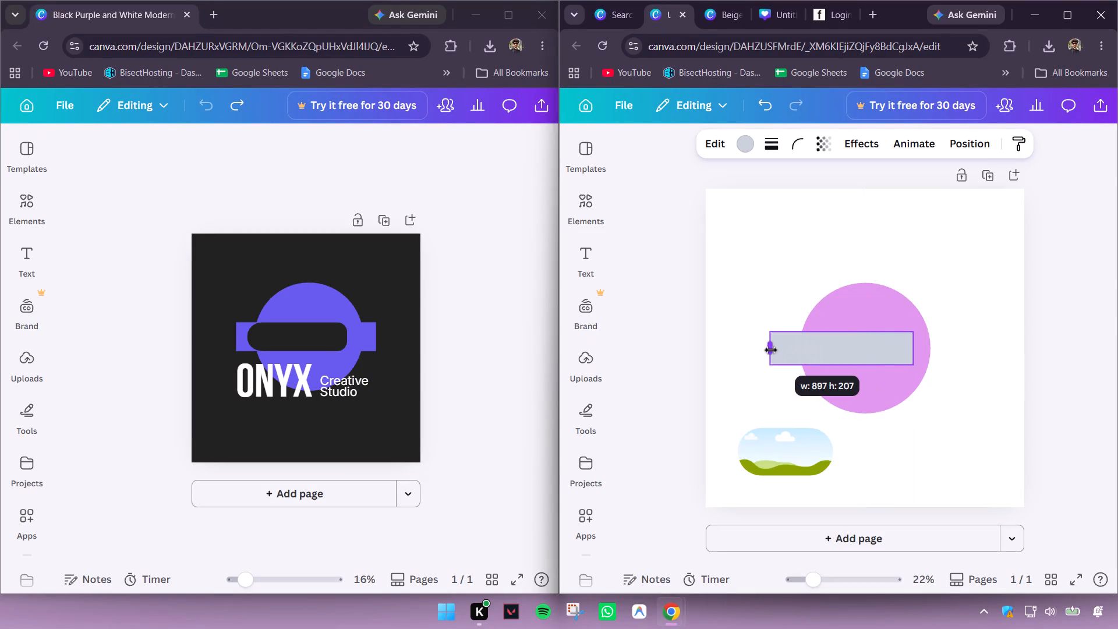
drag(771, 350, 781, 349)
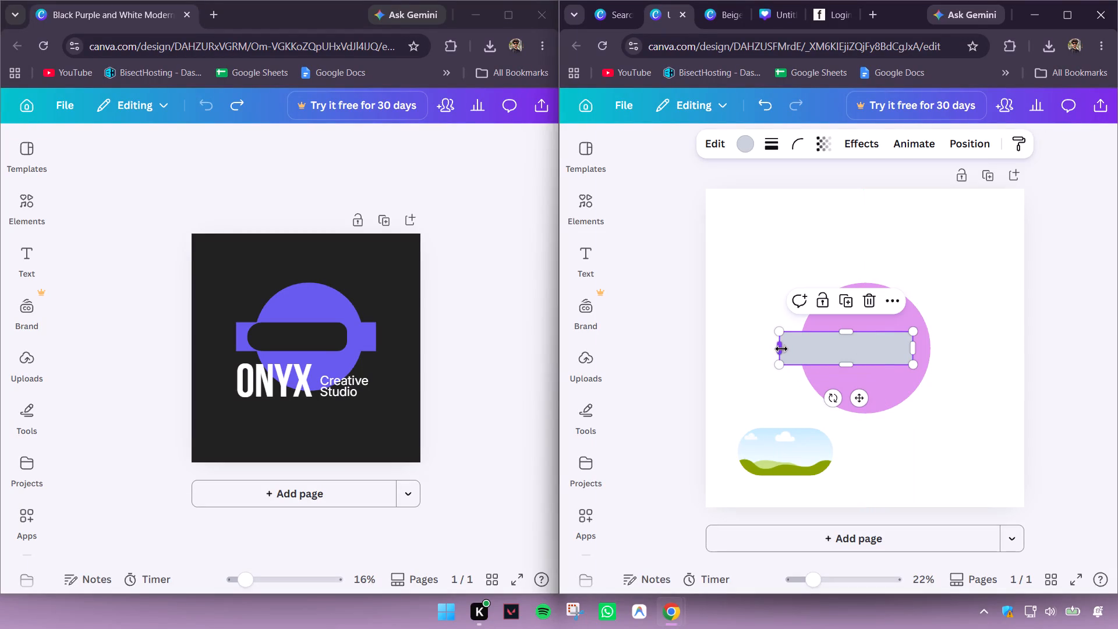
drag(916, 344, 943, 338)
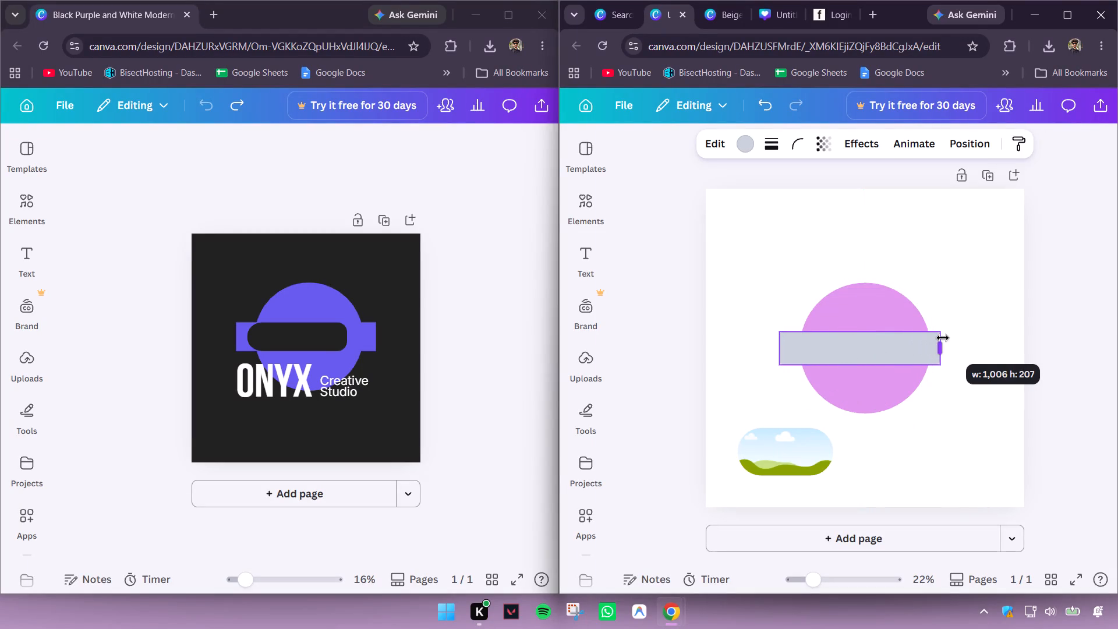
drag(943, 338, 956, 338)
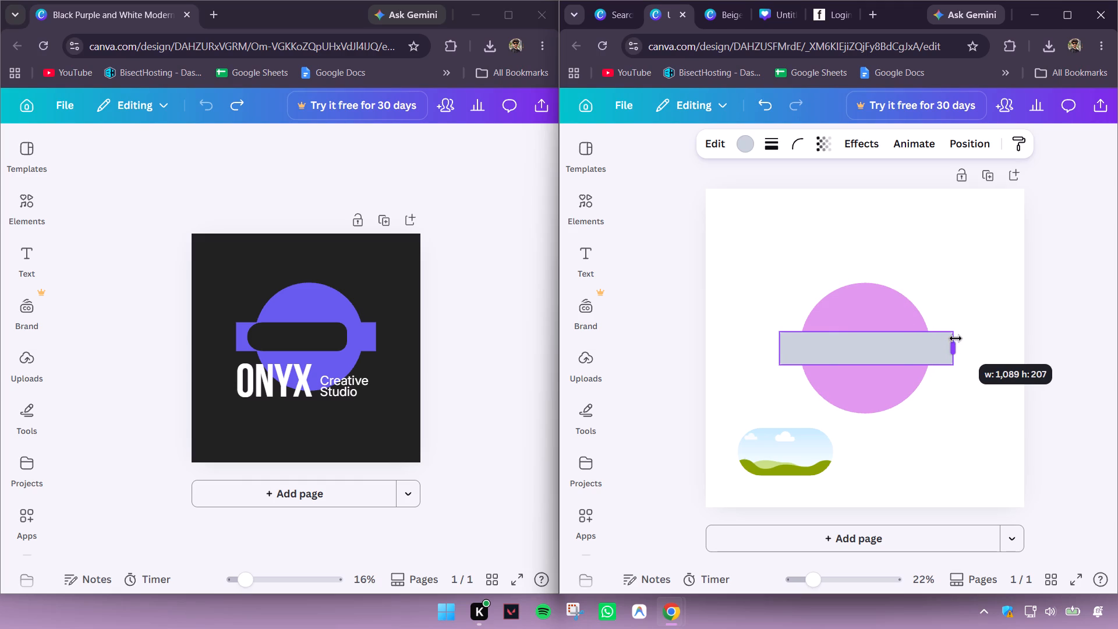
drag(956, 338, 954, 338)
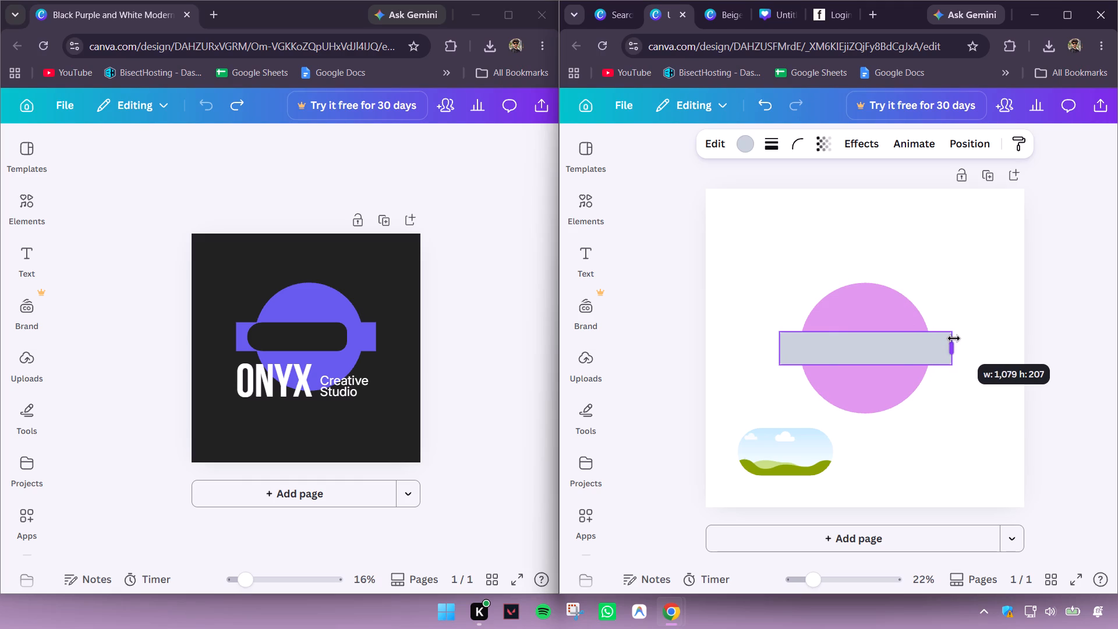
drag(954, 338, 953, 339)
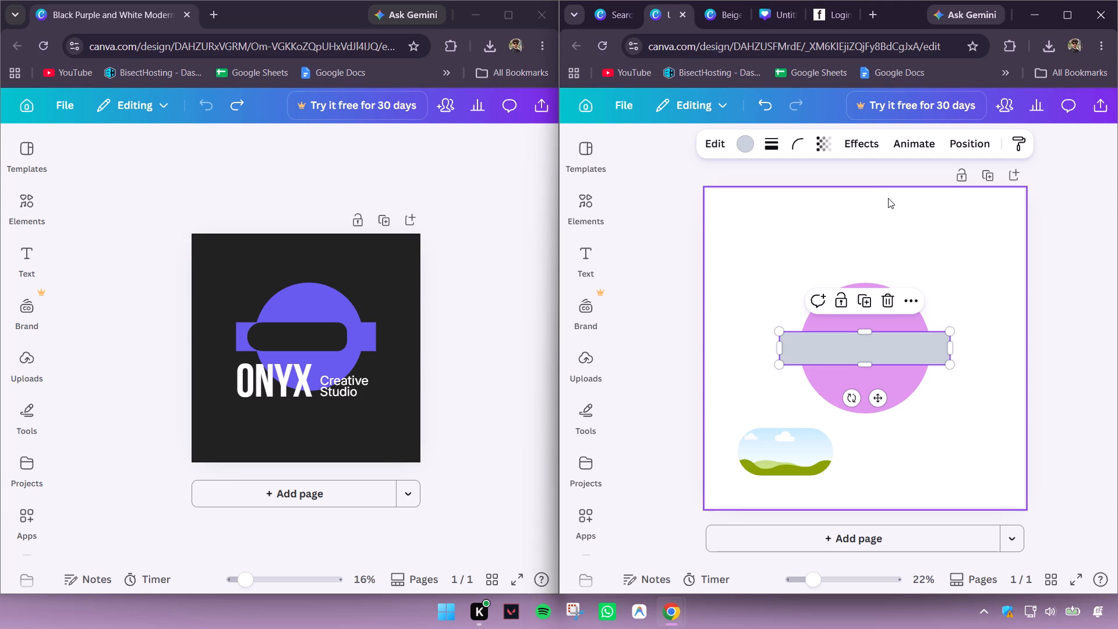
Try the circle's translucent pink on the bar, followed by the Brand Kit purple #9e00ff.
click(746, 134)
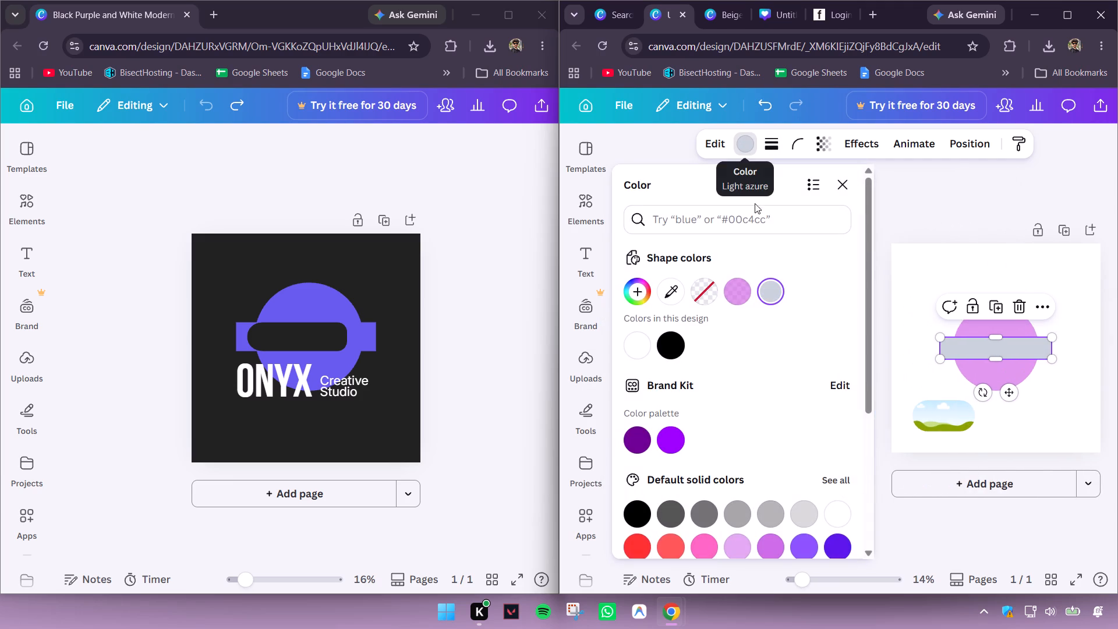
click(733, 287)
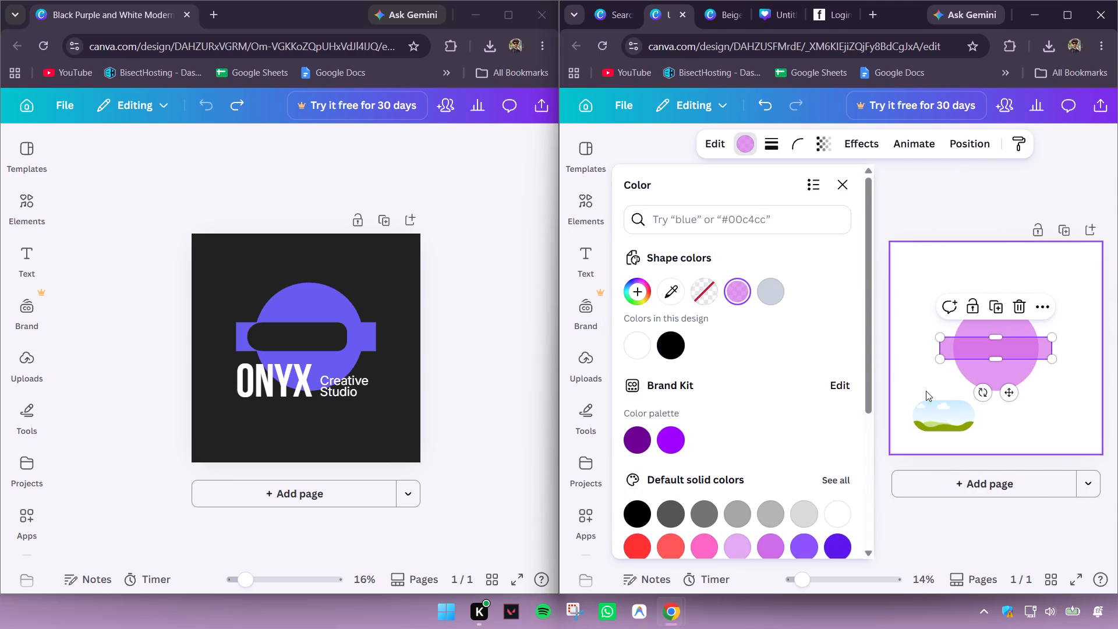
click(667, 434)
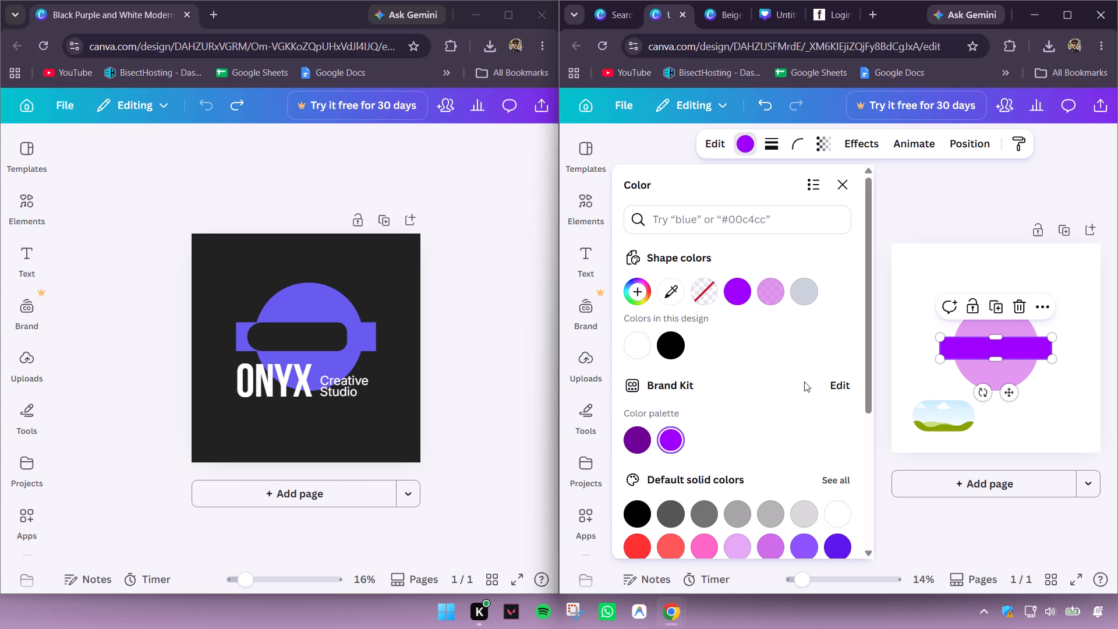
Stretch the pill-shaped frame to slightly wider than the bar and place it below the circle at the page's lower edge.
click(942, 414)
drag(975, 412, 1031, 405)
drag(984, 422, 995, 406)
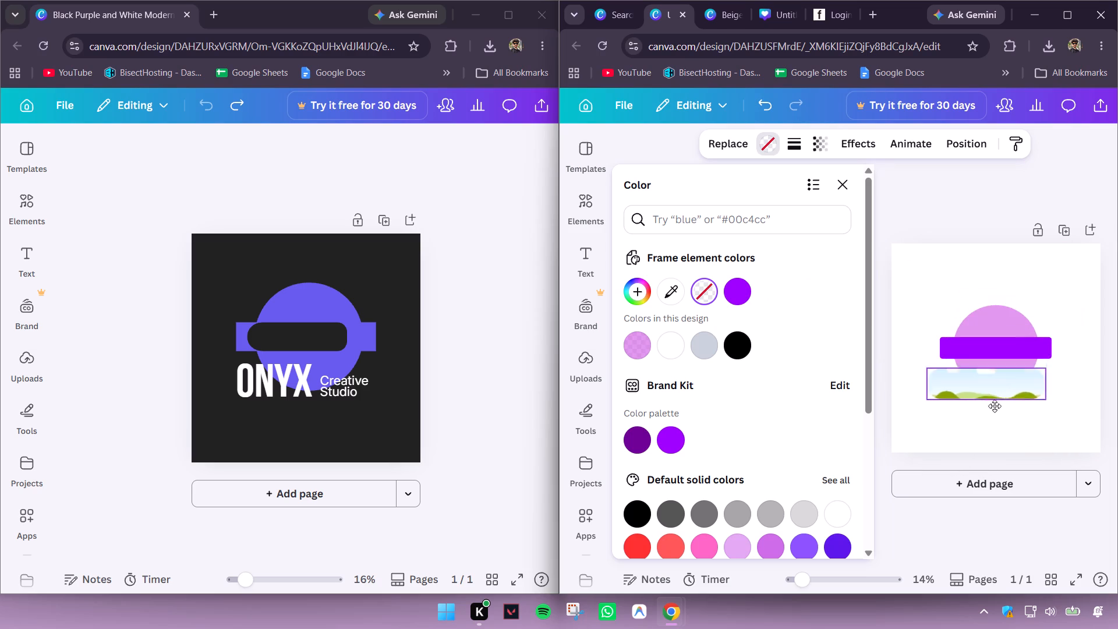
drag(995, 406, 983, 441)
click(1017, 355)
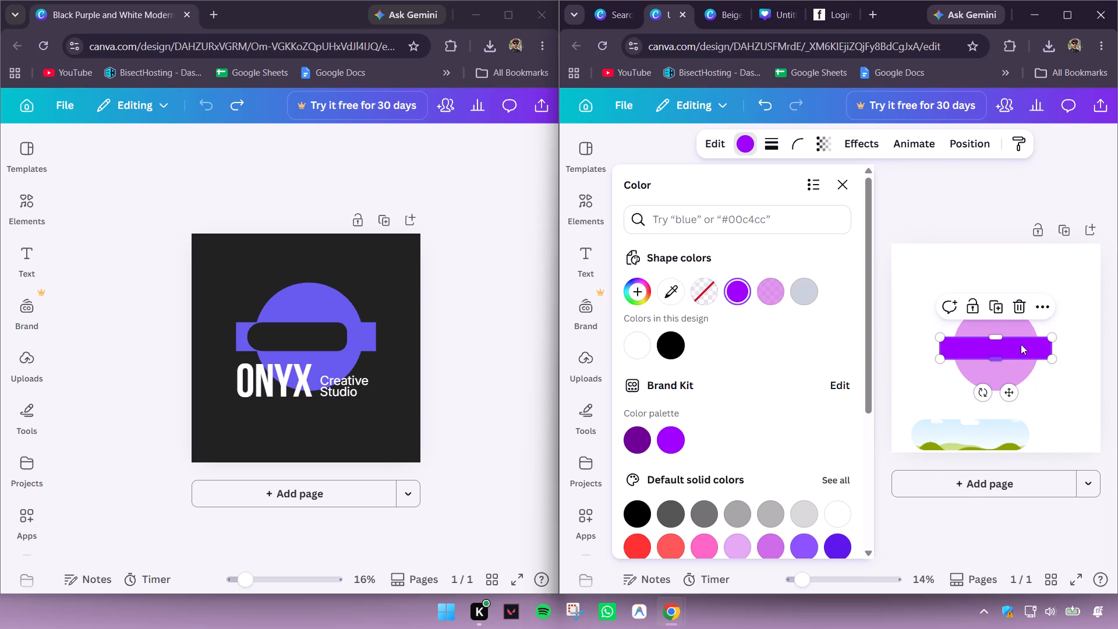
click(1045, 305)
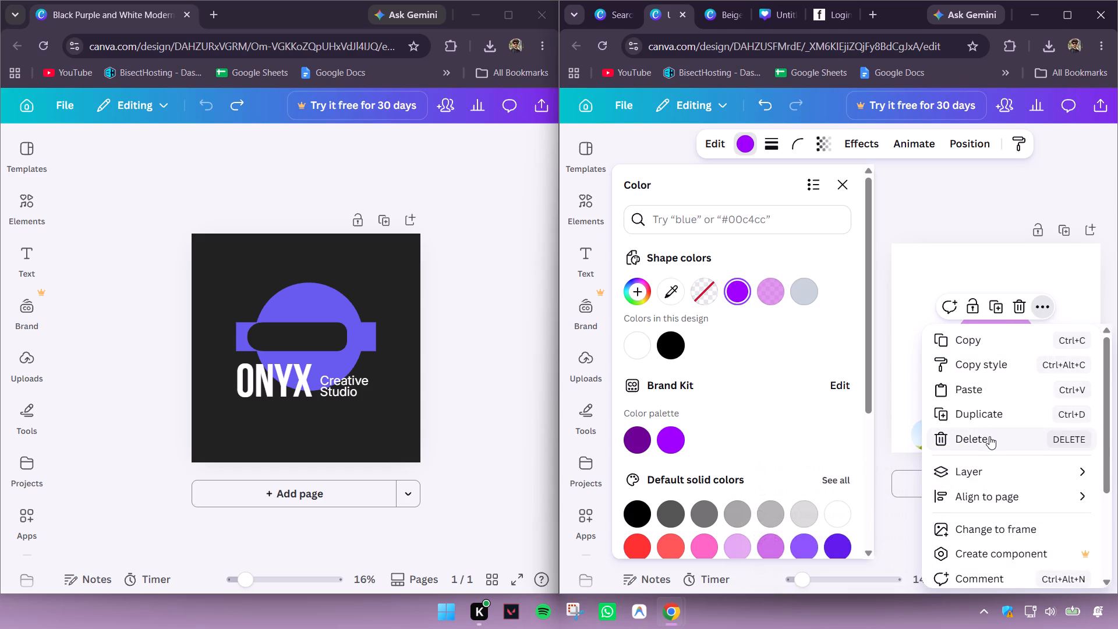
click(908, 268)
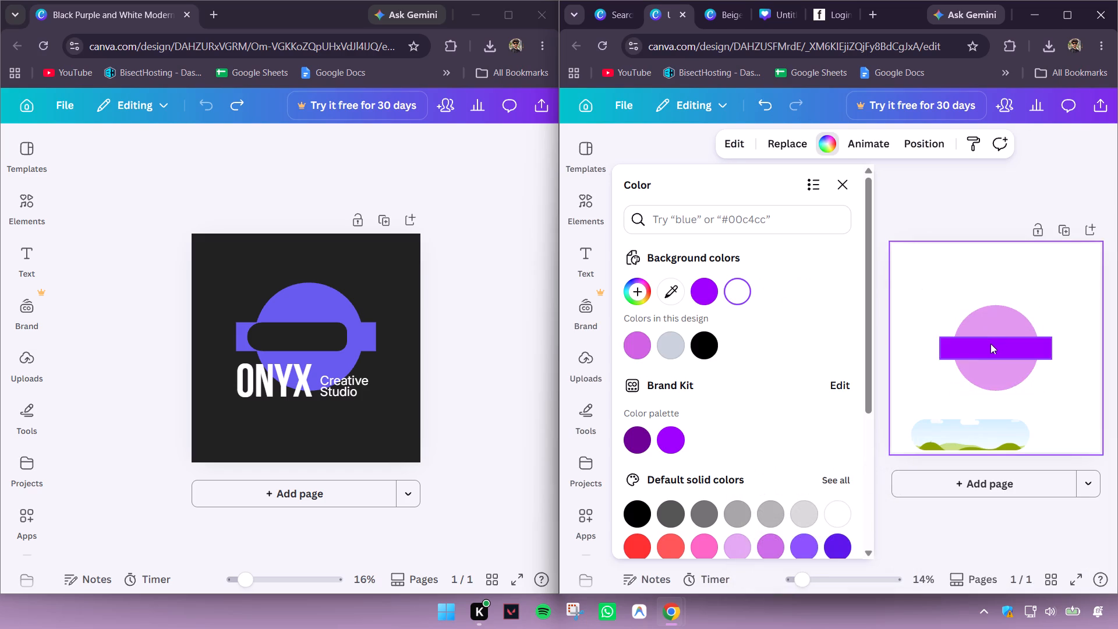
Try the light pink-purple default solid colour on the bar, settling on the darker orchid purple beside it.
click(989, 345)
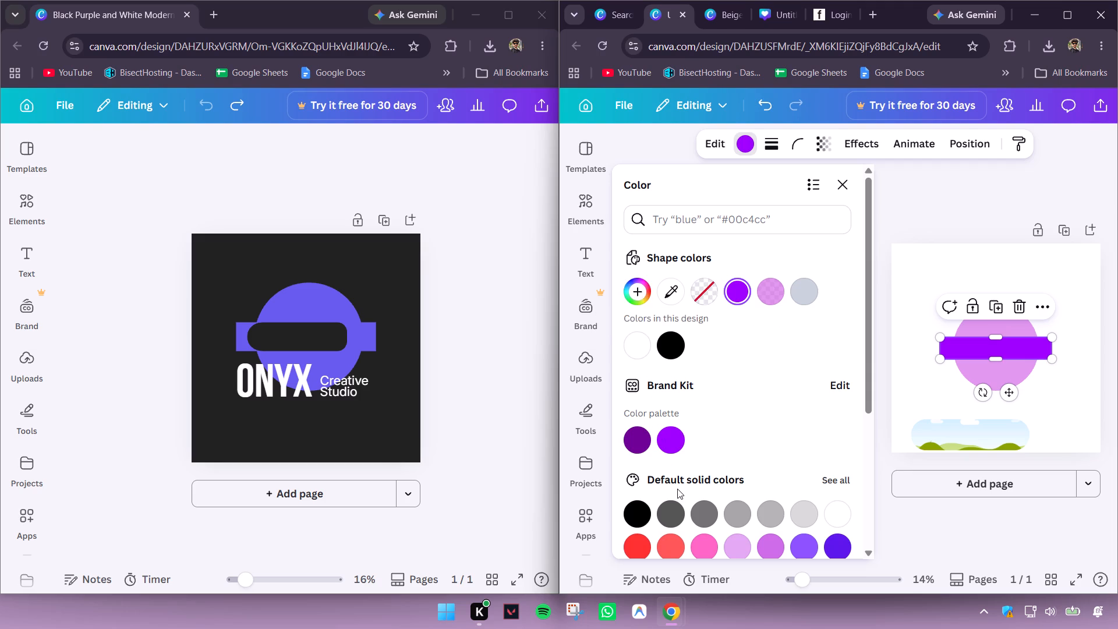
scroll(677, 489, down, 1)
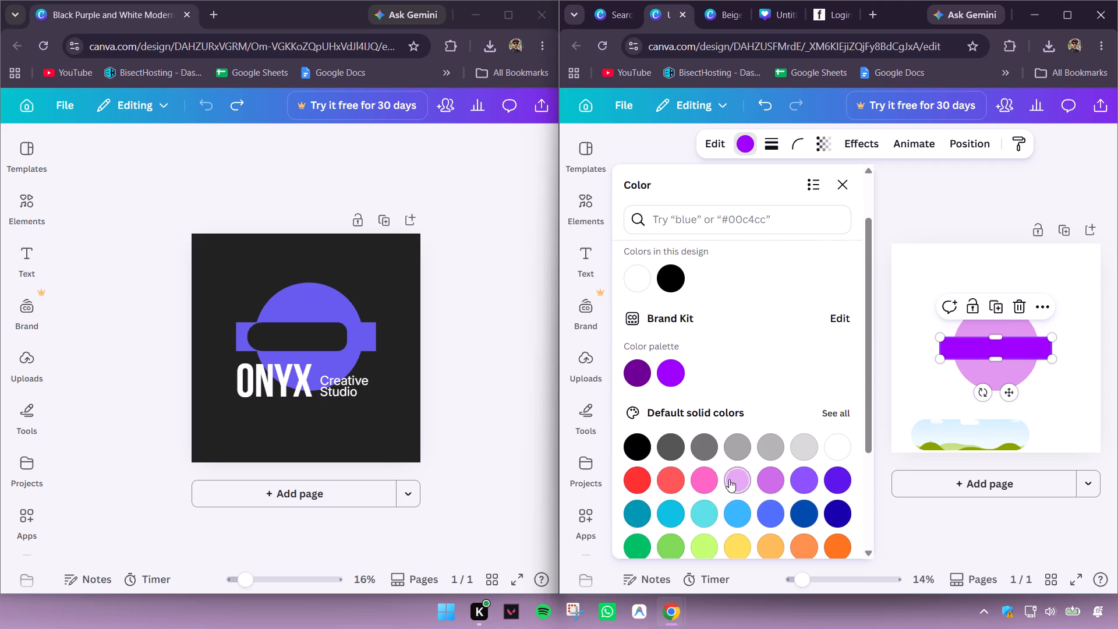
click(731, 478)
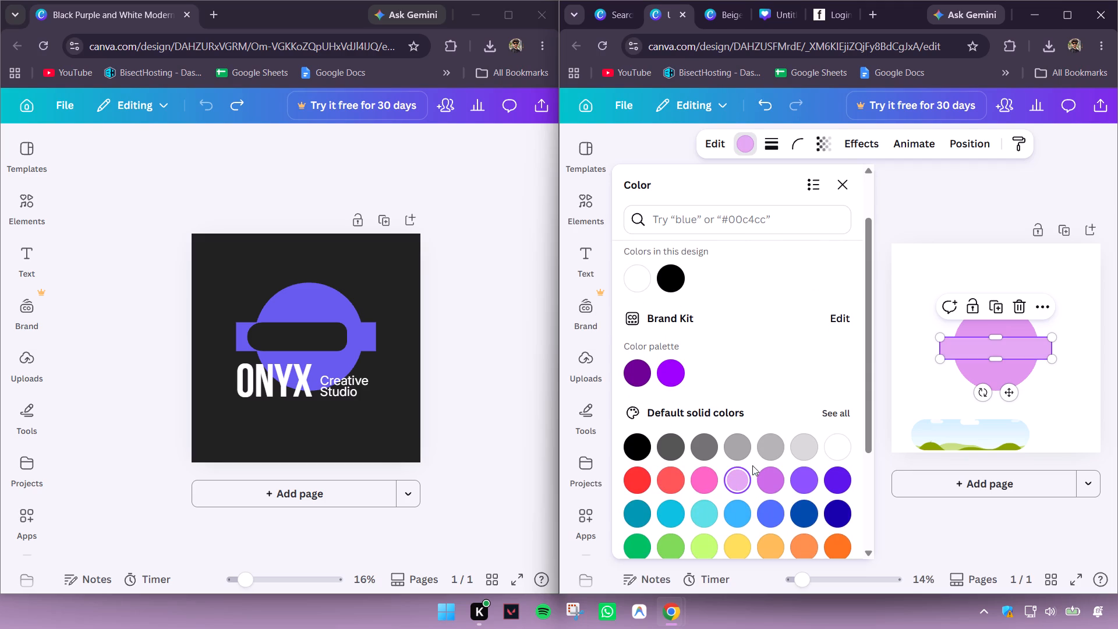
click(770, 475)
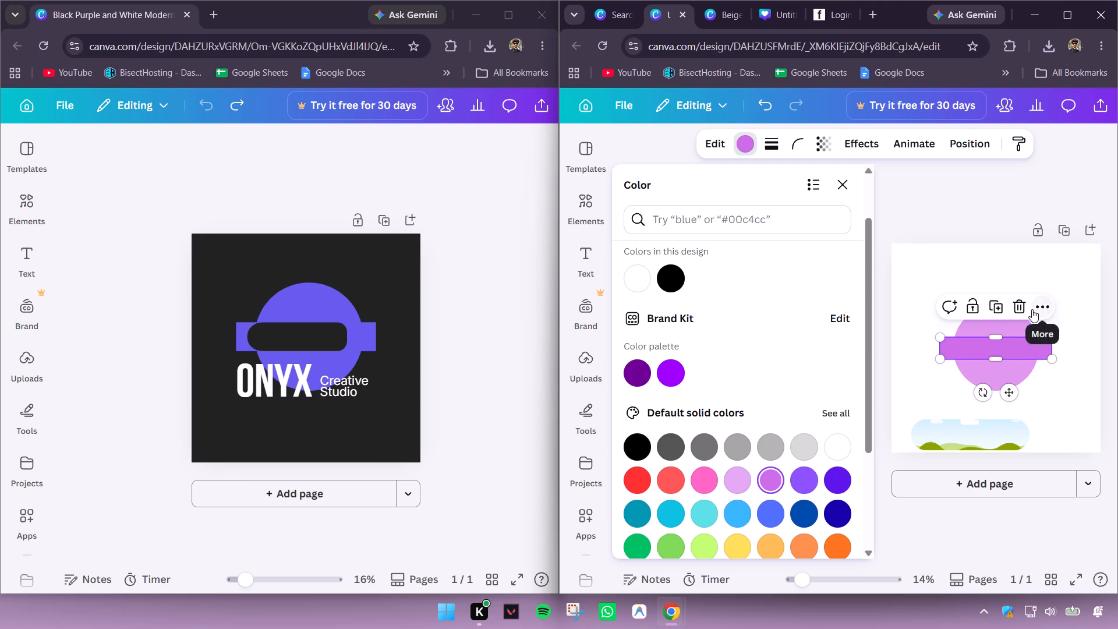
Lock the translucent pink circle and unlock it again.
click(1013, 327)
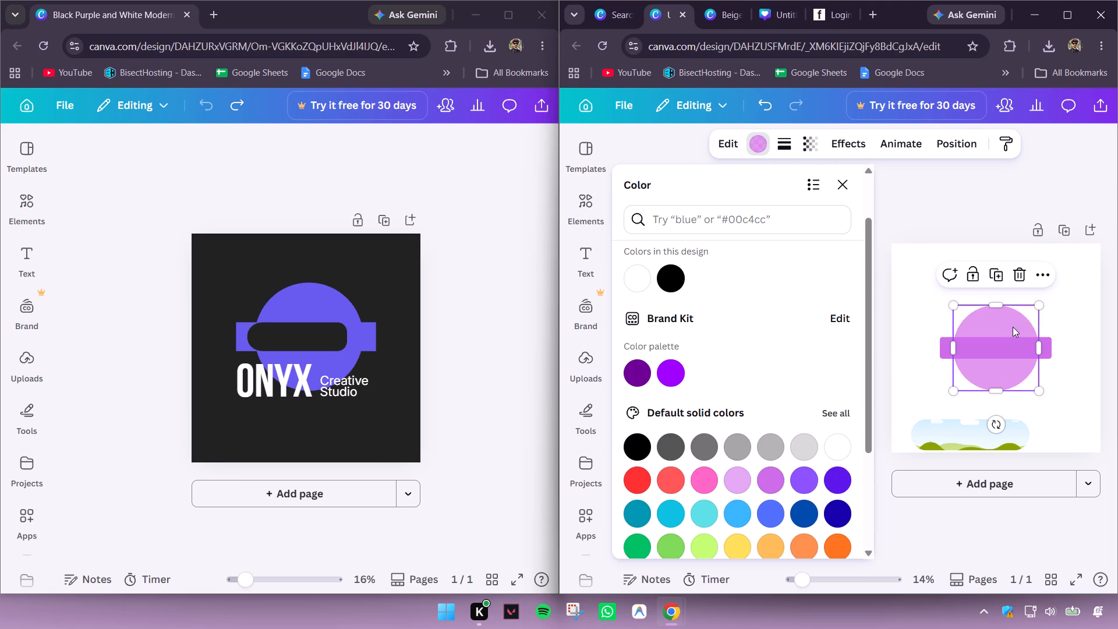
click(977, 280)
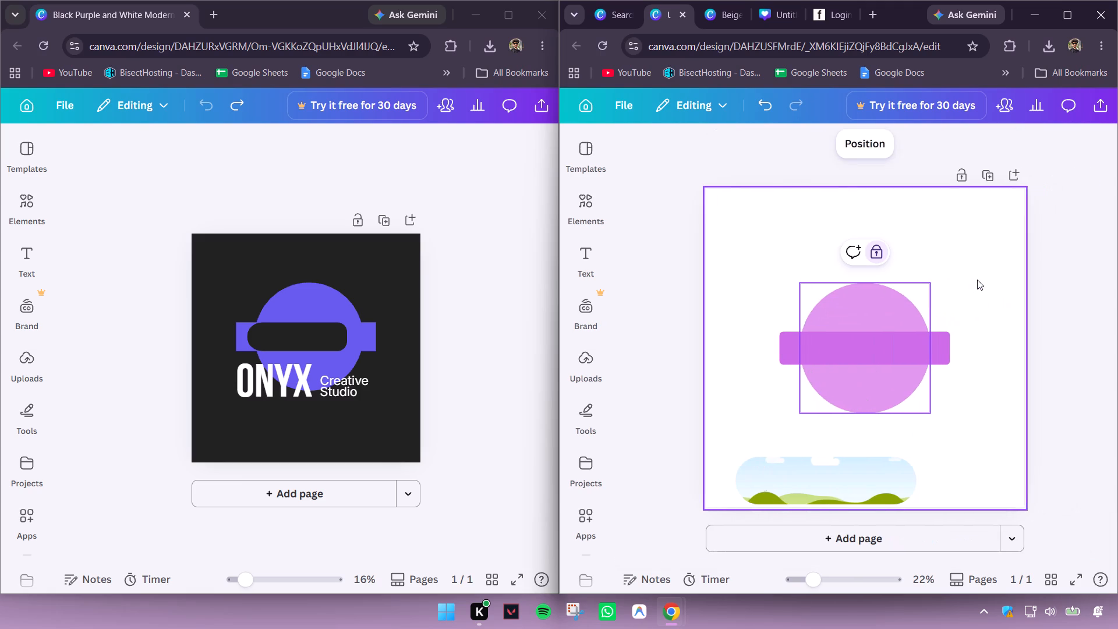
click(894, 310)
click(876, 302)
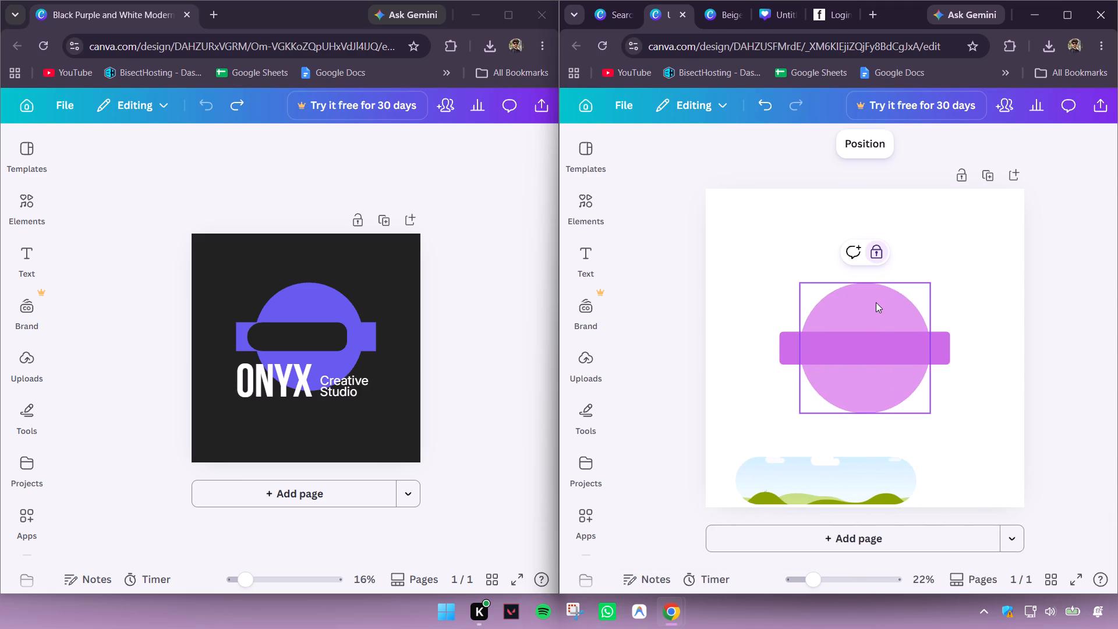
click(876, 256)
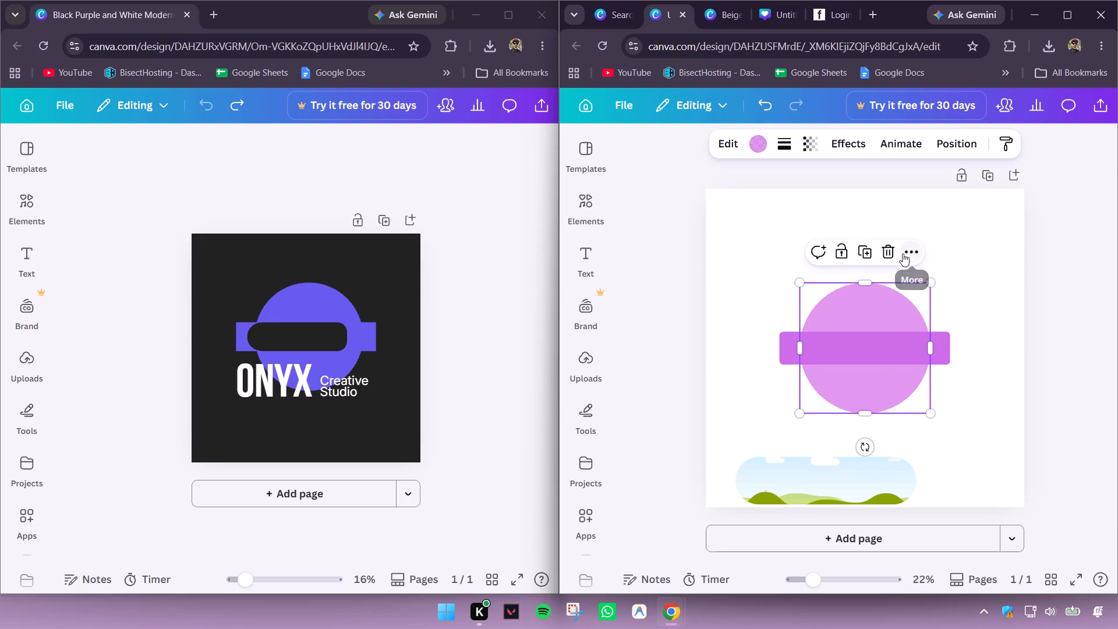
Recolour the circle with the same solid orchid purple as the bar.
click(855, 352)
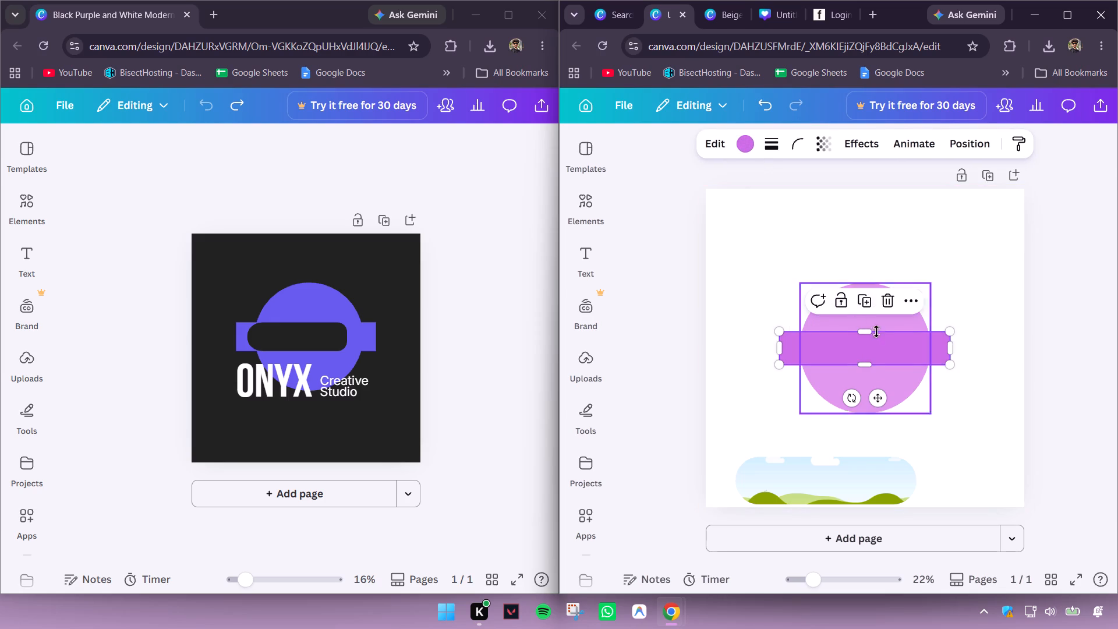
click(884, 372)
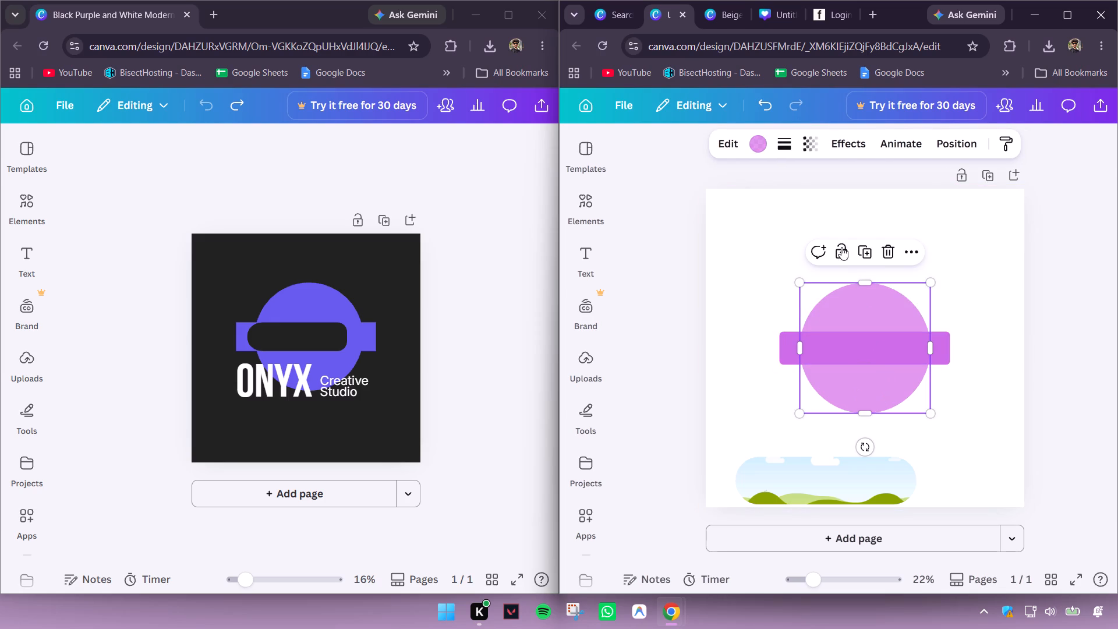
click(759, 142)
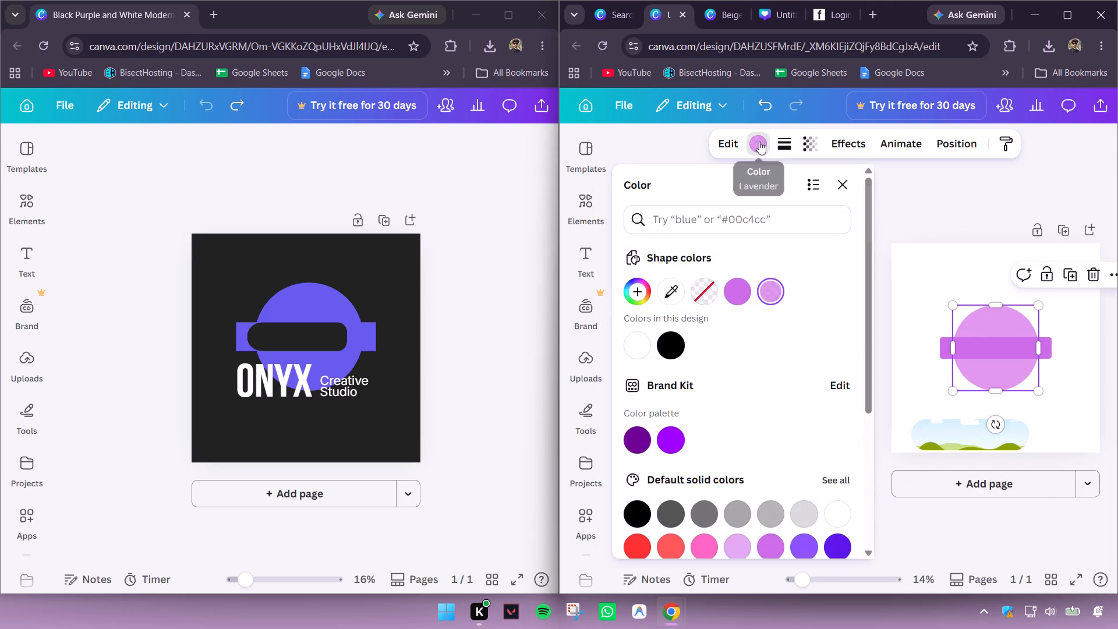
click(741, 295)
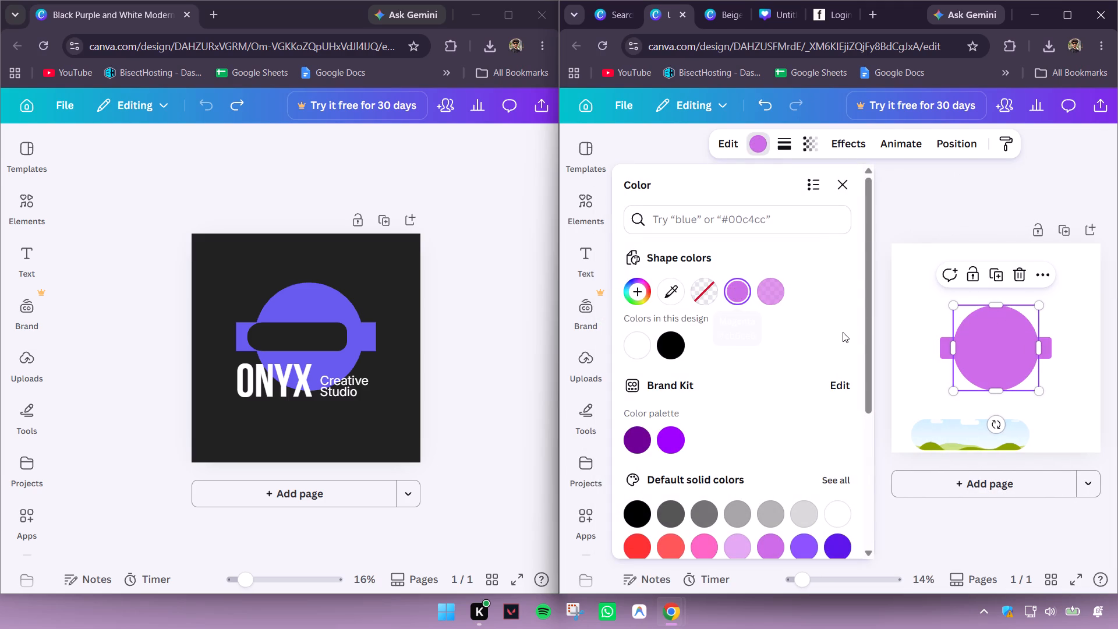
click(1088, 345)
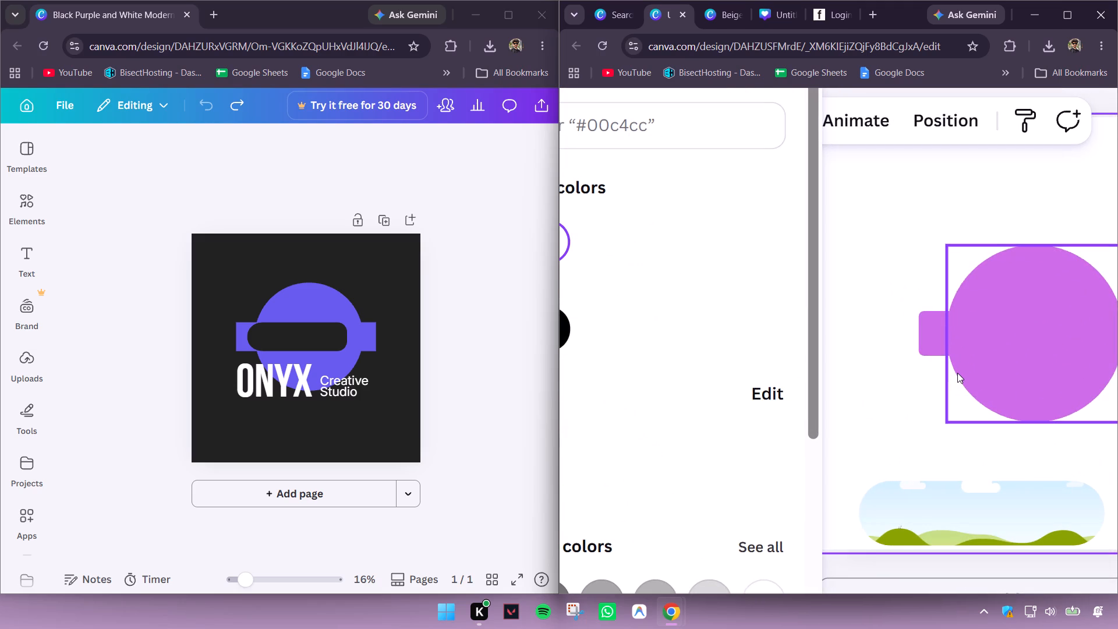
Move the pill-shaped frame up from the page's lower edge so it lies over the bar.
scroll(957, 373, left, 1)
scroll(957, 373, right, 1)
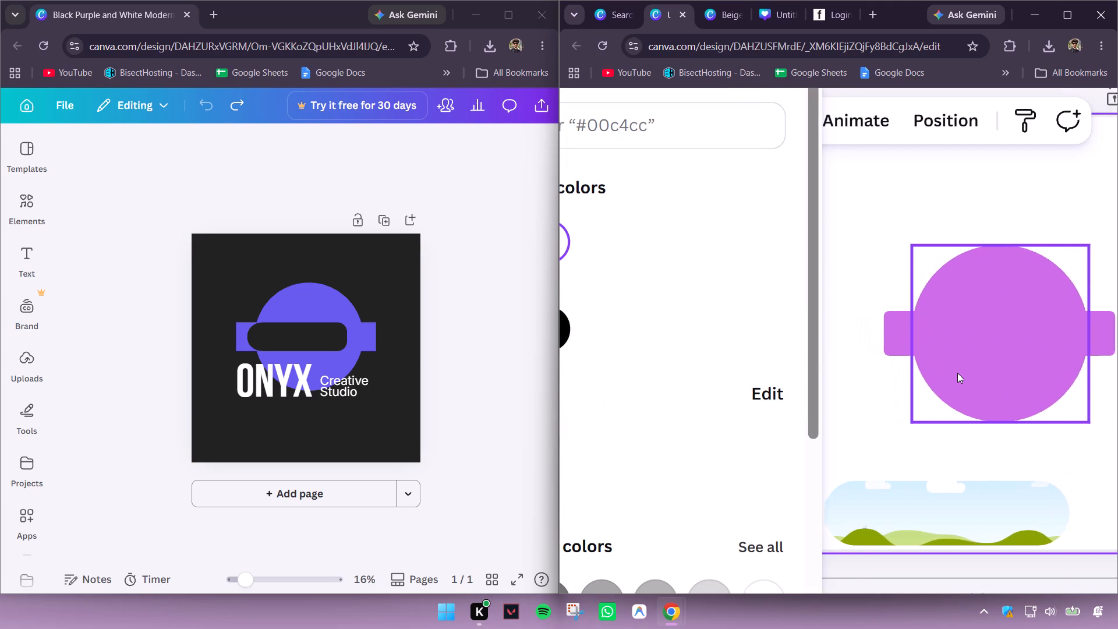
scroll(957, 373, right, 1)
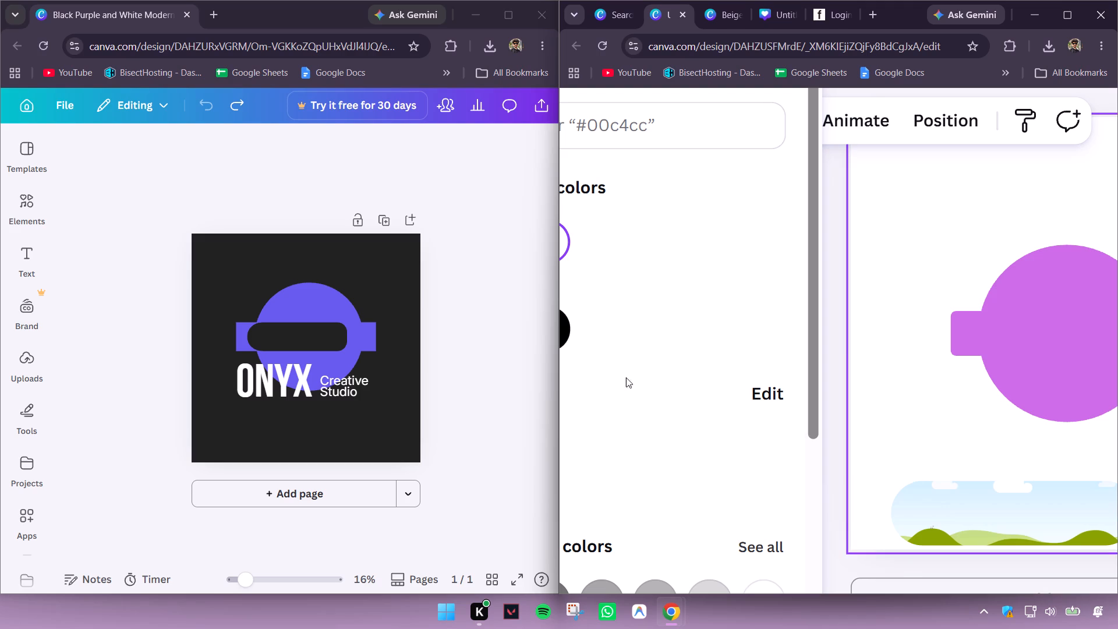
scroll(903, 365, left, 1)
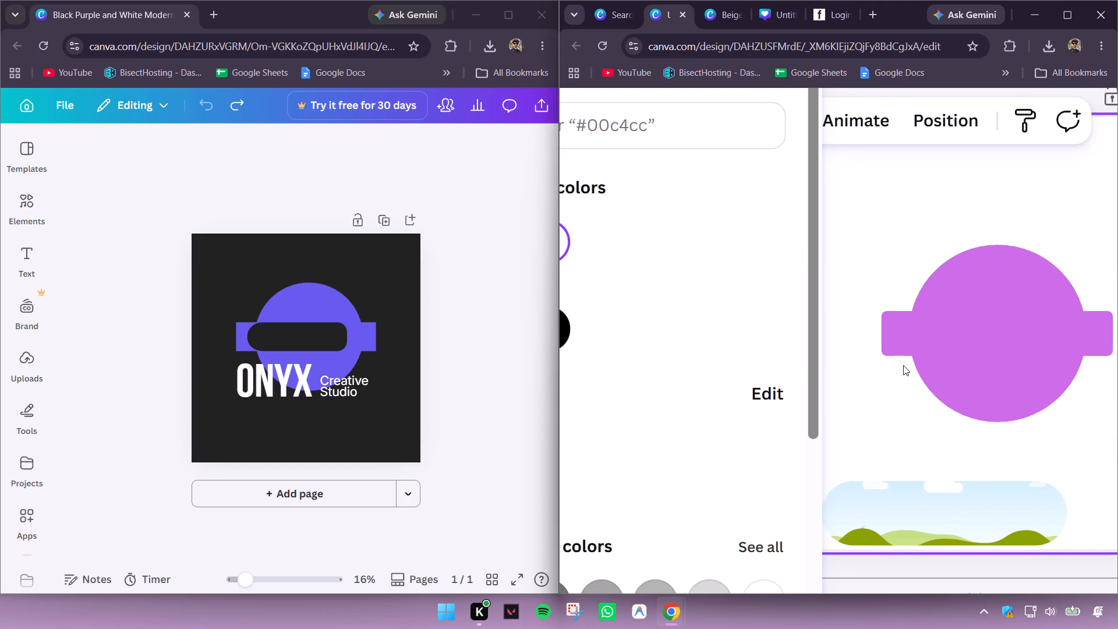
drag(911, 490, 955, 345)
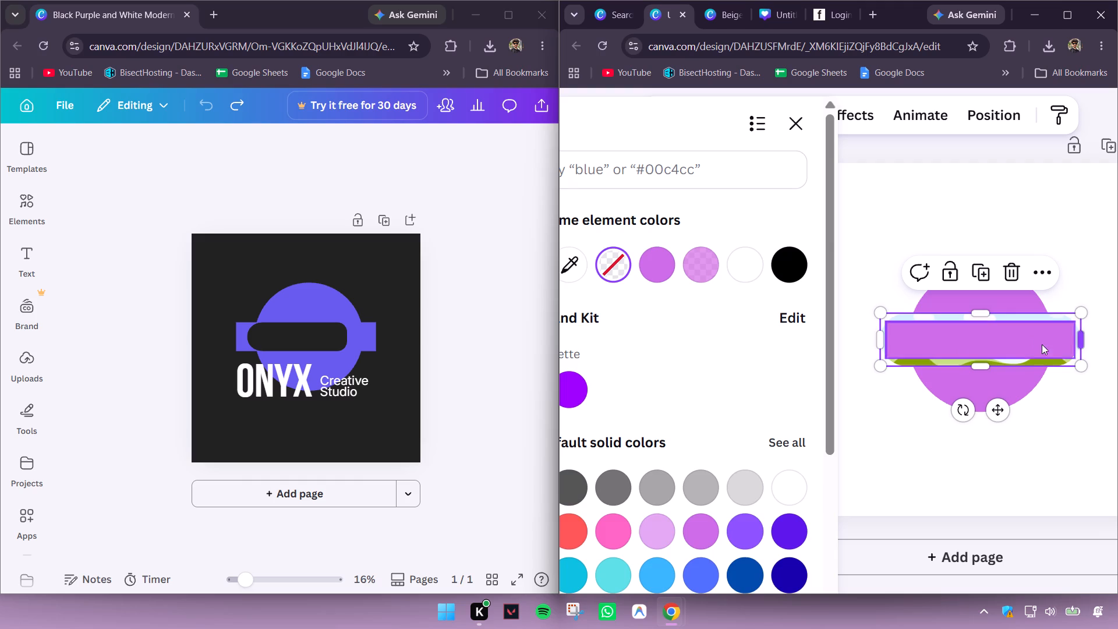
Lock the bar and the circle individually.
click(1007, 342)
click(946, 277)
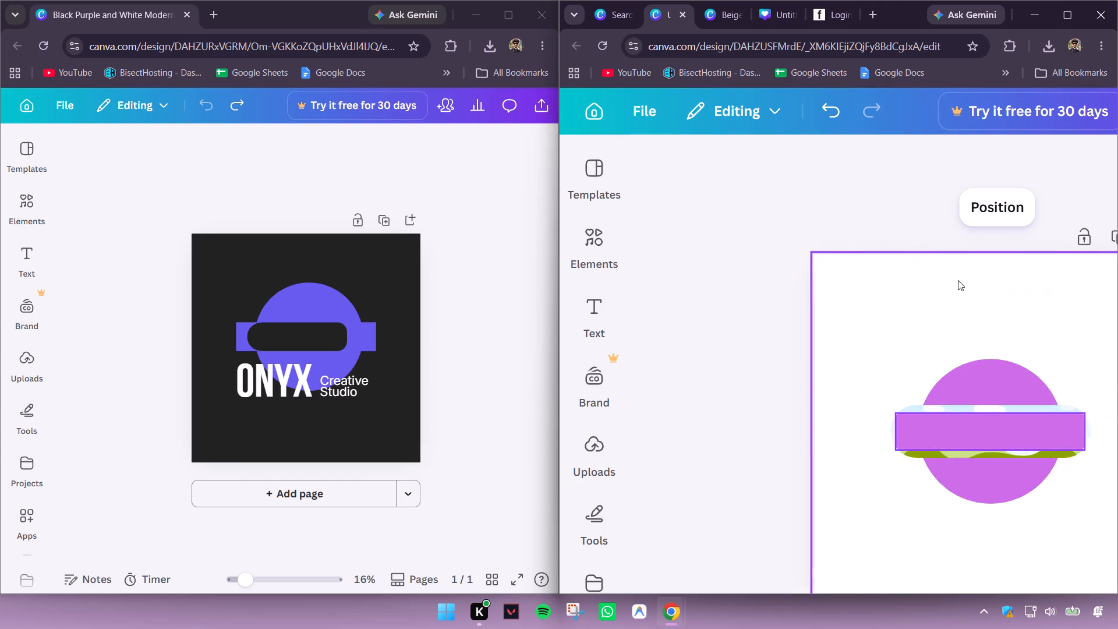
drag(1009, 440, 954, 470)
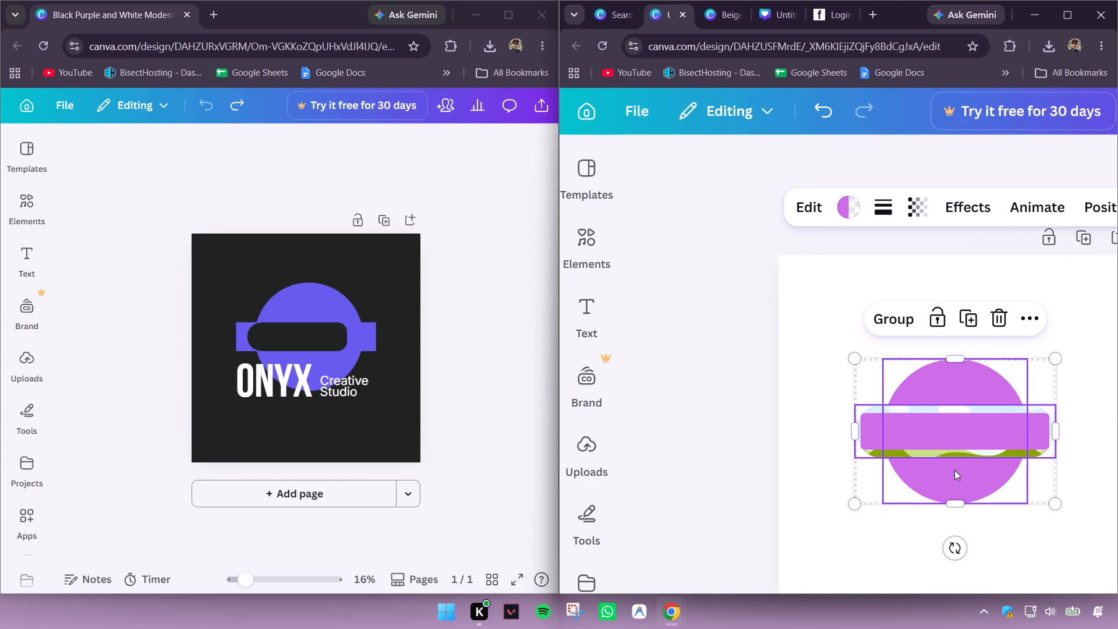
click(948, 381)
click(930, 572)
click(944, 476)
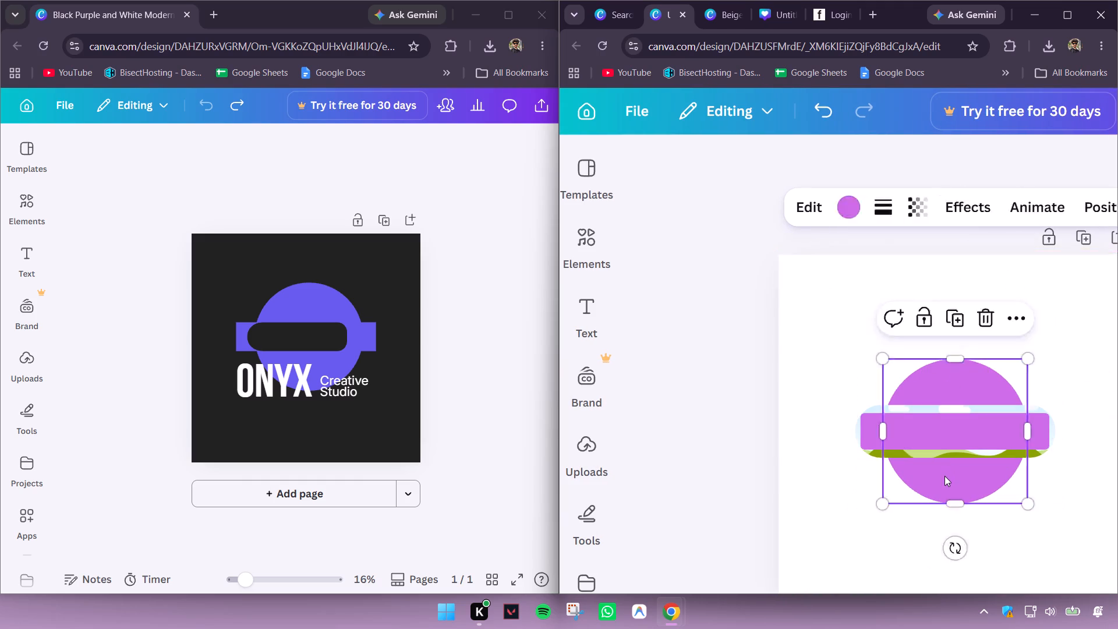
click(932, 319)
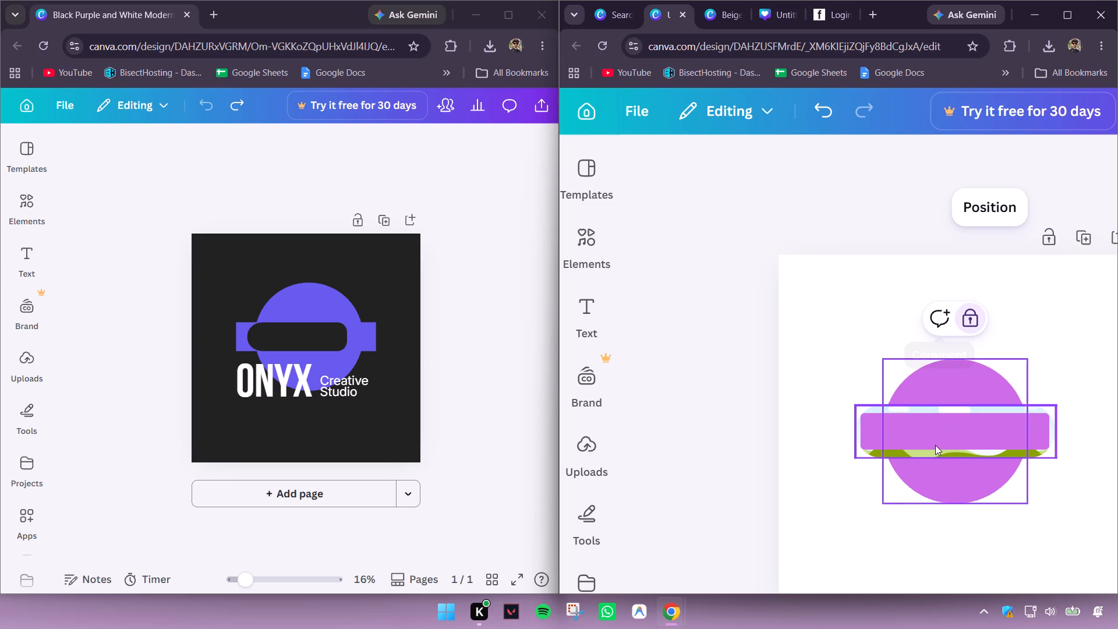
Enlarge the pill-shaped frame proportionally and move it just below the bar, over the circle's lower half.
drag(931, 457, 856, 446)
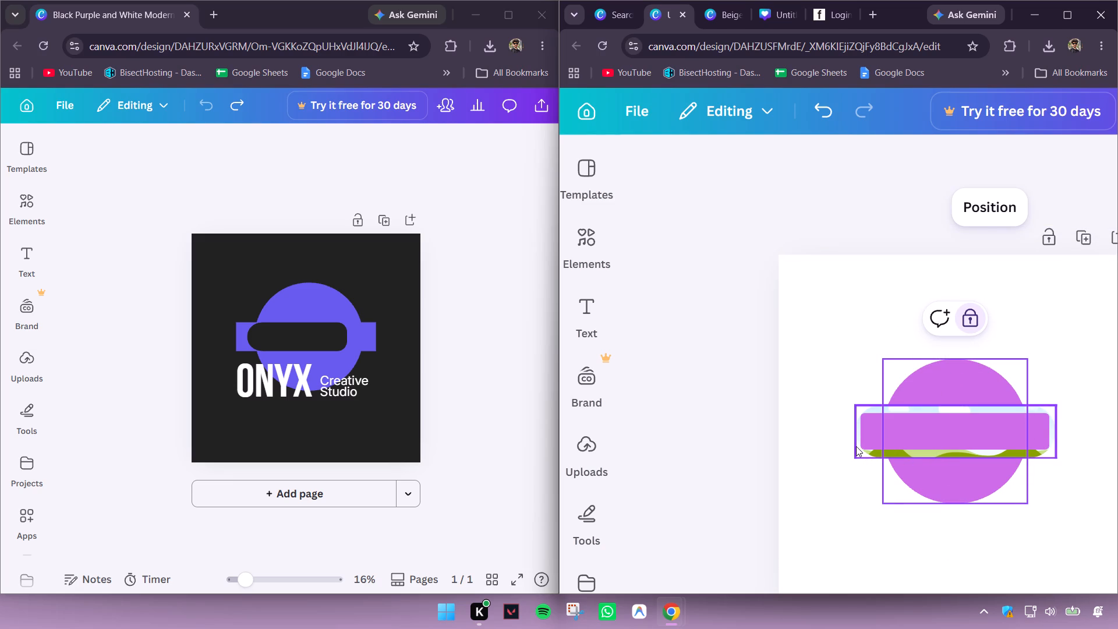
right_click(857, 446)
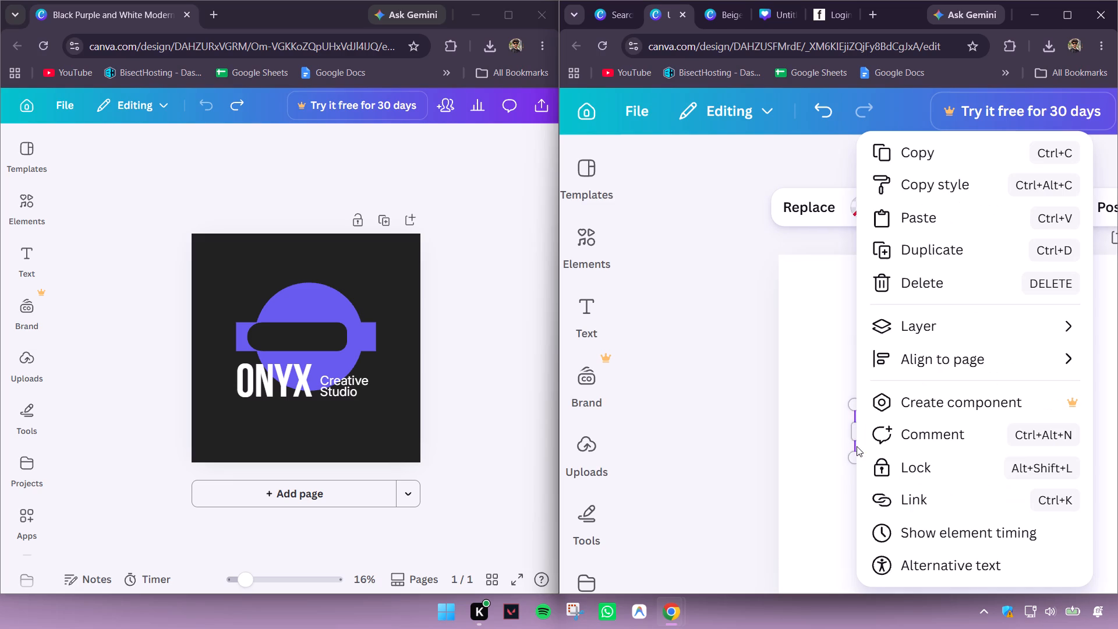
click(804, 361)
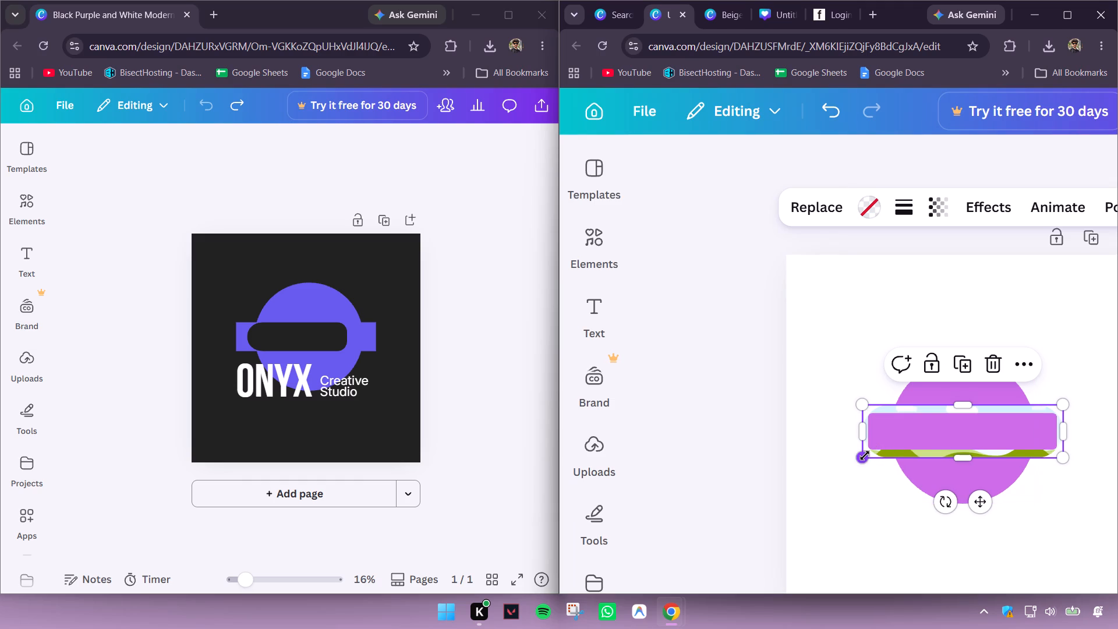
drag(865, 455, 833, 479)
drag(849, 451, 867, 497)
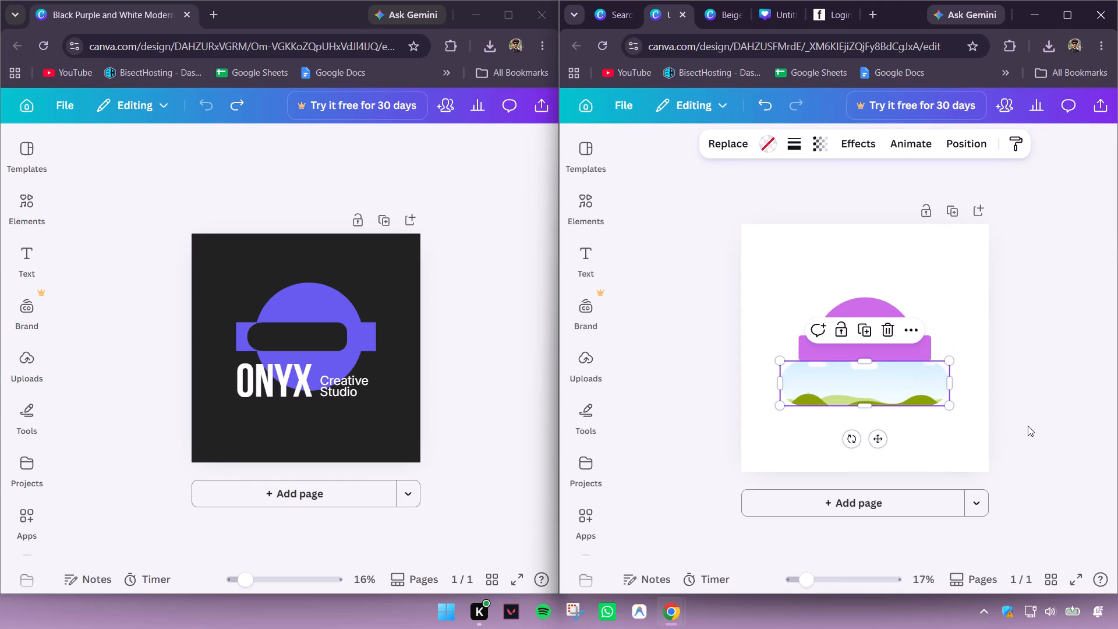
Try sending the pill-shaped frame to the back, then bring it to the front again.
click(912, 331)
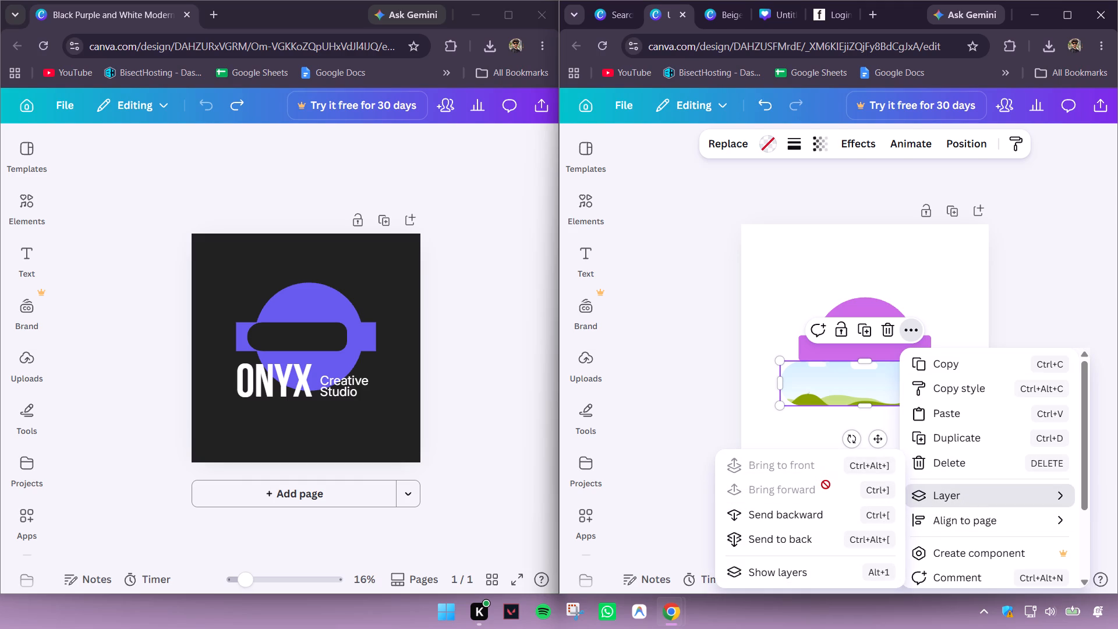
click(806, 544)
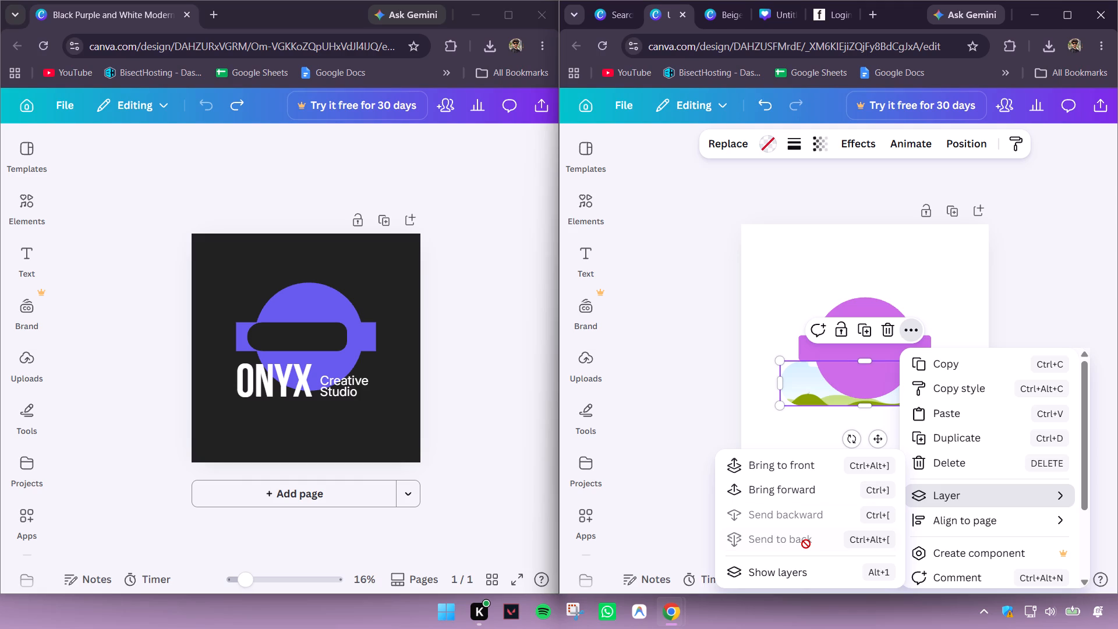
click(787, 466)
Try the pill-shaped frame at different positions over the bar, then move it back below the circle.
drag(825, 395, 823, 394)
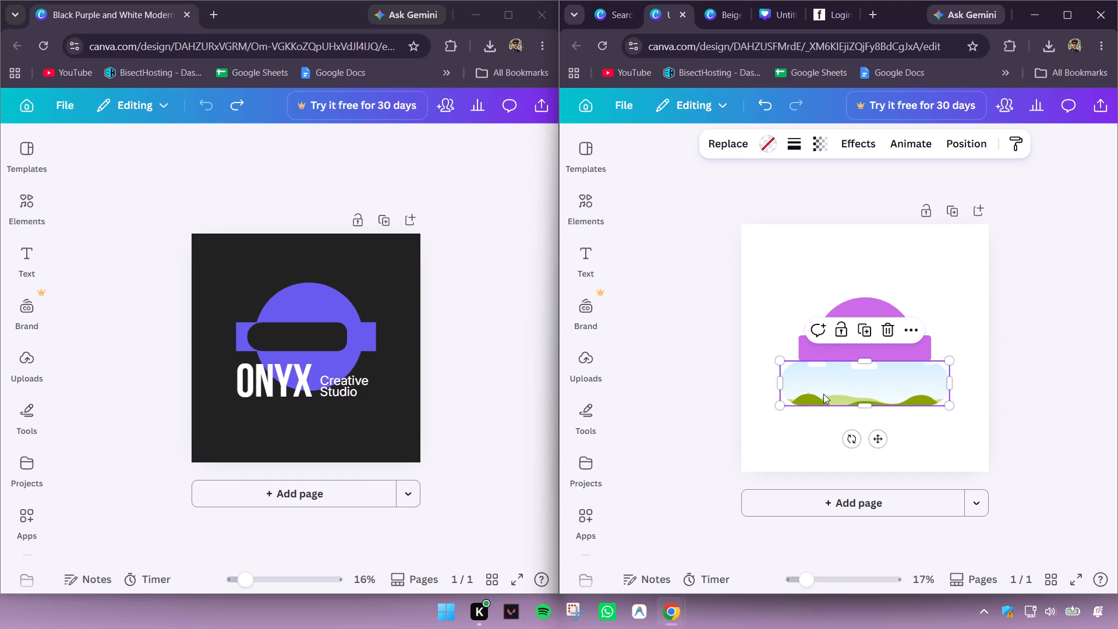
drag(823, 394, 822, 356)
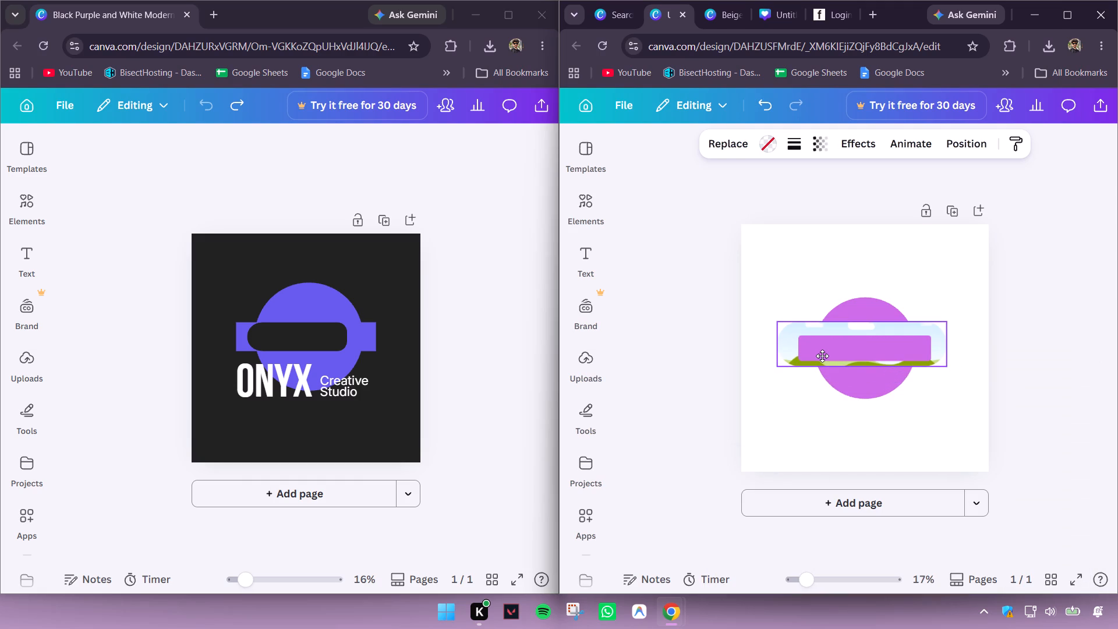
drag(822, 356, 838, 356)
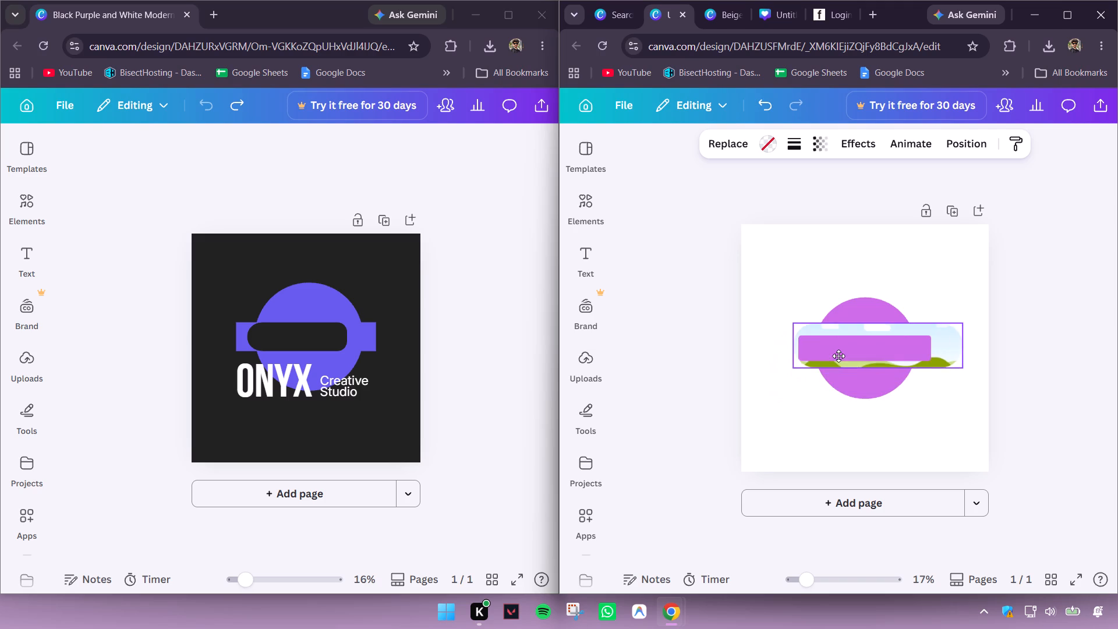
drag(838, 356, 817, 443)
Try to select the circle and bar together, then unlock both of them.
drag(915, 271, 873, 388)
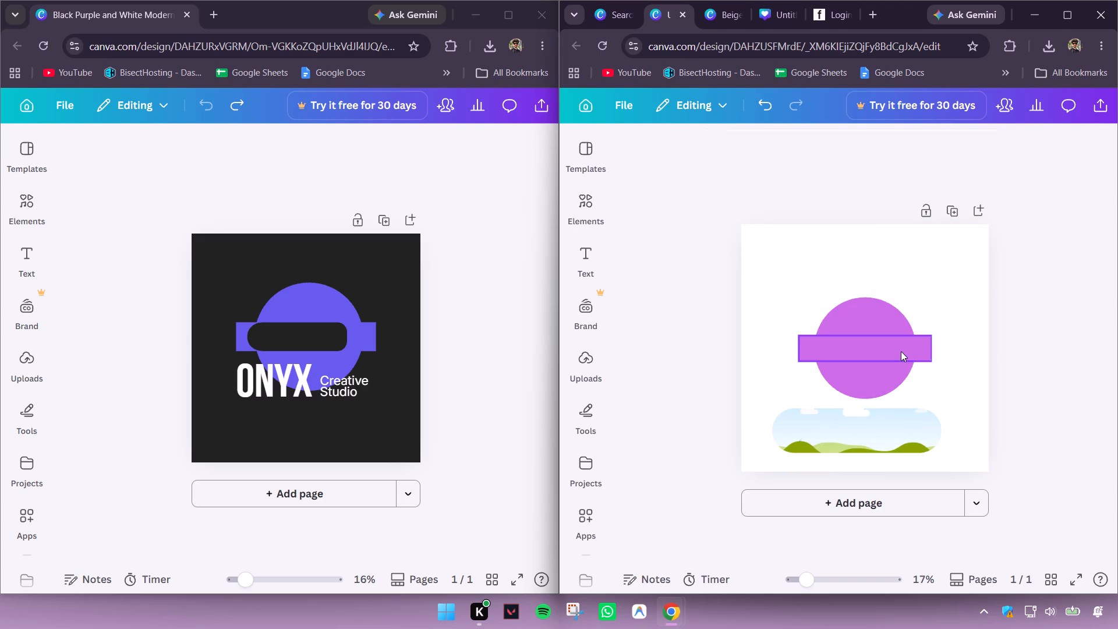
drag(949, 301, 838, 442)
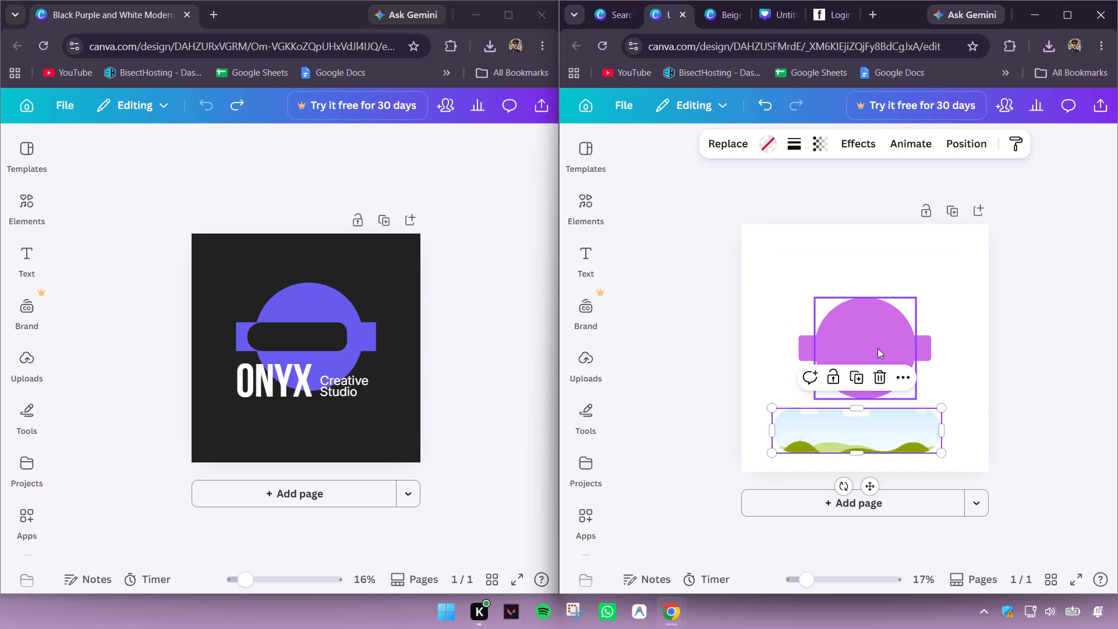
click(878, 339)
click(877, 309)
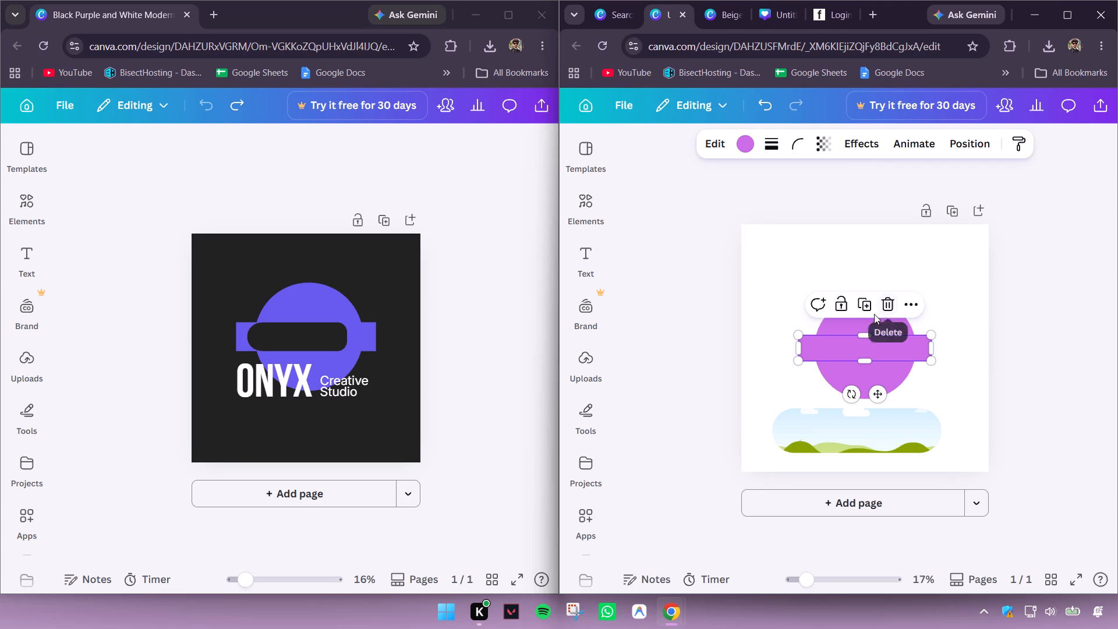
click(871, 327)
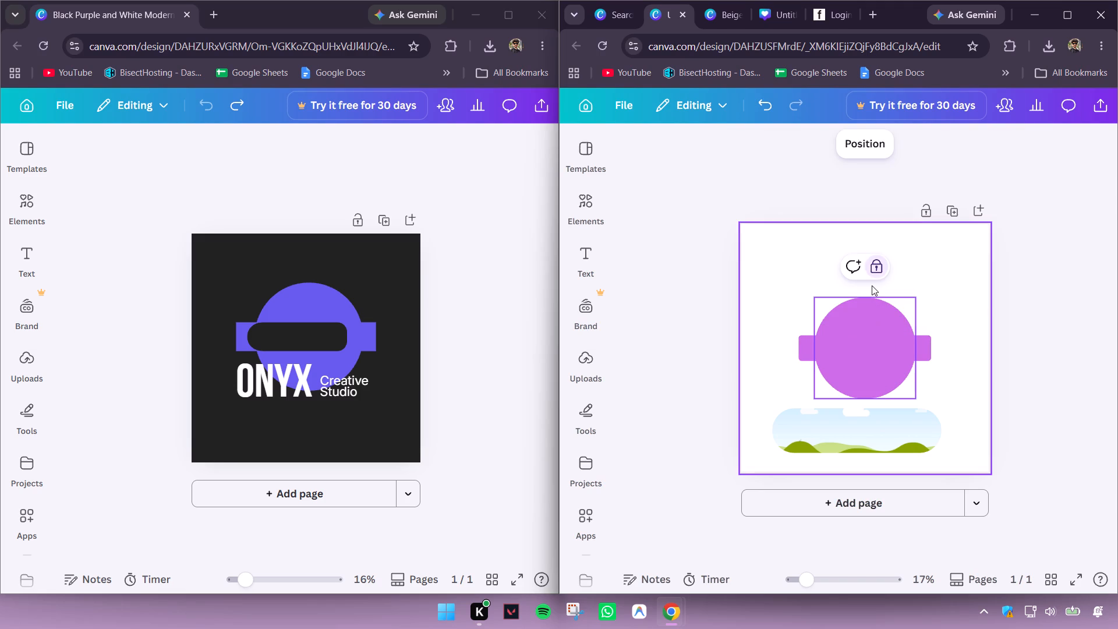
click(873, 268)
Group the circle with the bar and lock the group.
drag(965, 294, 844, 397)
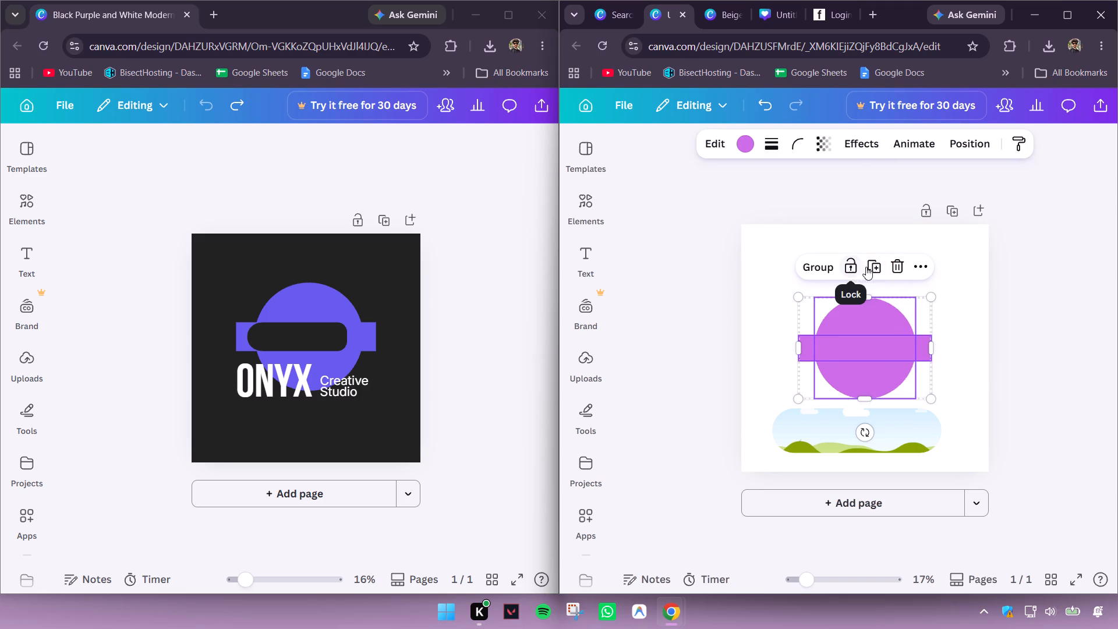
click(806, 271)
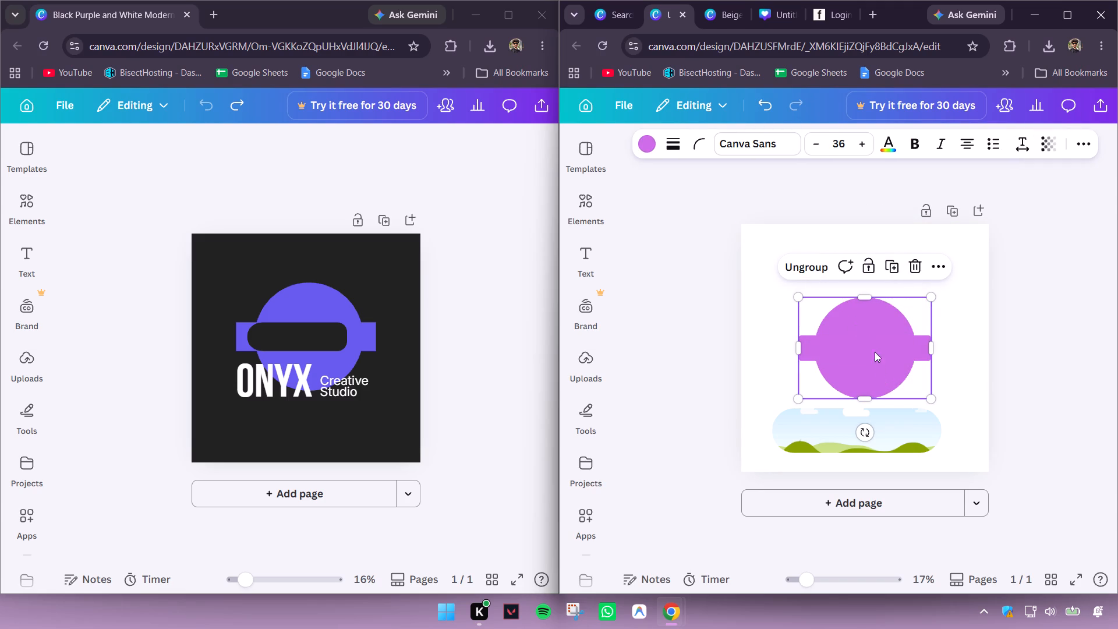
click(866, 272)
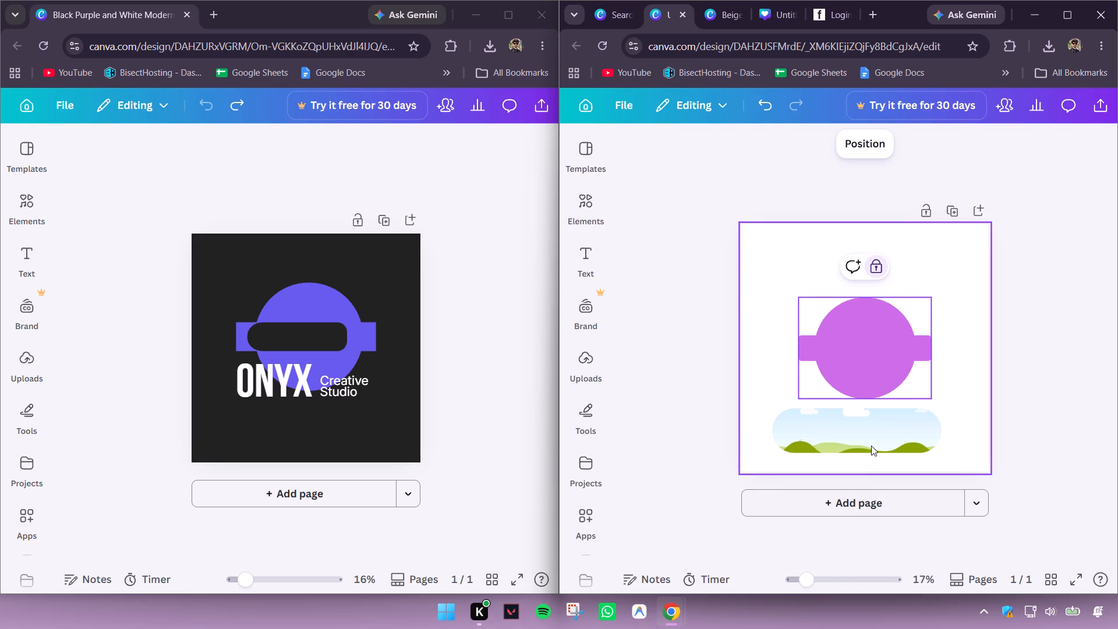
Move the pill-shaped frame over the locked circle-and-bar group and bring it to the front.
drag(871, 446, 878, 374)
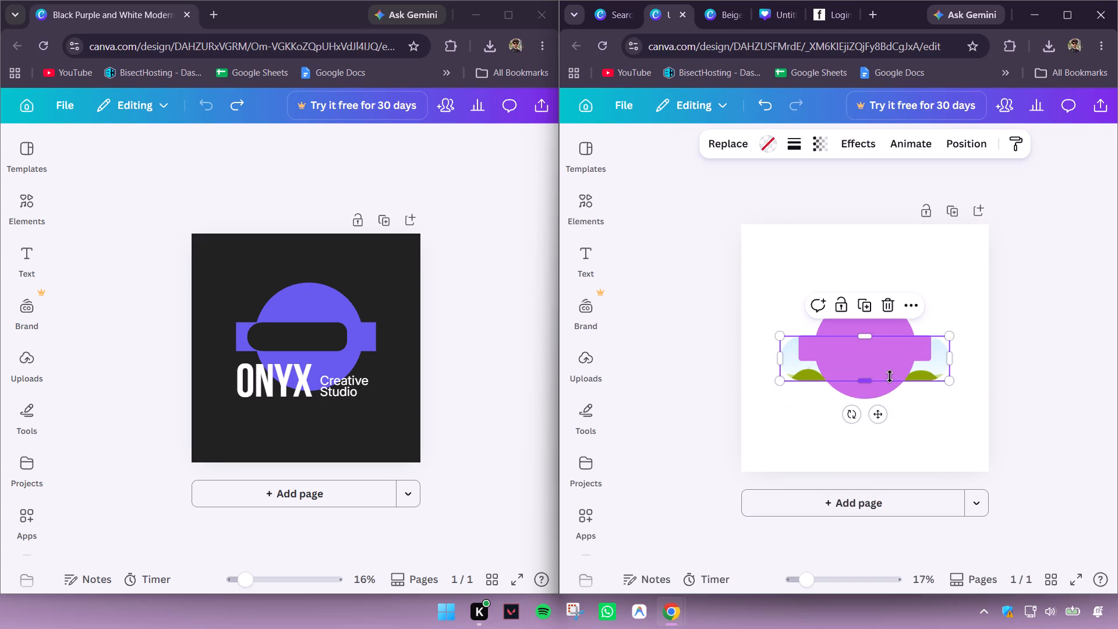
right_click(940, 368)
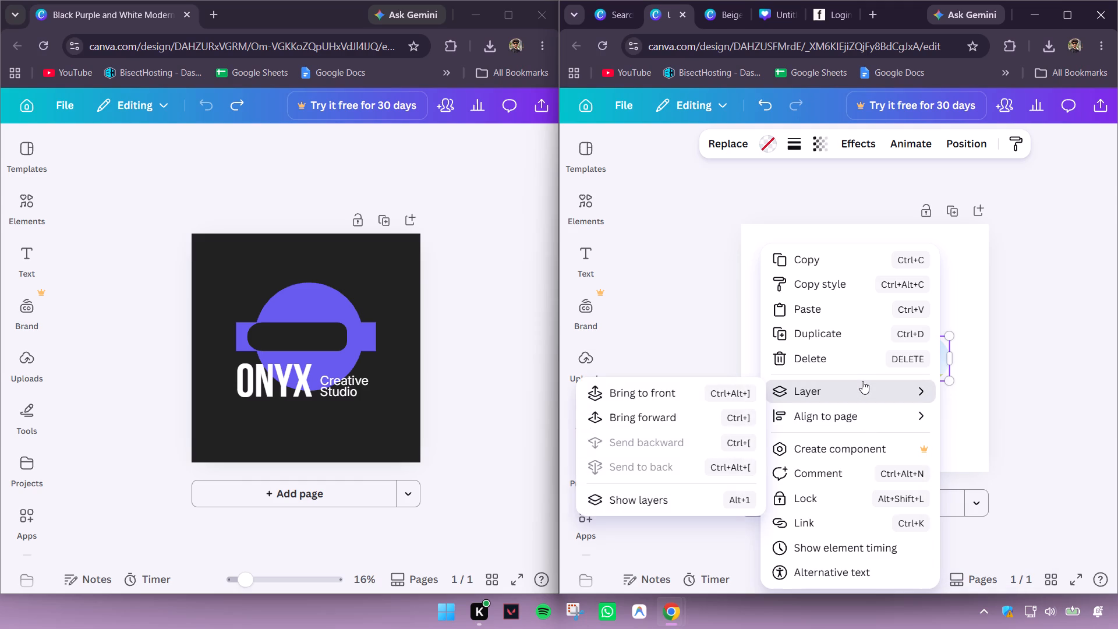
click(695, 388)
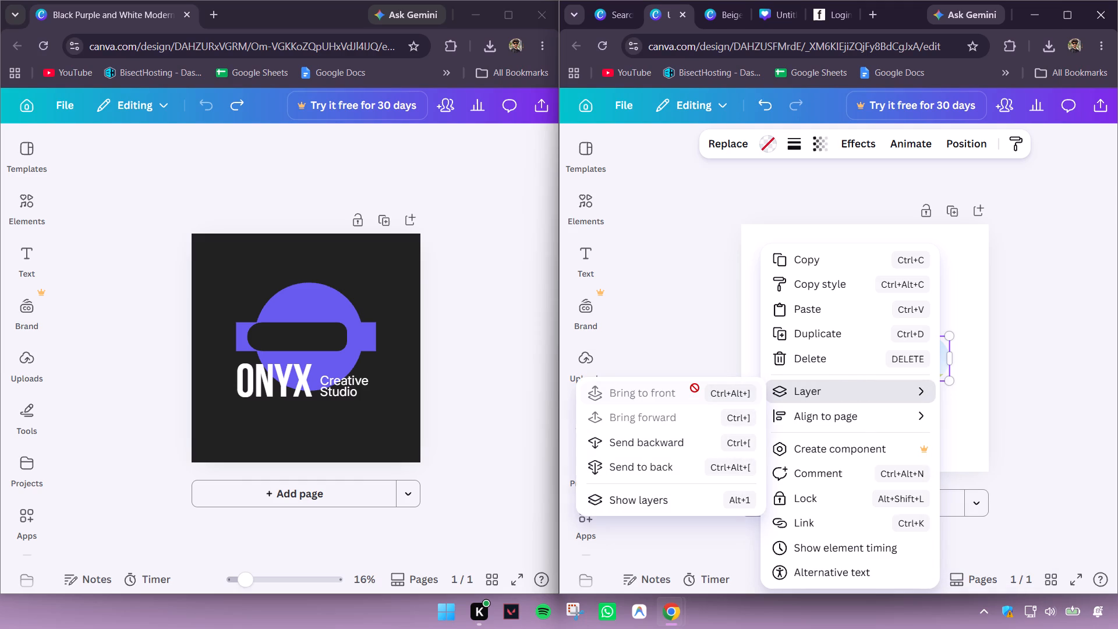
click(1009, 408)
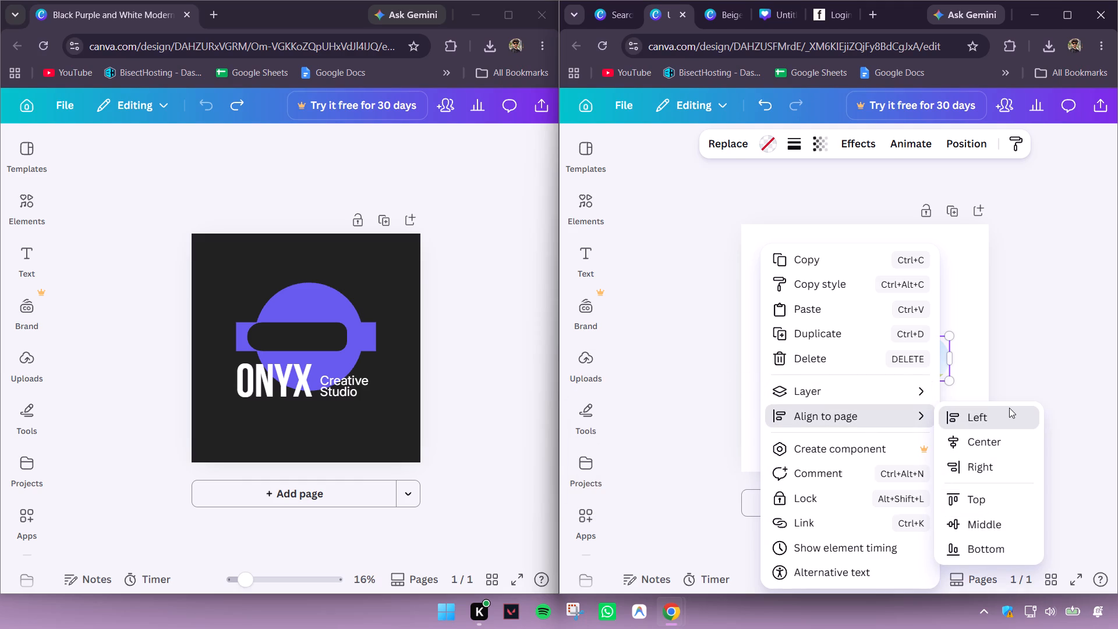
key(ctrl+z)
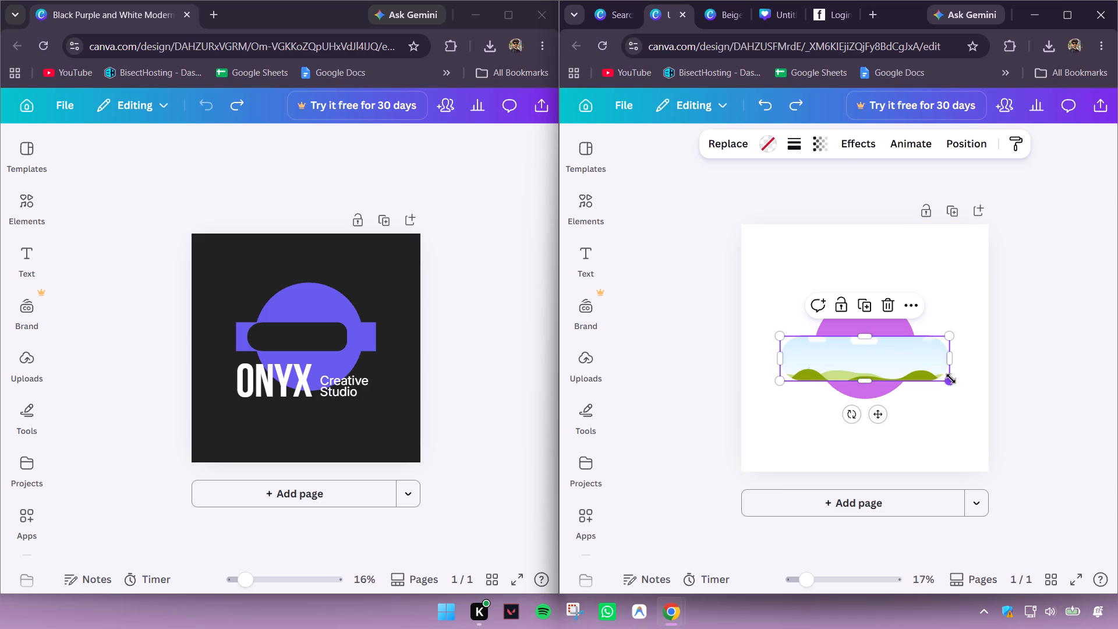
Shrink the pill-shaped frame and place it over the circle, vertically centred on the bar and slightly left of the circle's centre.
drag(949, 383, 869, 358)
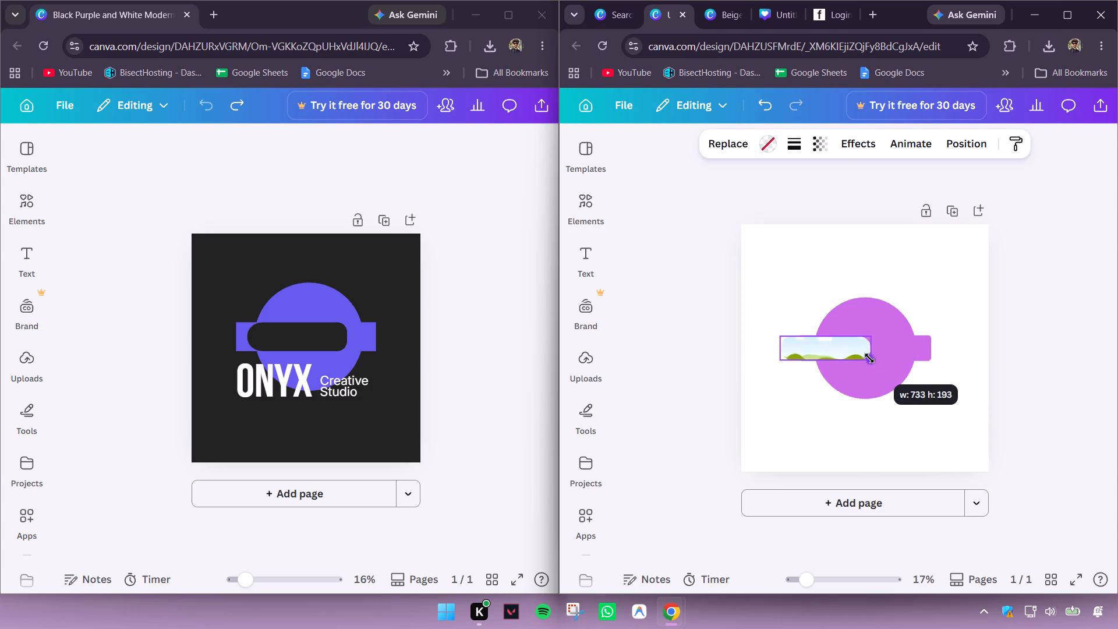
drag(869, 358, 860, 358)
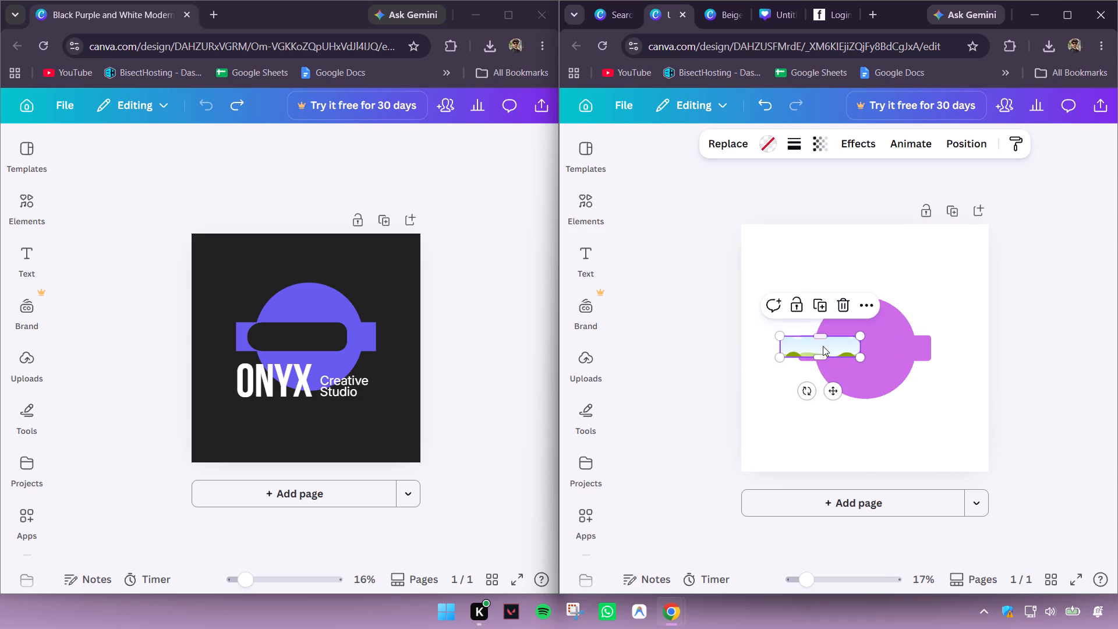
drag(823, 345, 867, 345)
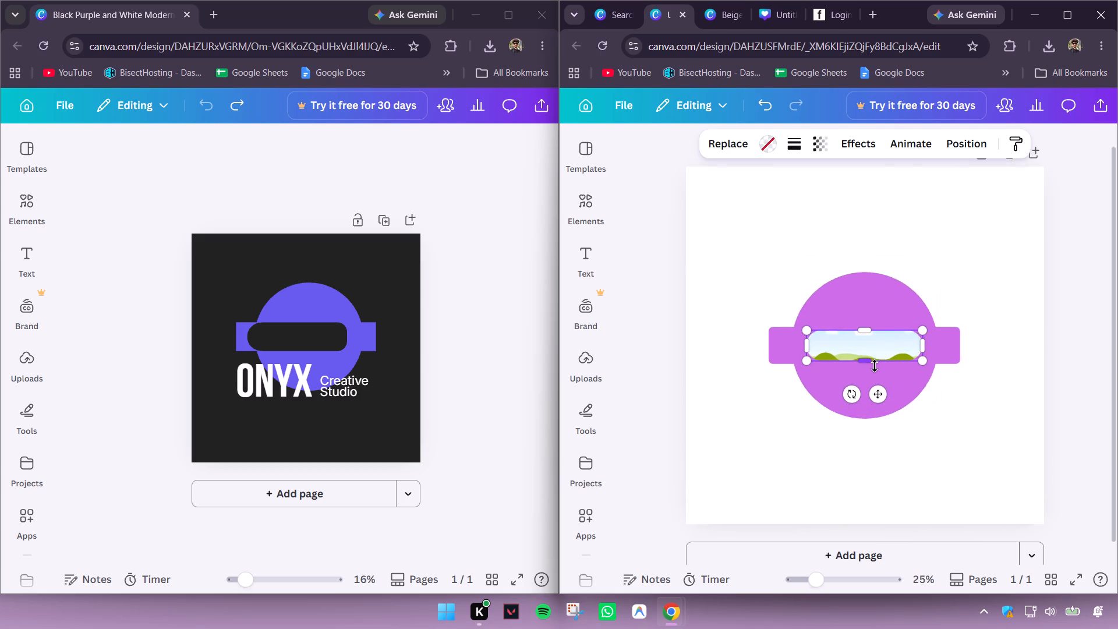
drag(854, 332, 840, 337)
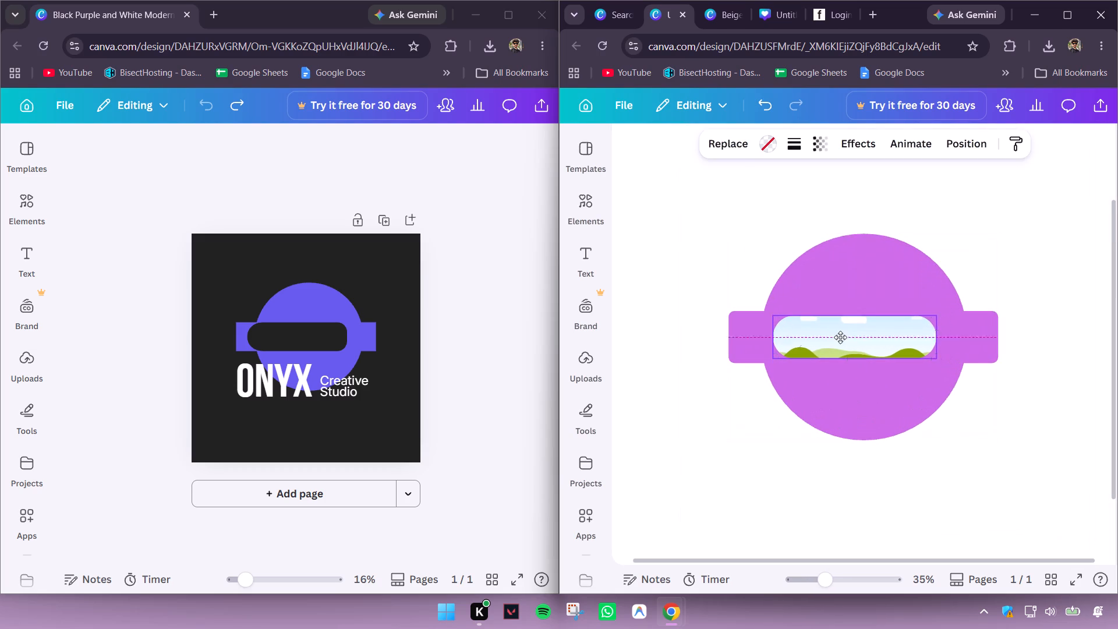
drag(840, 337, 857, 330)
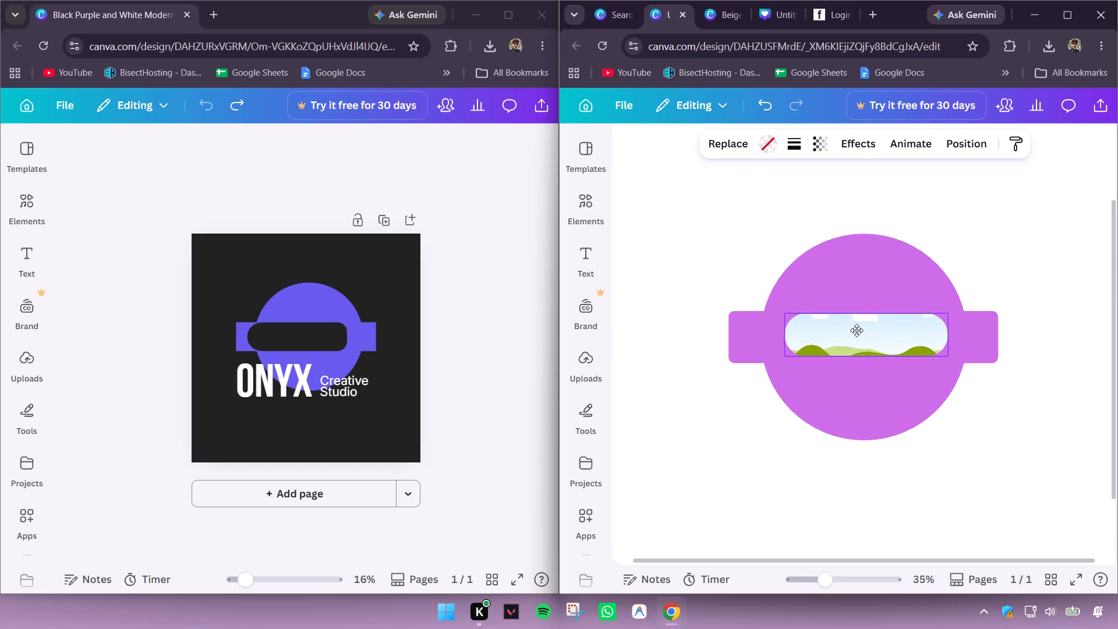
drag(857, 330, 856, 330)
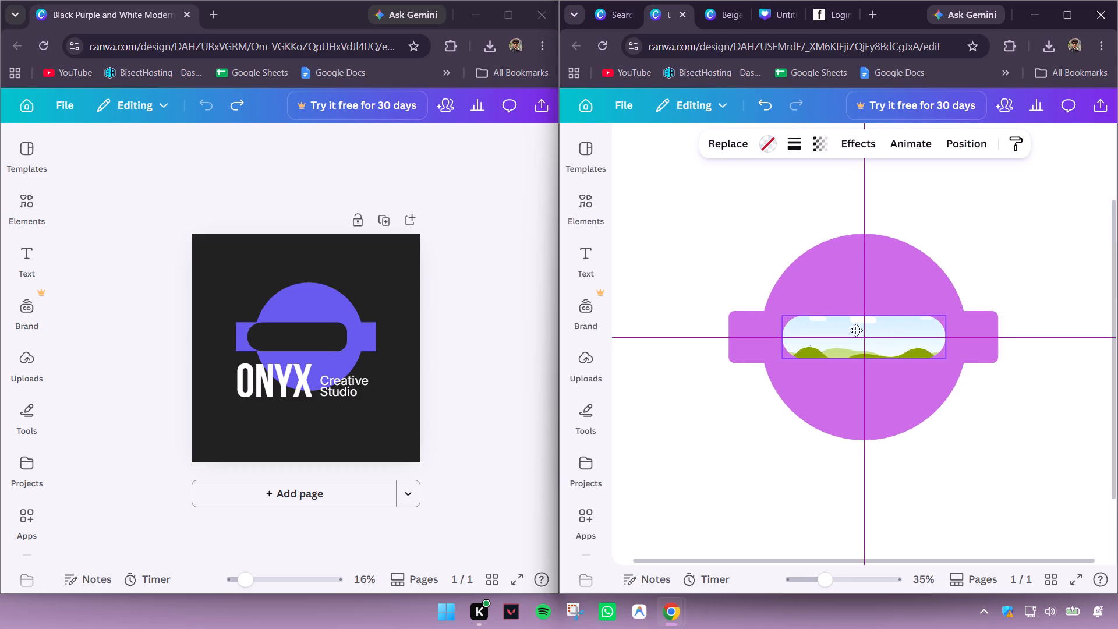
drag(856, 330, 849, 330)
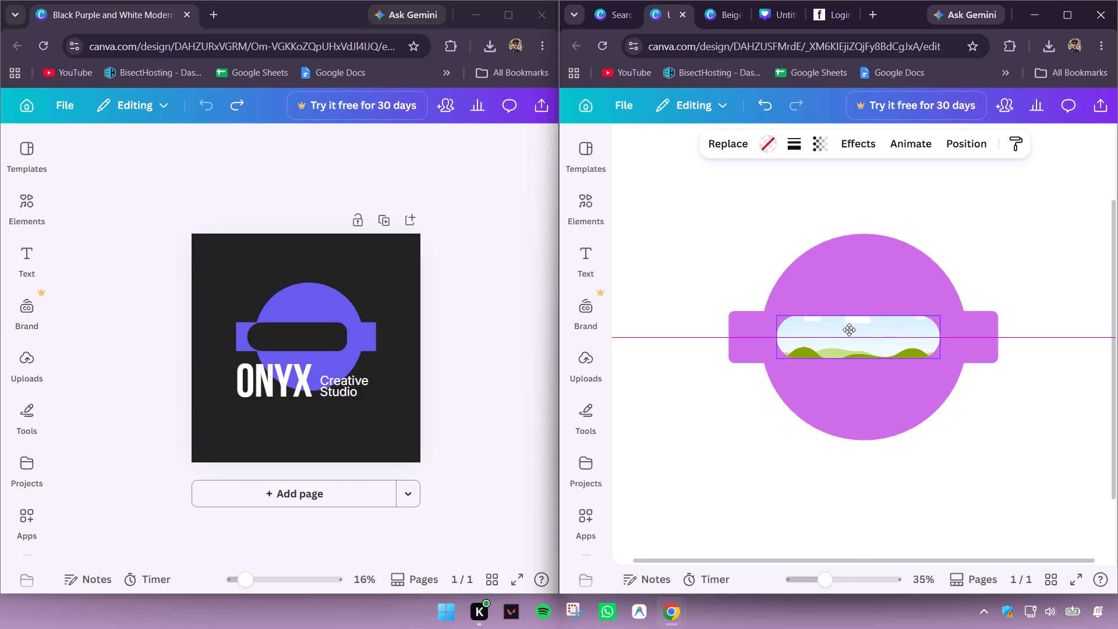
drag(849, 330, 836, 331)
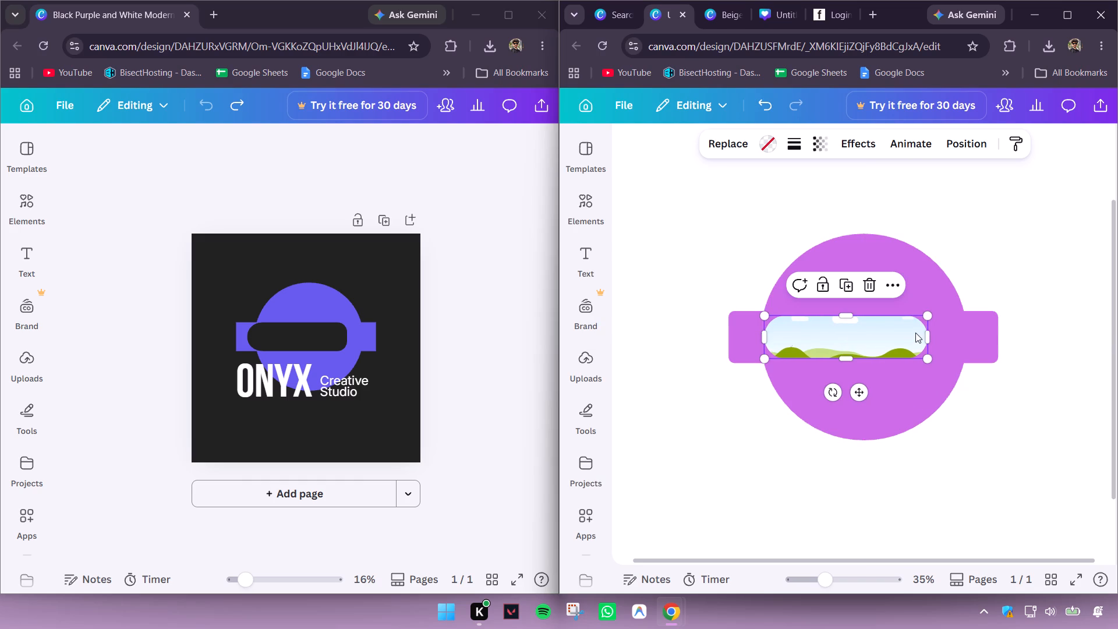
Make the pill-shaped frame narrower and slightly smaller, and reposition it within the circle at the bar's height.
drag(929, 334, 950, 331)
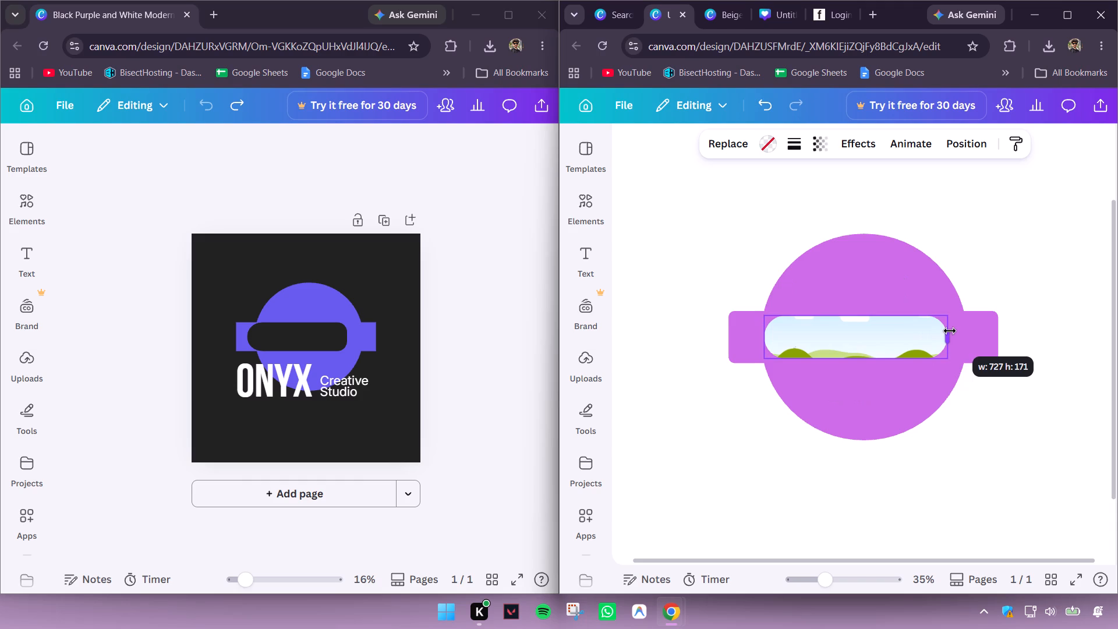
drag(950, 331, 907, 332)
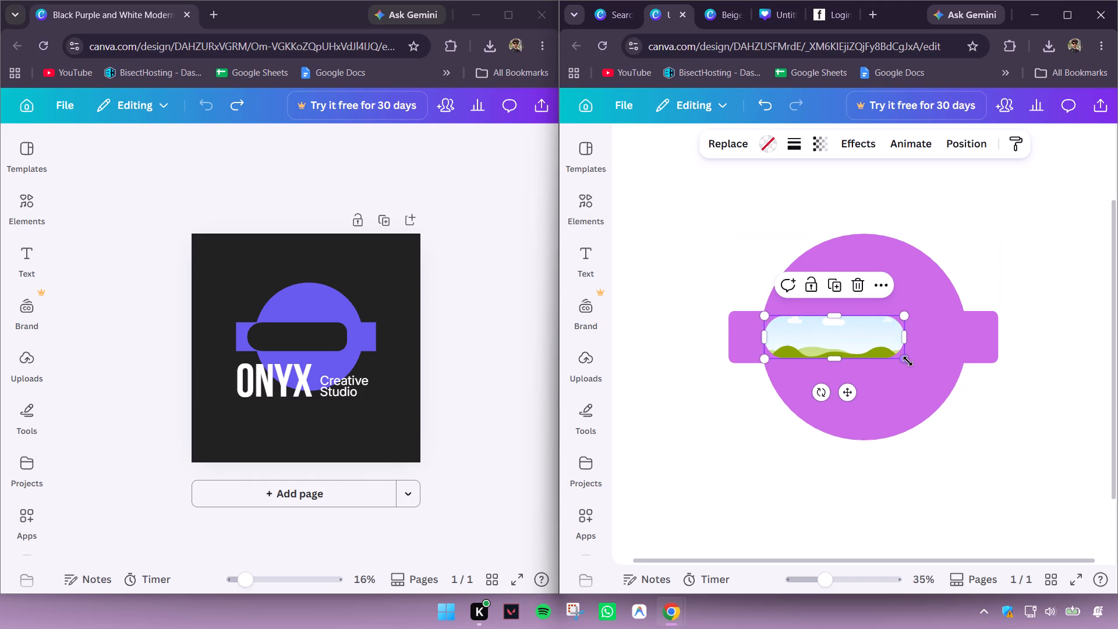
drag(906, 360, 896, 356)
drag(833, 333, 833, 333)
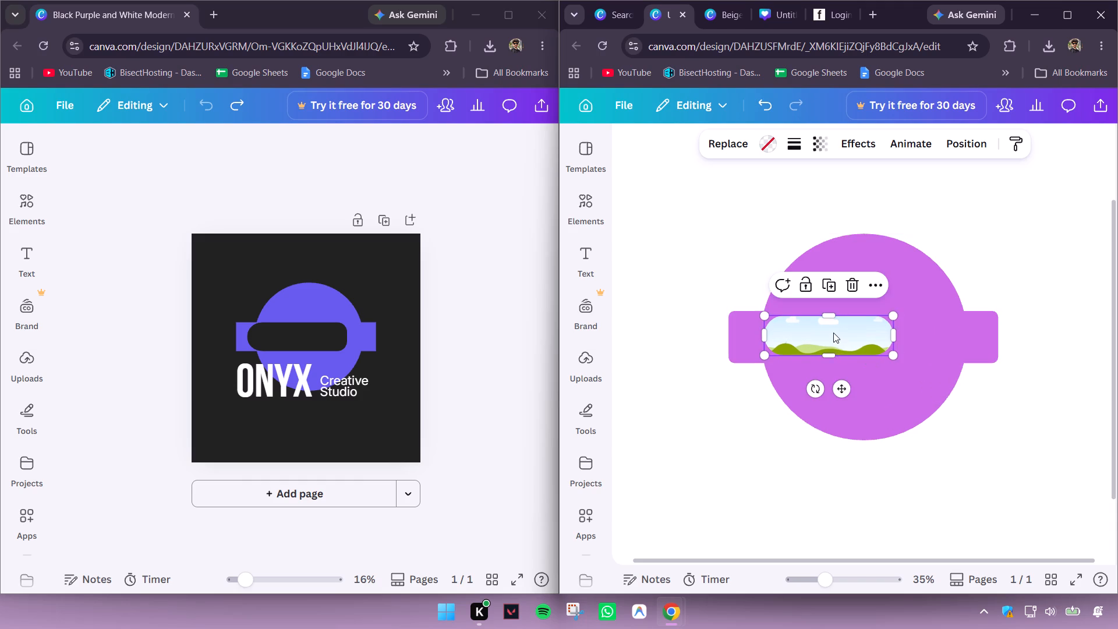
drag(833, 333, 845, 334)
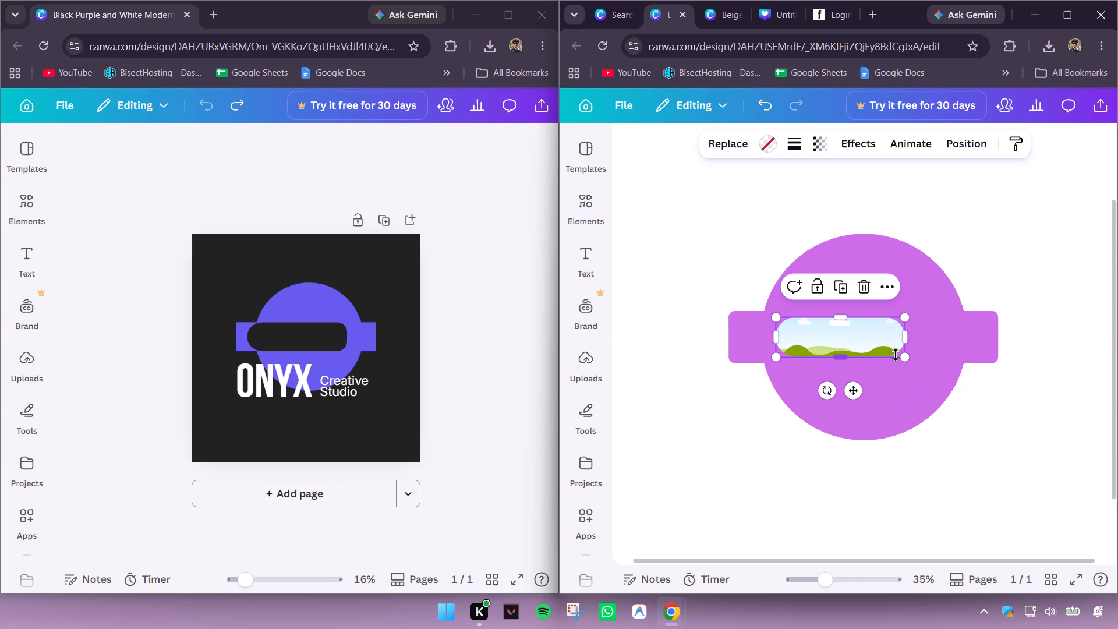
Check the replacement options for the pill-shaped frame, and remove the frame from the design.
click(885, 289)
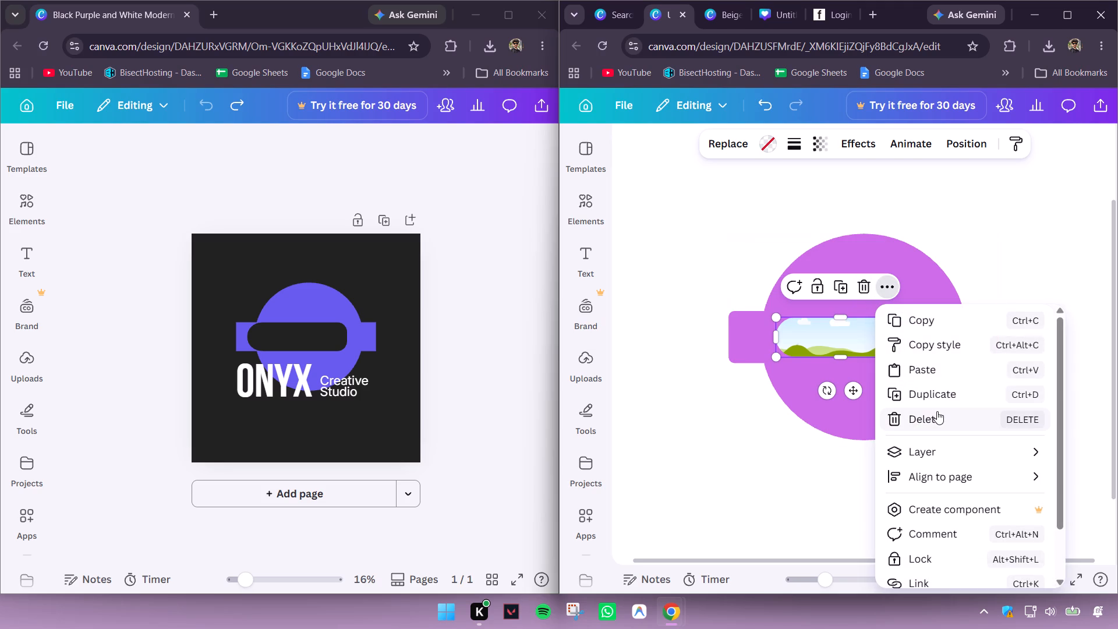
click(727, 140)
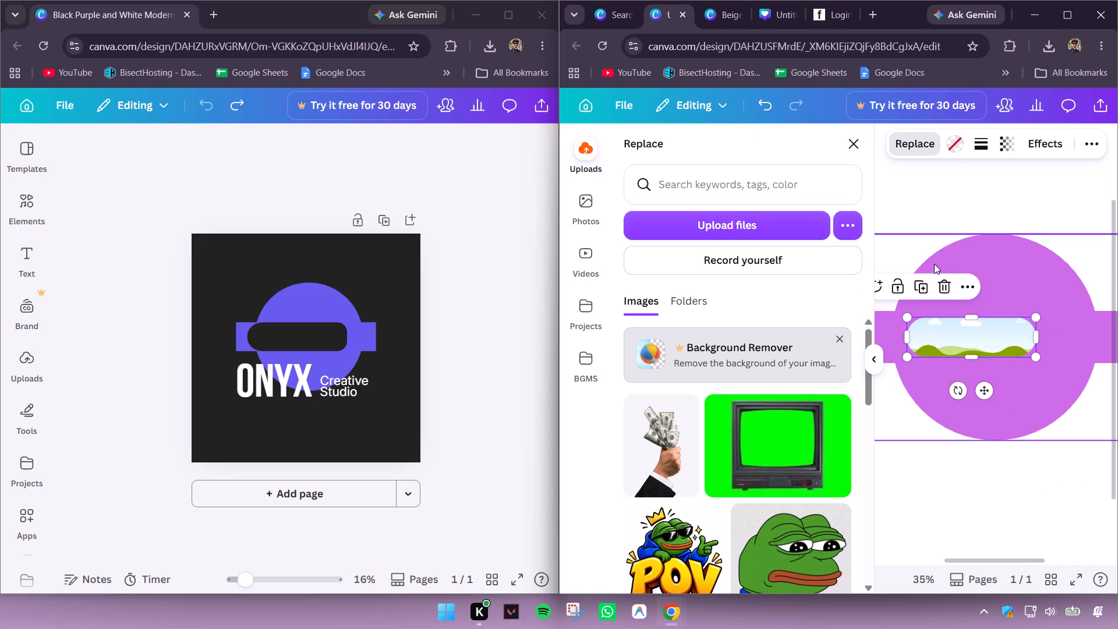
click(994, 287)
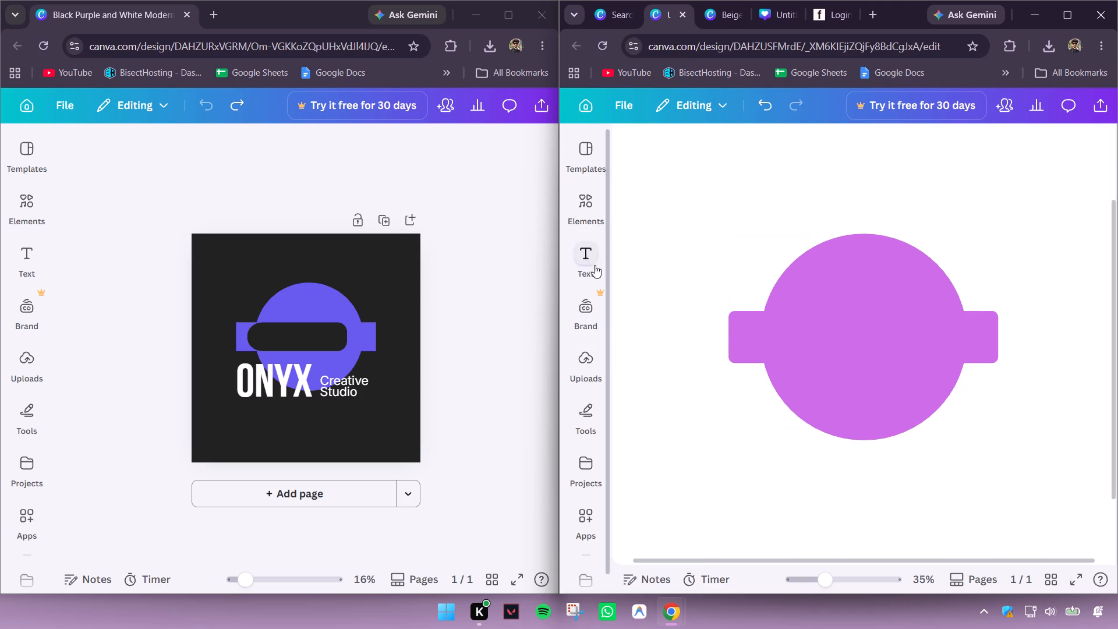
Browse the shape library from the basic shapes down to the cogs, and examine the full Banners collection.
click(598, 199)
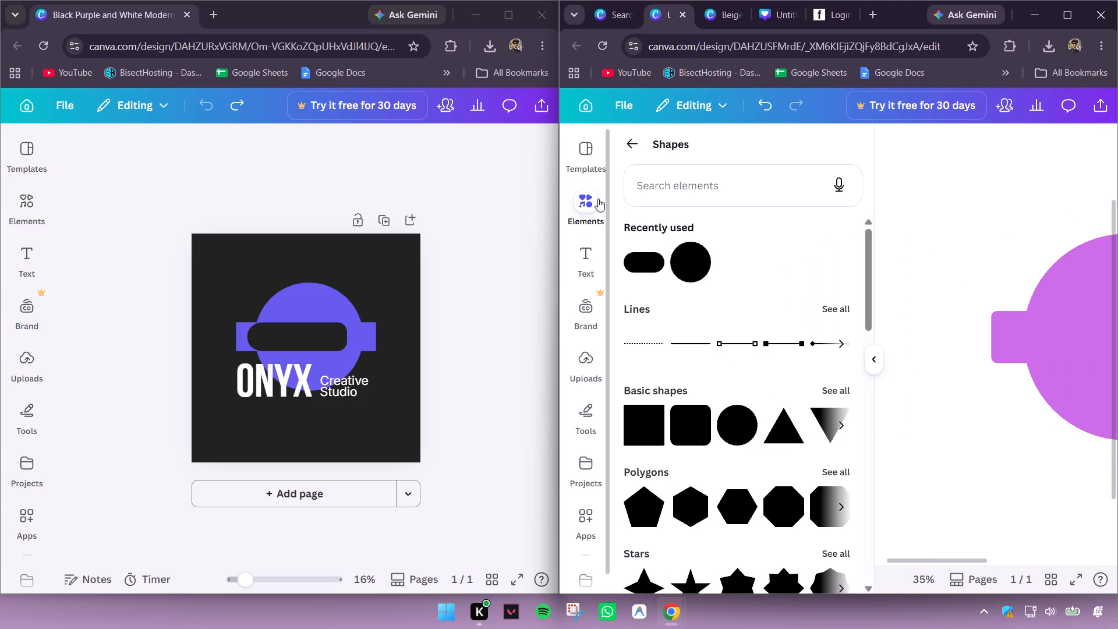
scroll(701, 417, down, 3)
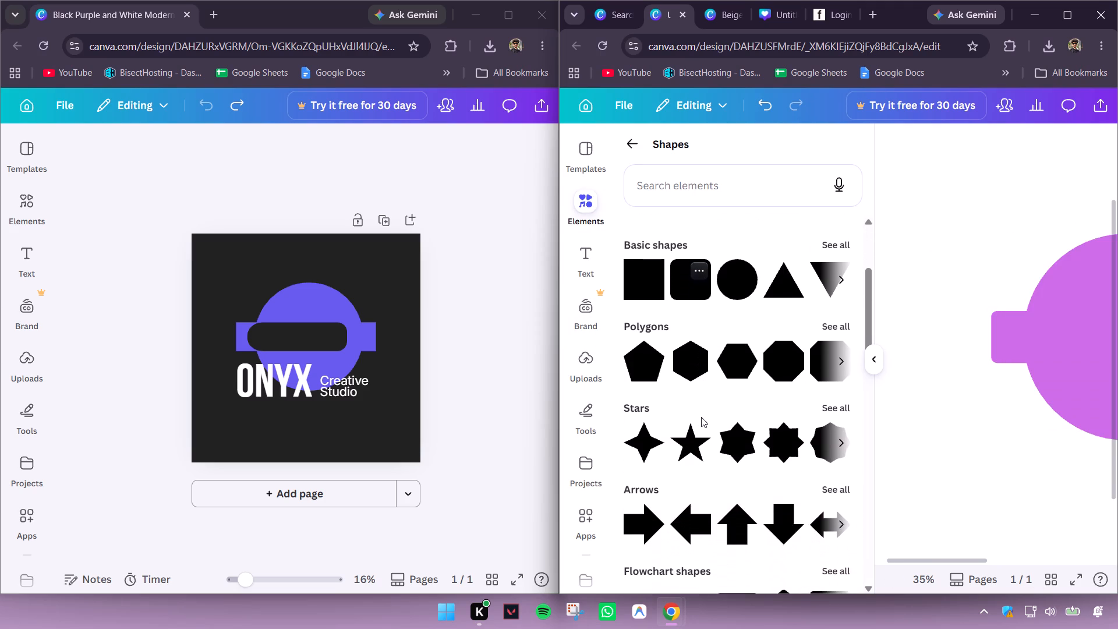
scroll(701, 417, down, 3)
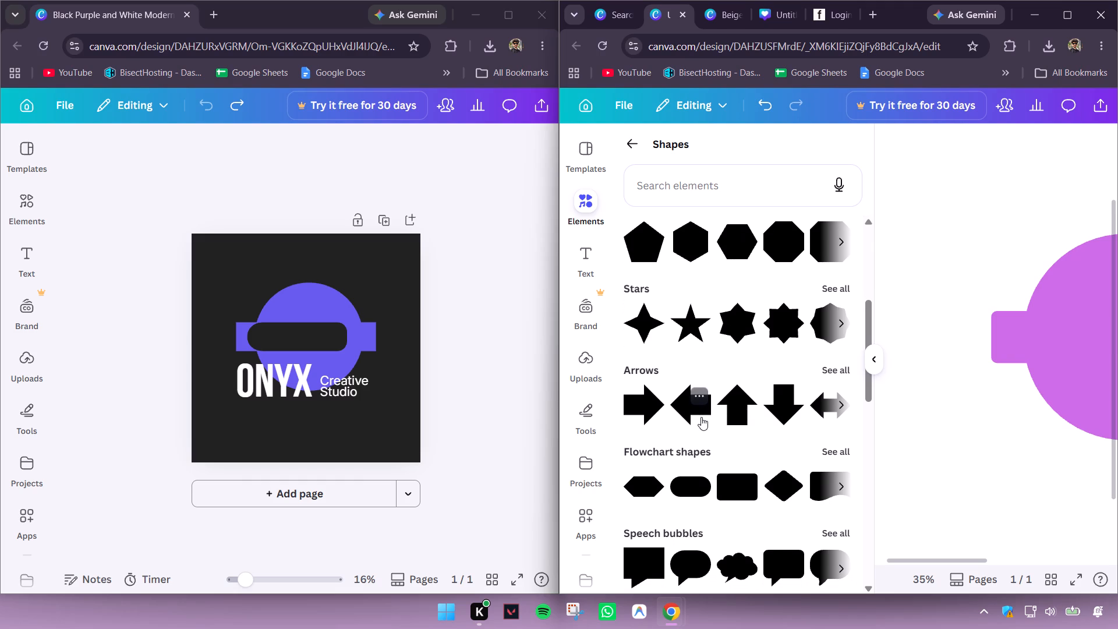
scroll(701, 417, down, 2)
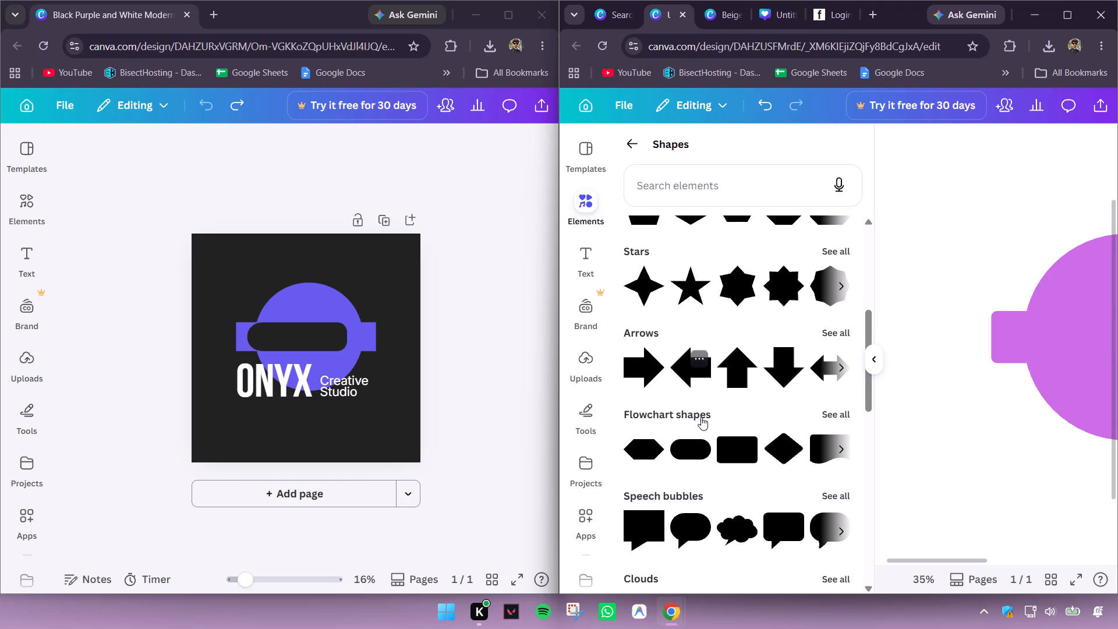
scroll(701, 417, down, 1)
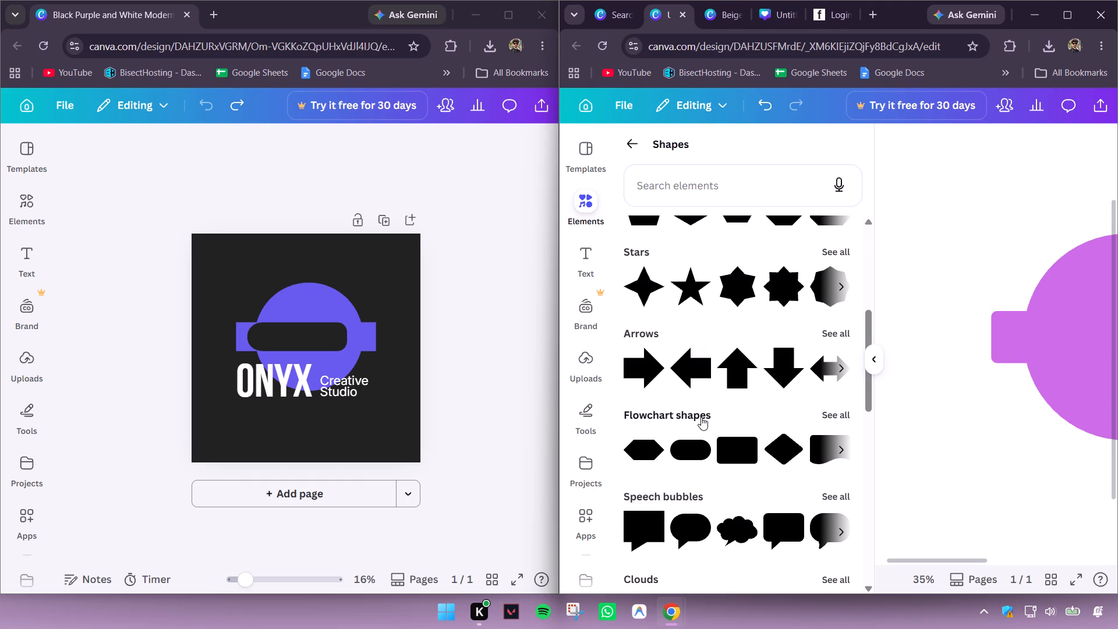
scroll(701, 417, down, 1)
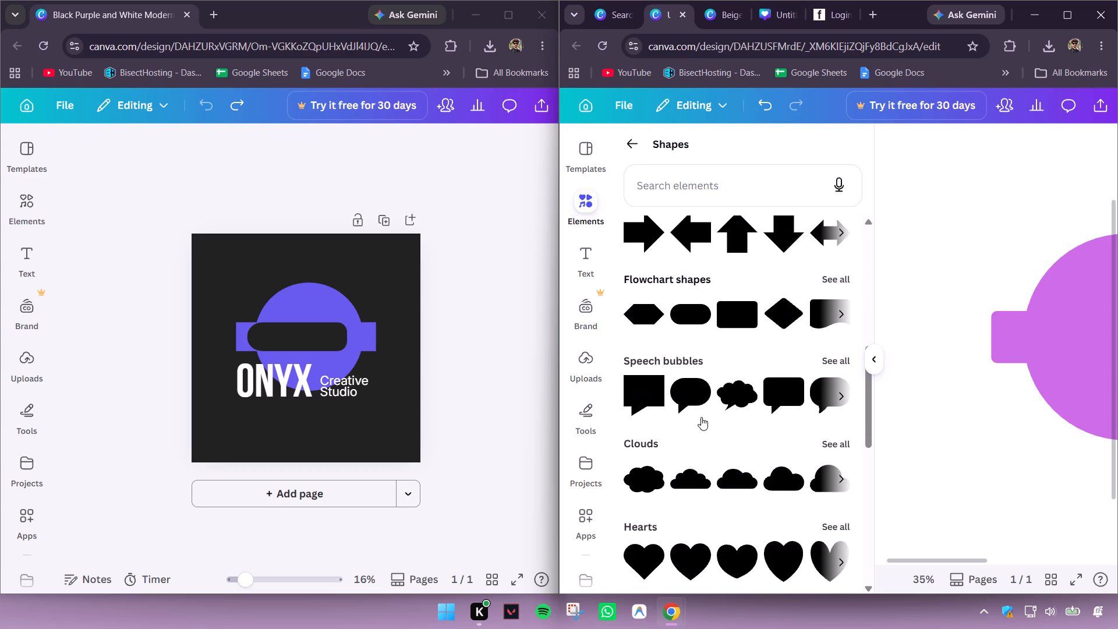
scroll(701, 417, down, 3)
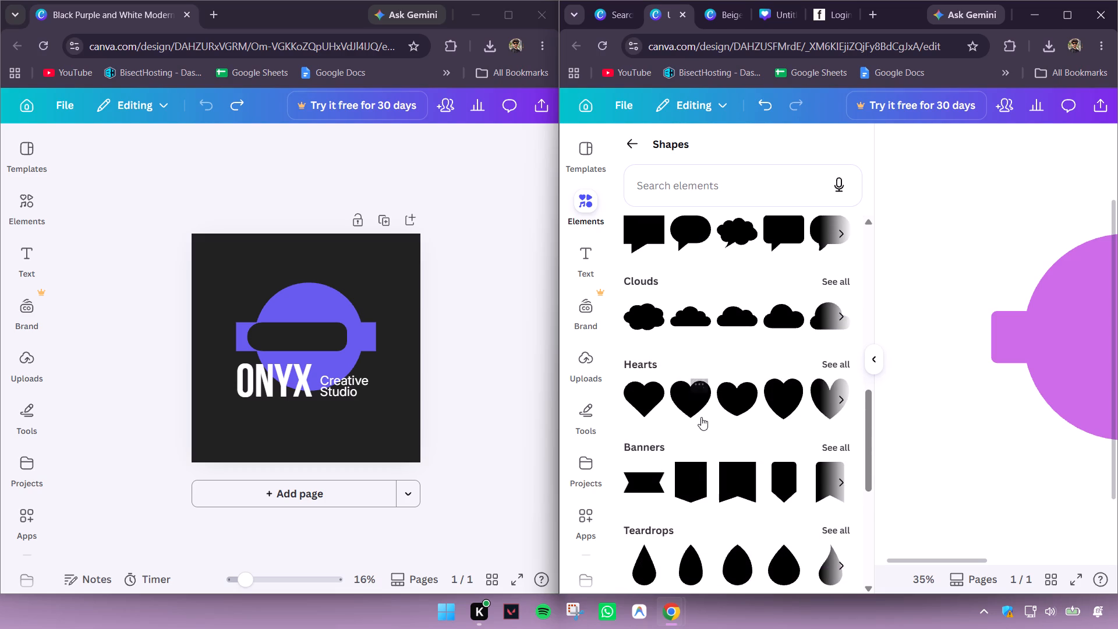
scroll(701, 417, down, 4)
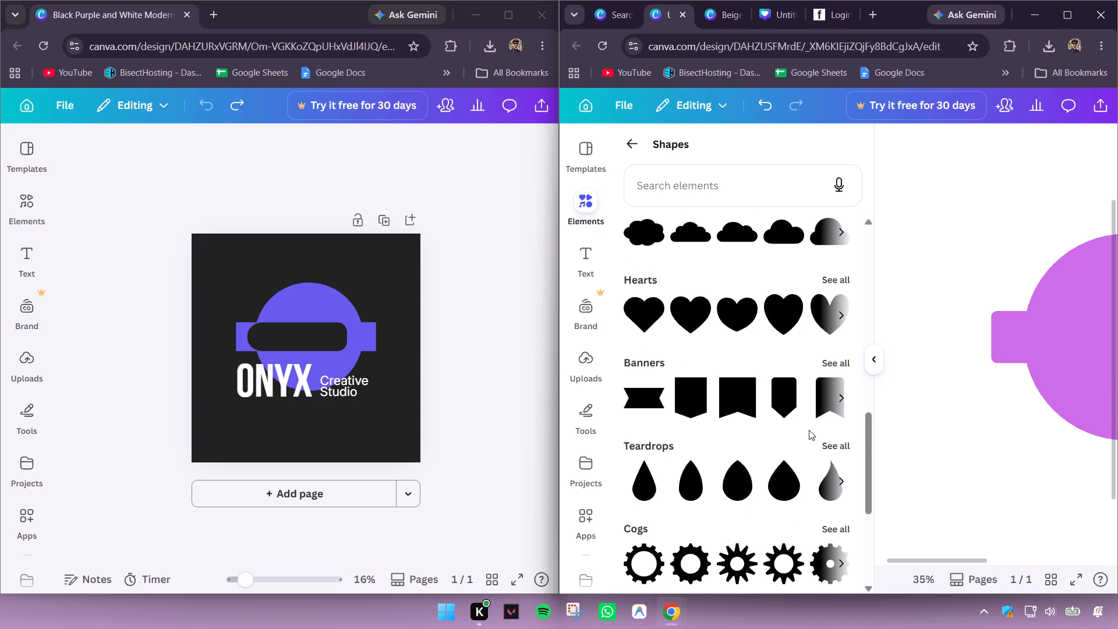
click(845, 400)
click(845, 400)
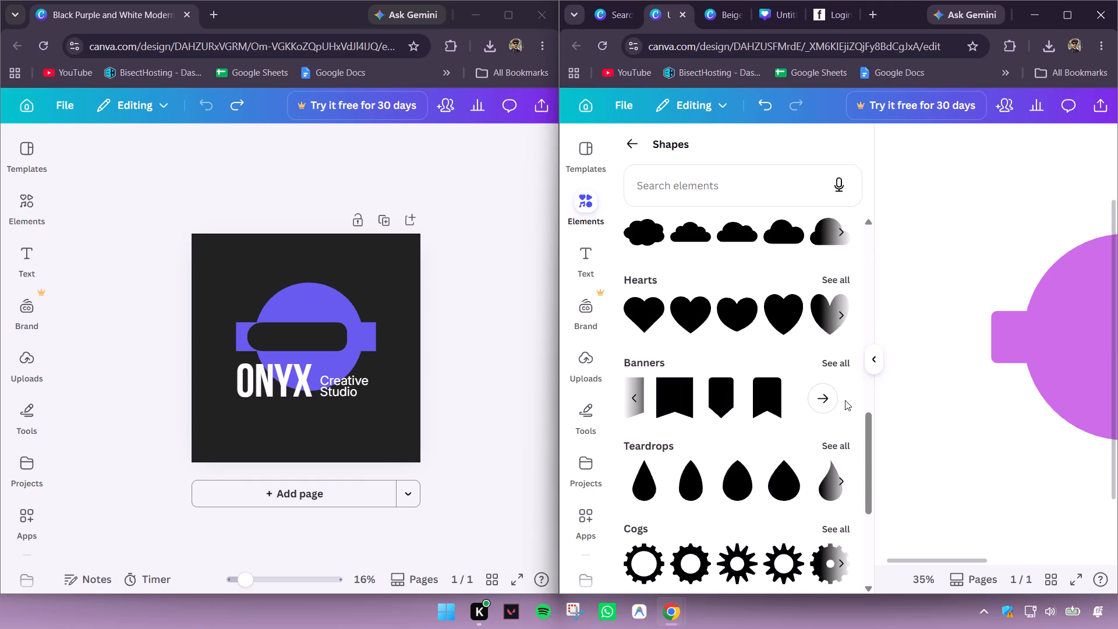
click(822, 402)
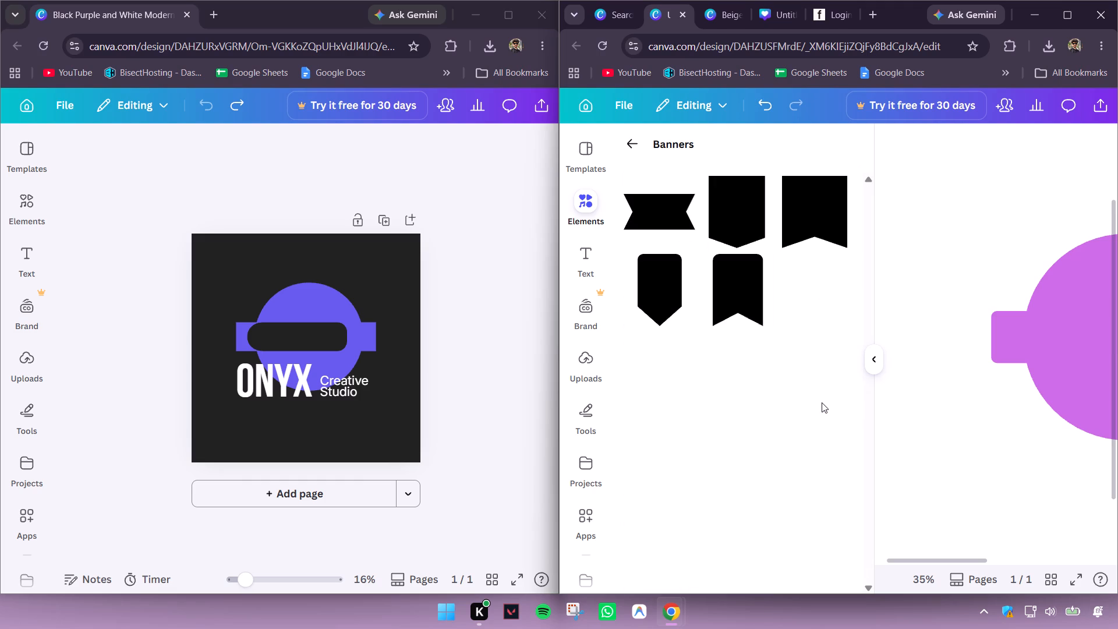
click(635, 147)
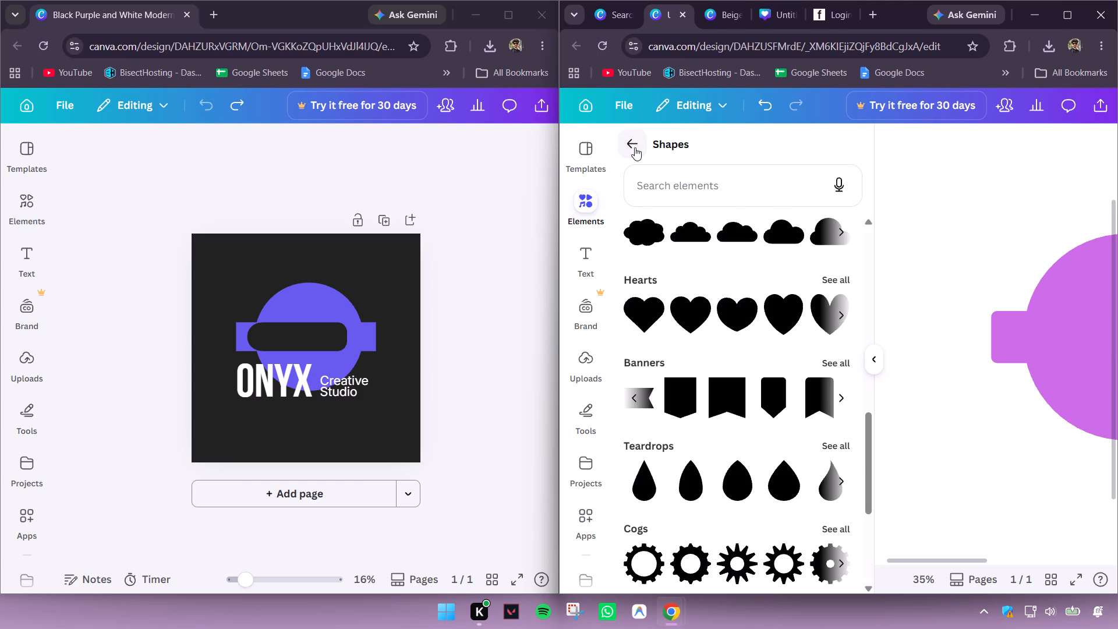
Add the black flowchart shape with one rounded end from the Flowchart shapes collection onto the purple circle and bar.
scroll(724, 412, up, 1)
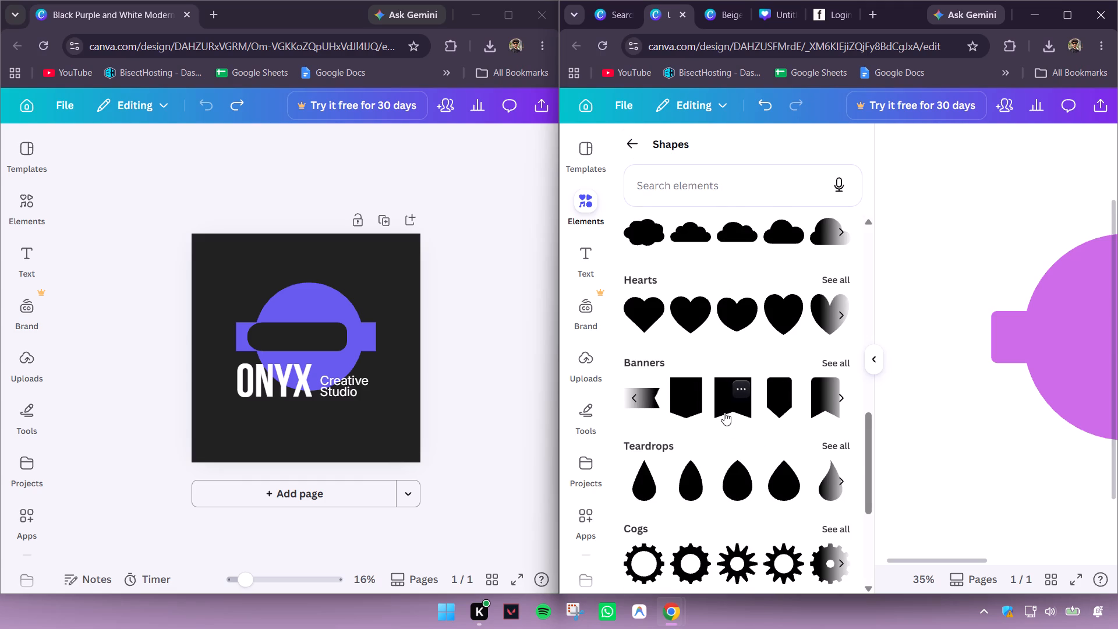
scroll(724, 412, up, 2)
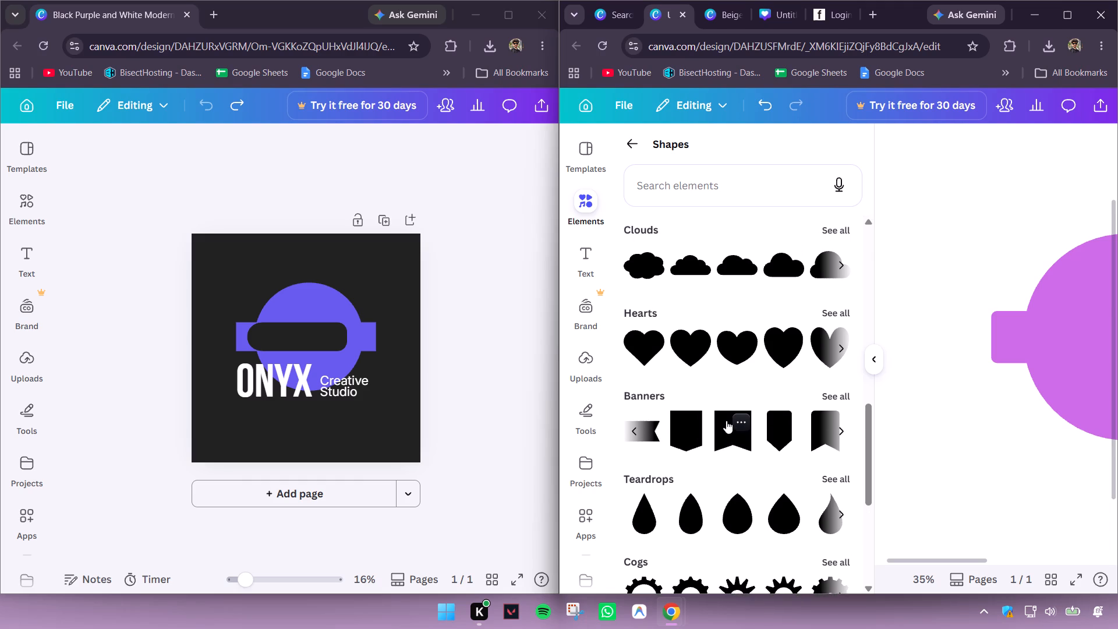
scroll(726, 420, up, 1)
scroll(668, 428, up, 1)
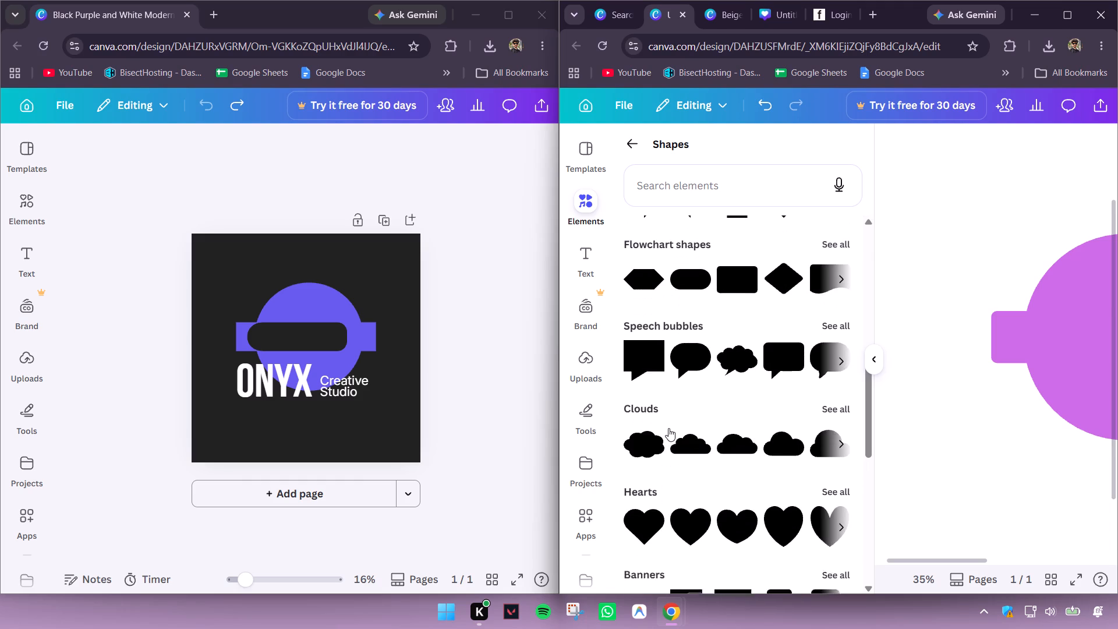
scroll(668, 428, up, 3)
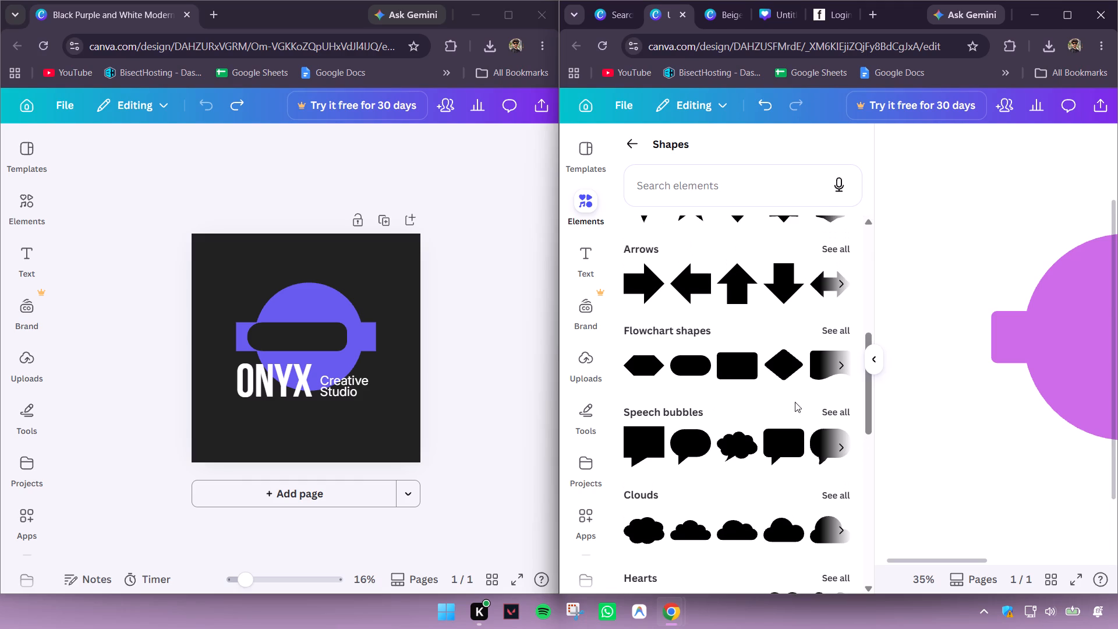
click(840, 369)
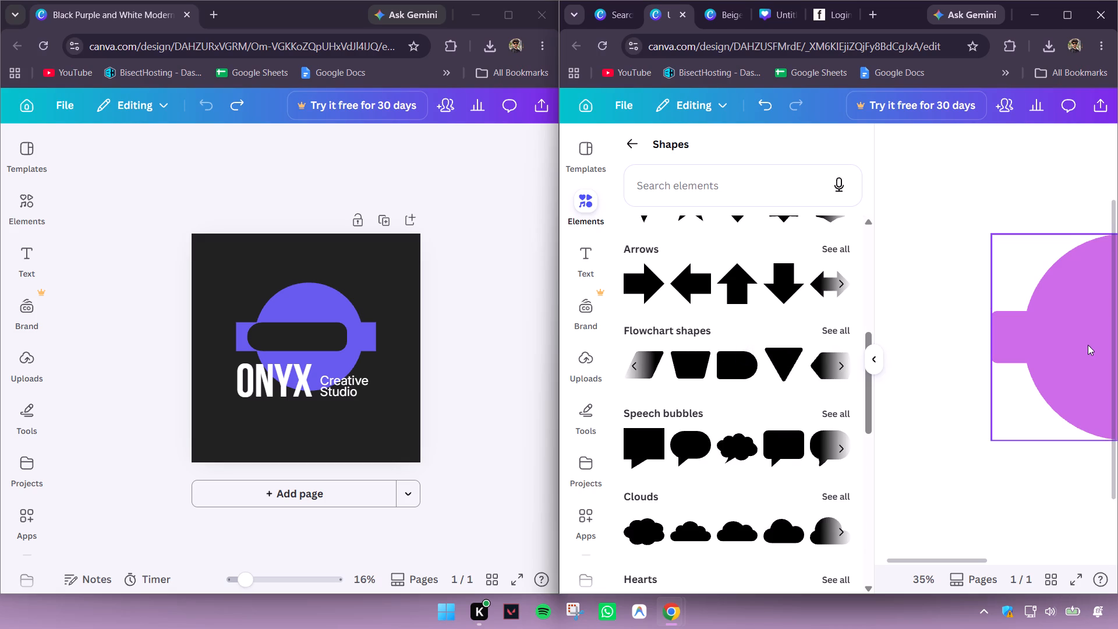
drag(728, 374, 1117, 298)
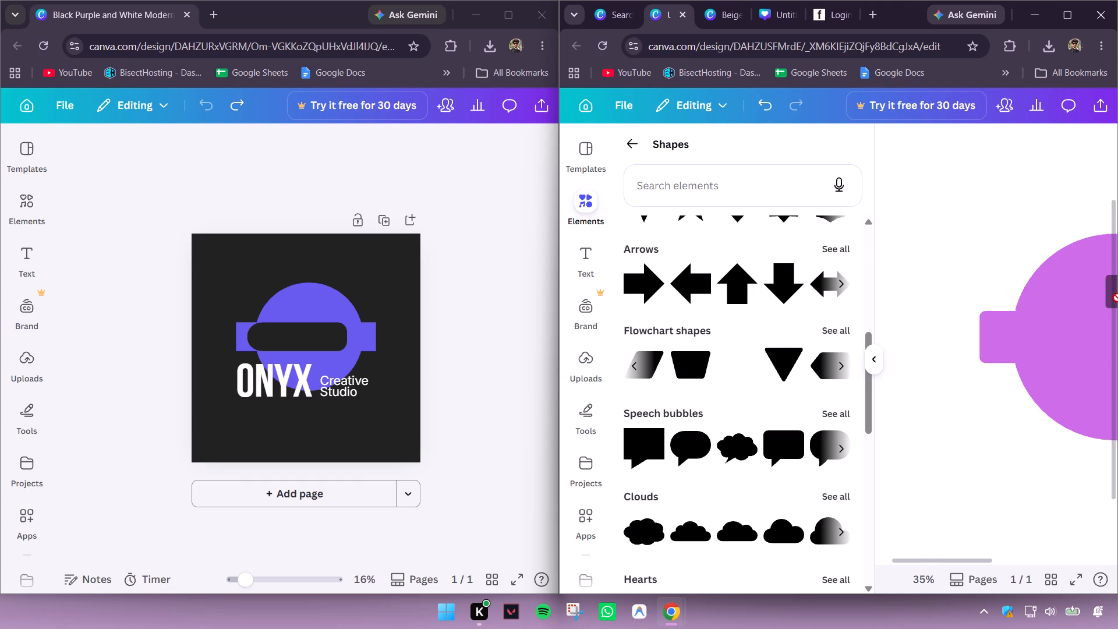
drag(1117, 298, 883, 329)
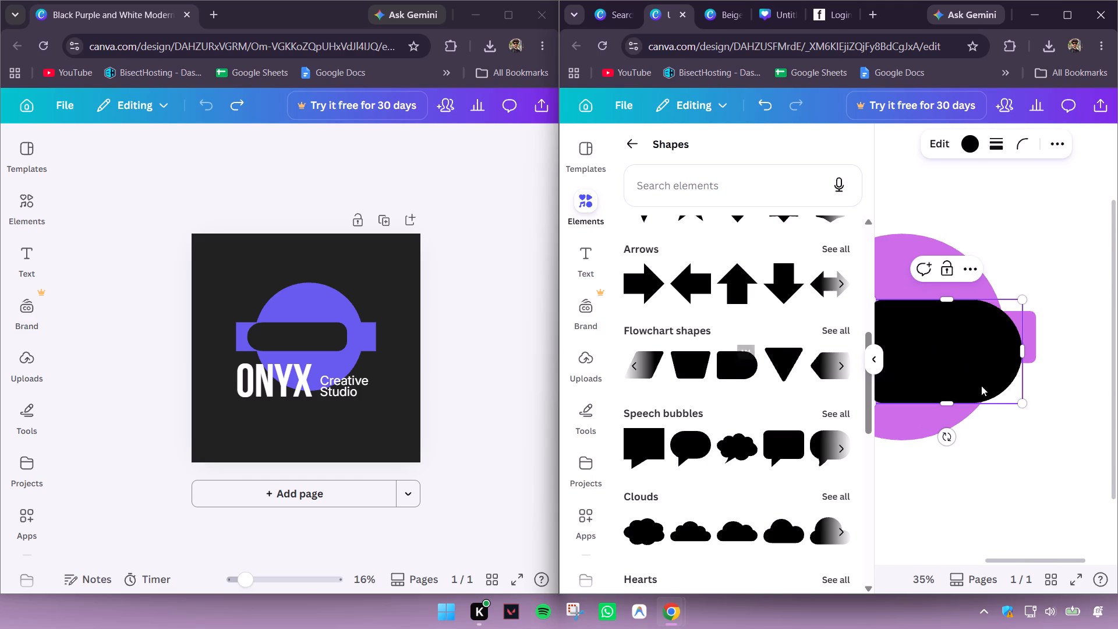
click(972, 460)
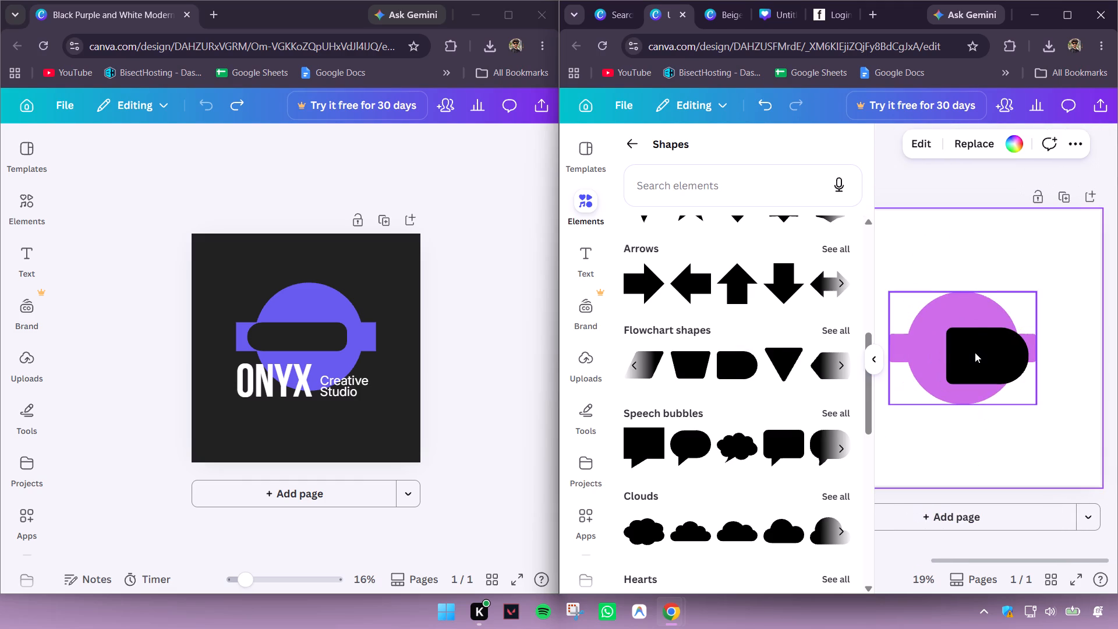
Shrink the black round-ended shape and stretch it horizontally into a slim bar over the purple circle.
click(975, 352)
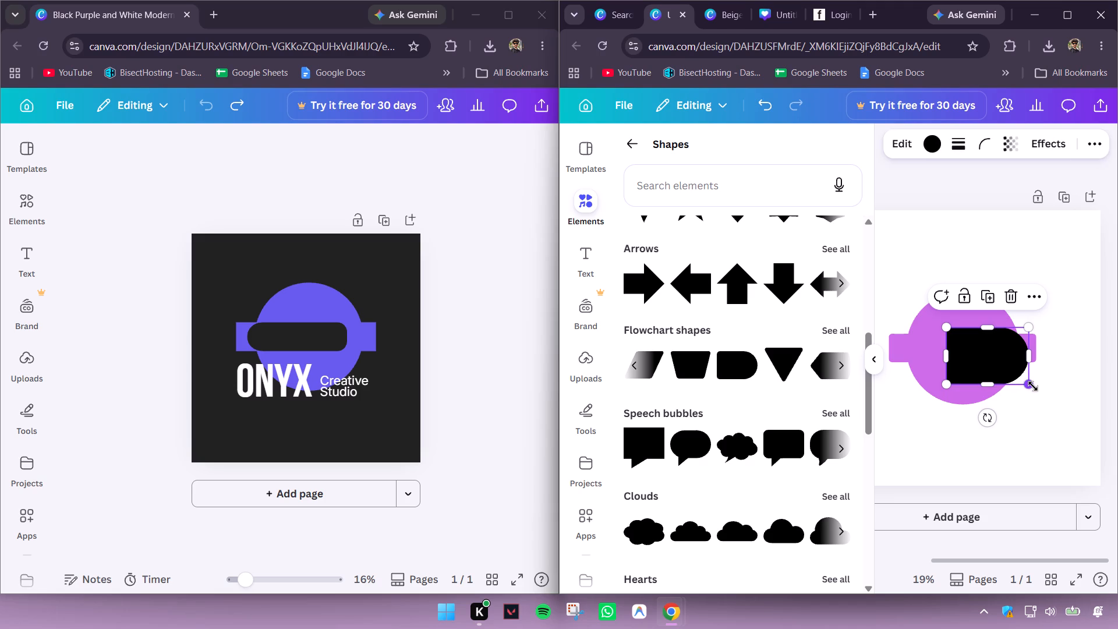
drag(1033, 386, 997, 359)
drag(992, 344, 1022, 342)
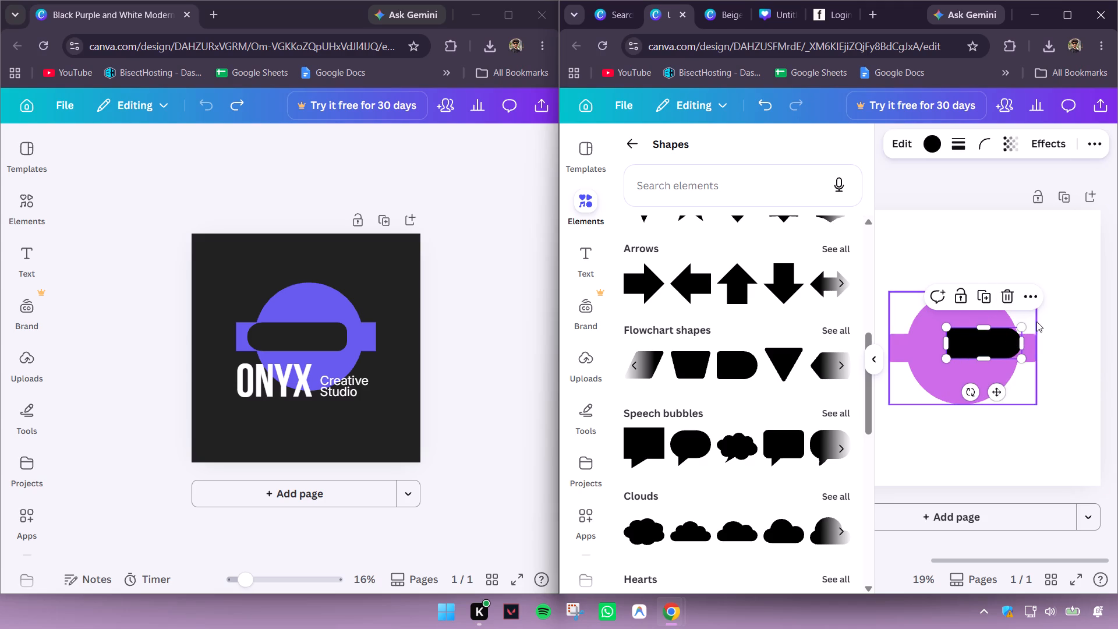
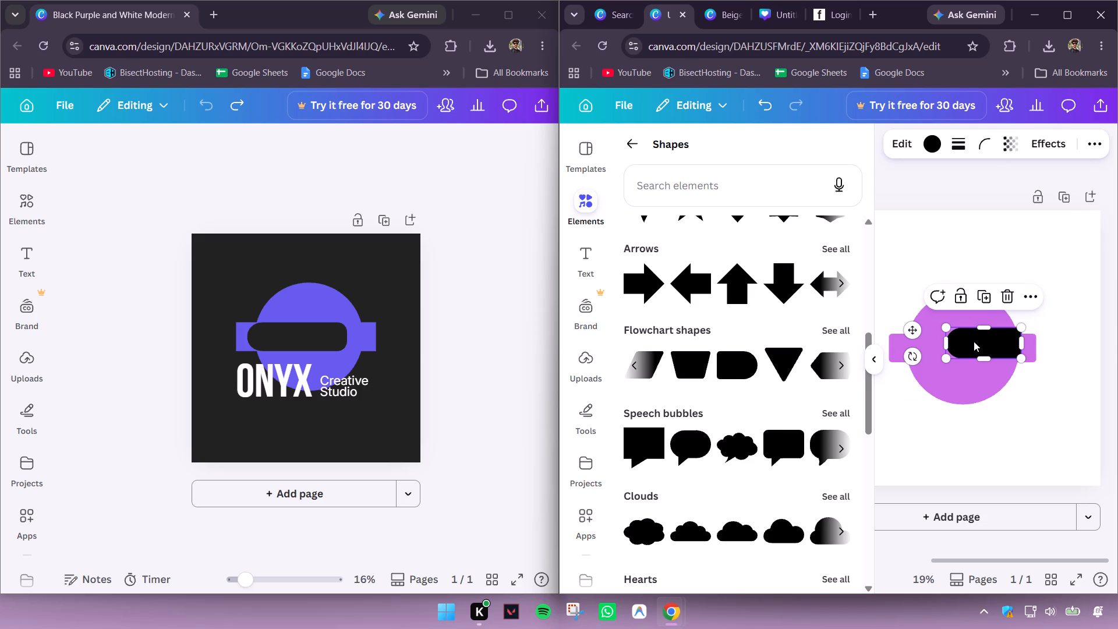
Centre the black round-ended bar vertically on the purple bar, slim it to the purple bar's height, and widen it across most of the circle.
scroll(990, 390, right, 1)
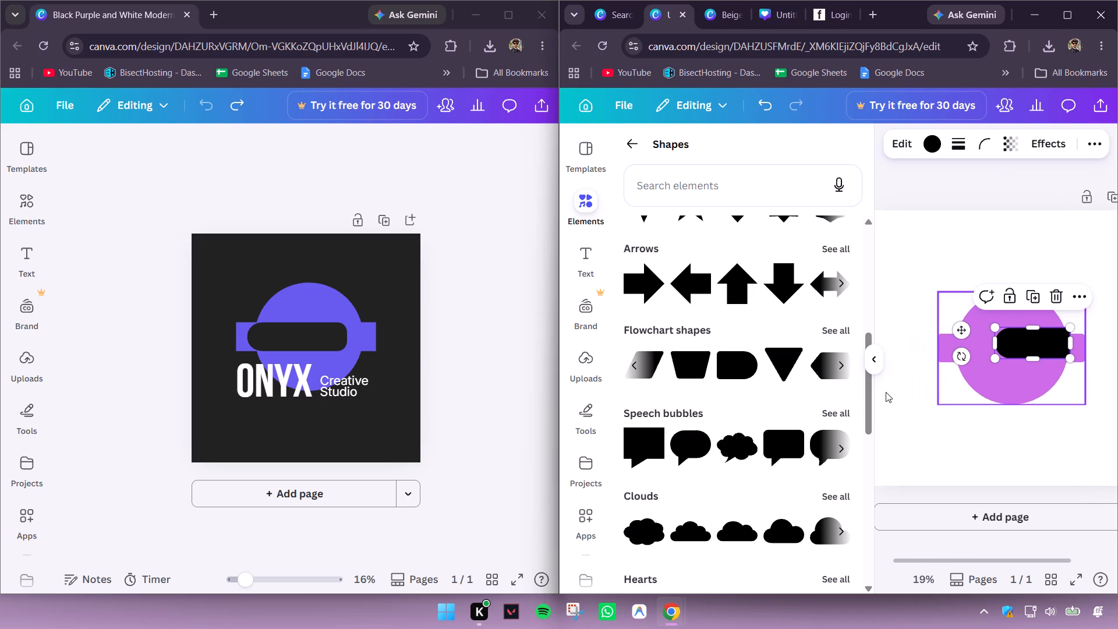
click(872, 352)
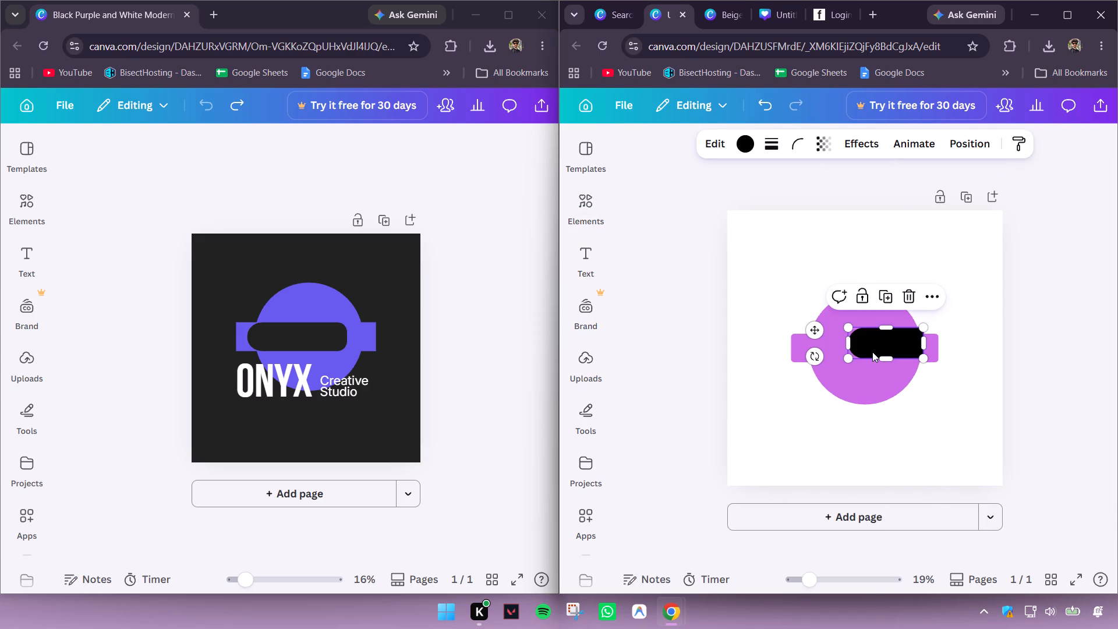
drag(889, 344, 866, 344)
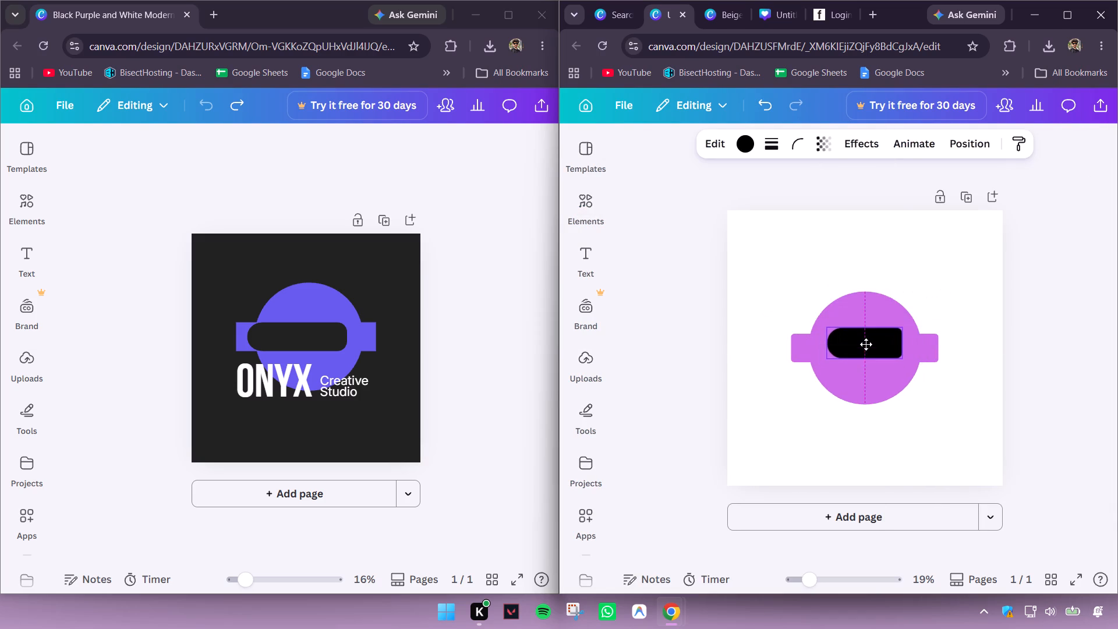
drag(866, 344, 862, 348)
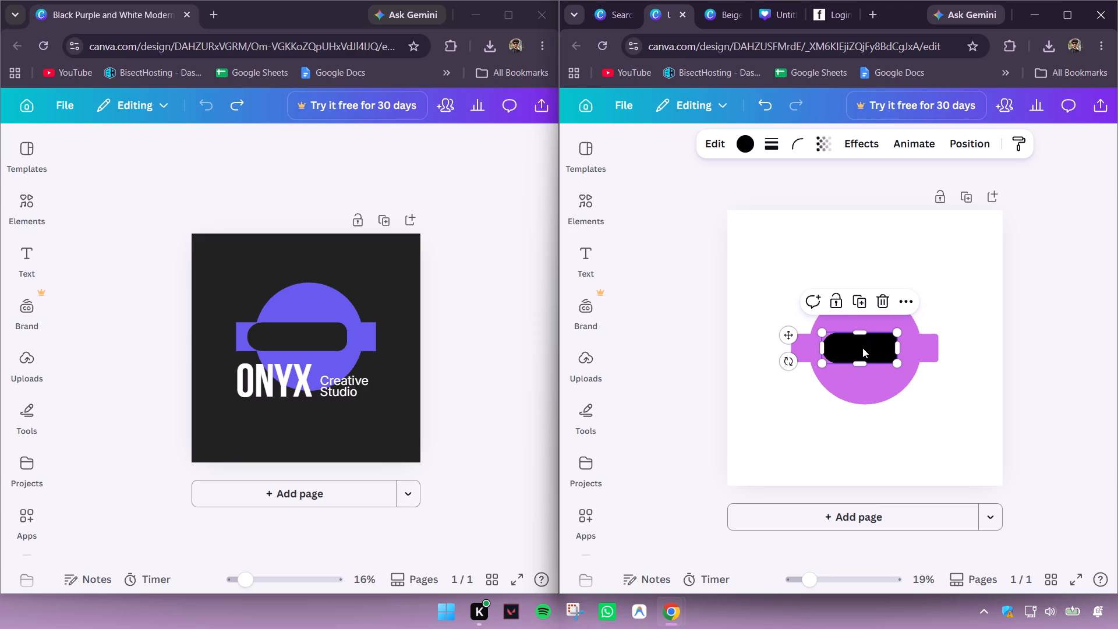
drag(900, 347, 912, 346)
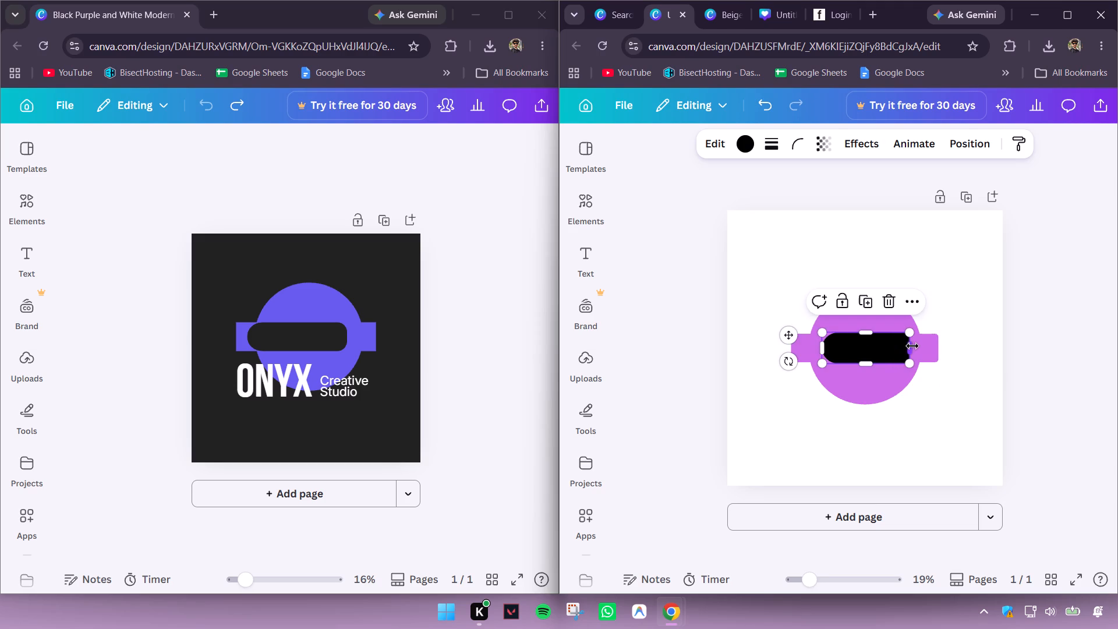
drag(912, 361, 905, 361)
drag(874, 345, 861, 345)
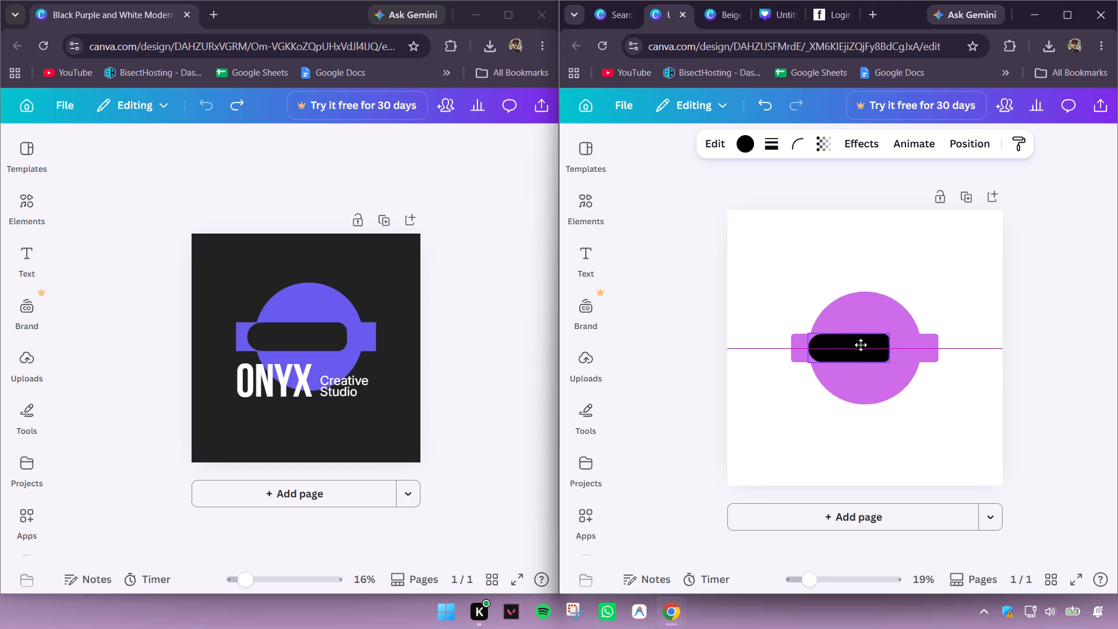
drag(861, 345, 859, 344)
drag(859, 344, 858, 344)
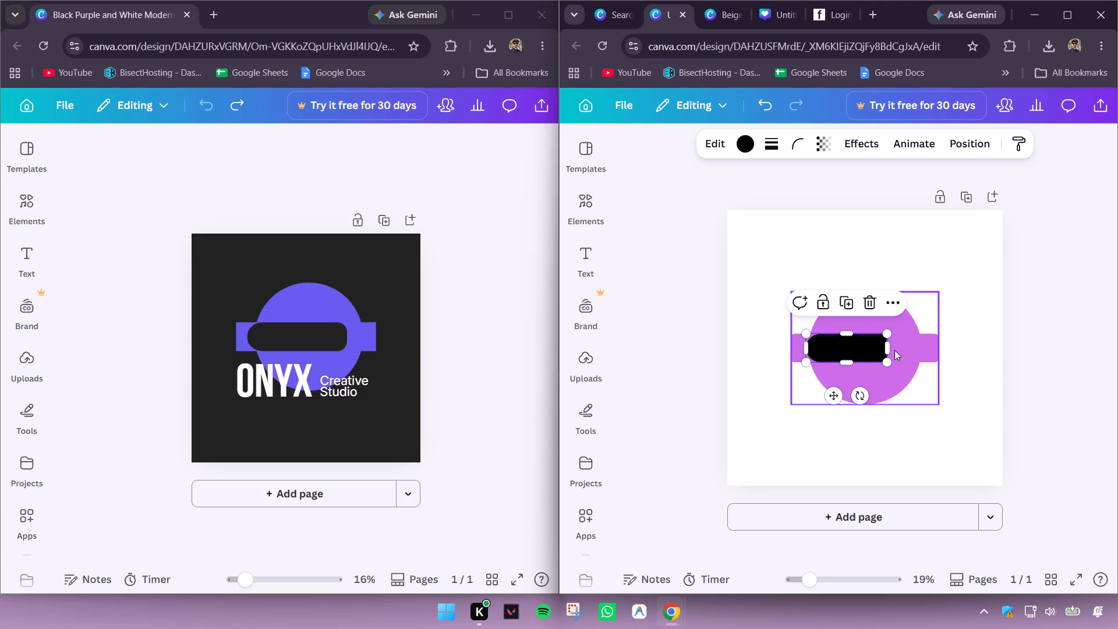
drag(890, 347, 910, 345)
Convert the black round-ended bar over the purple circle into a frame.
right_click(868, 341)
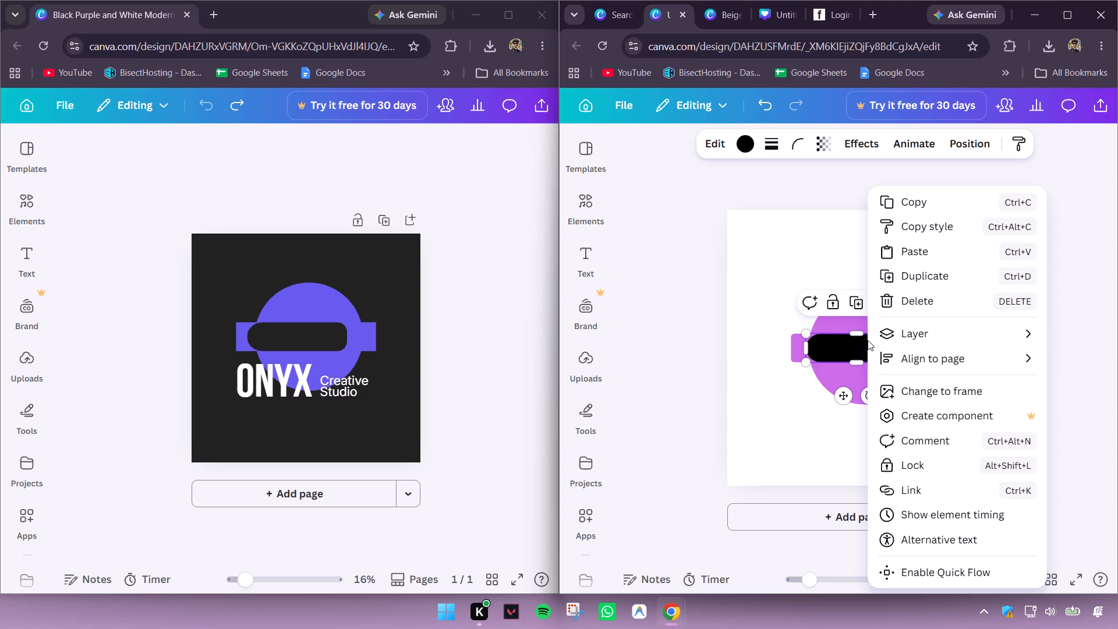
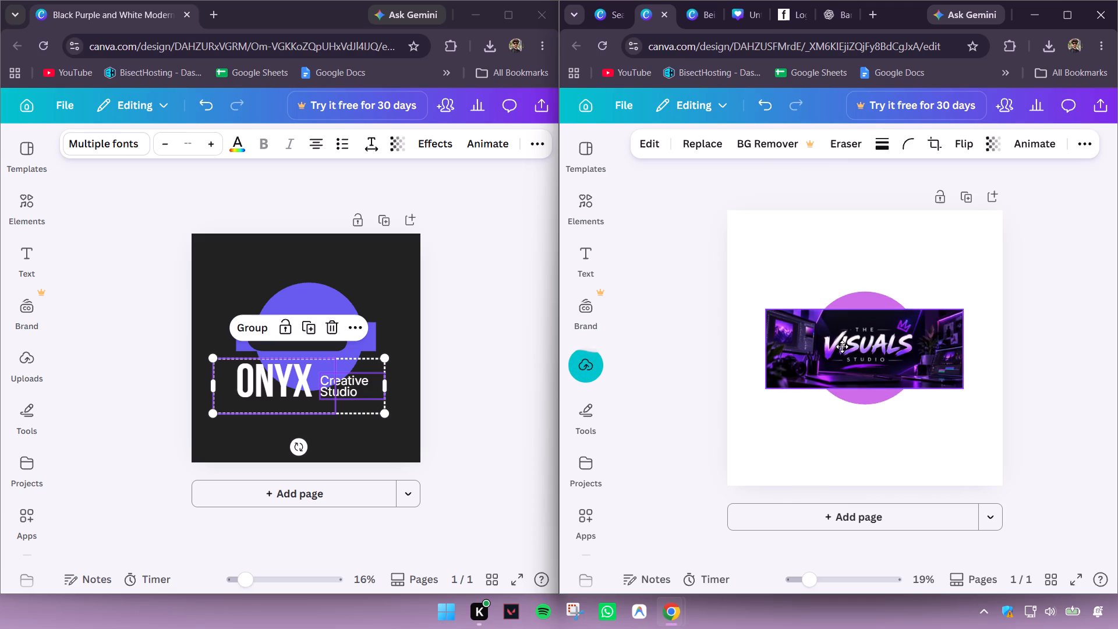
drag(842, 347, 846, 333)
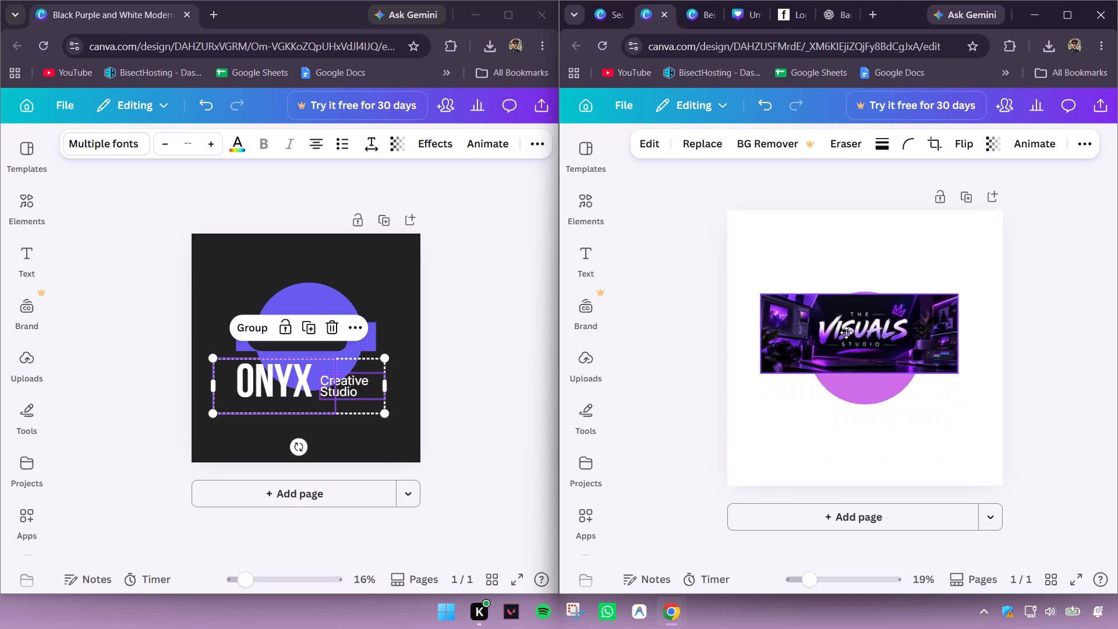
drag(846, 333, 846, 278)
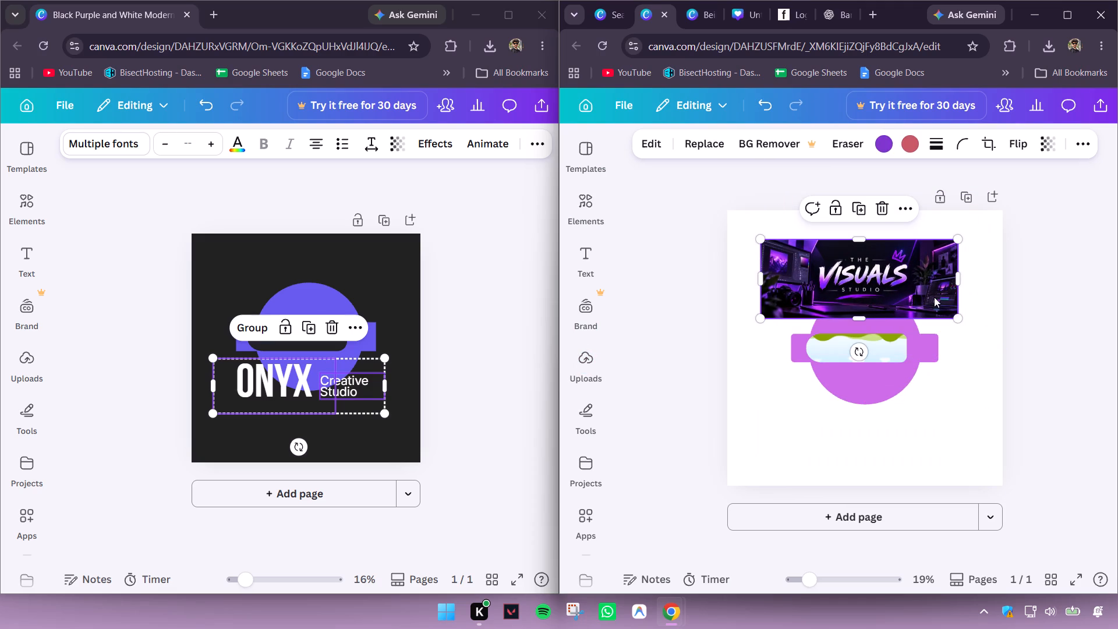
Shrink the banner to roughly half its width and park it above the circle, clear of the frame.
drag(958, 320, 878, 266)
drag(801, 264, 885, 353)
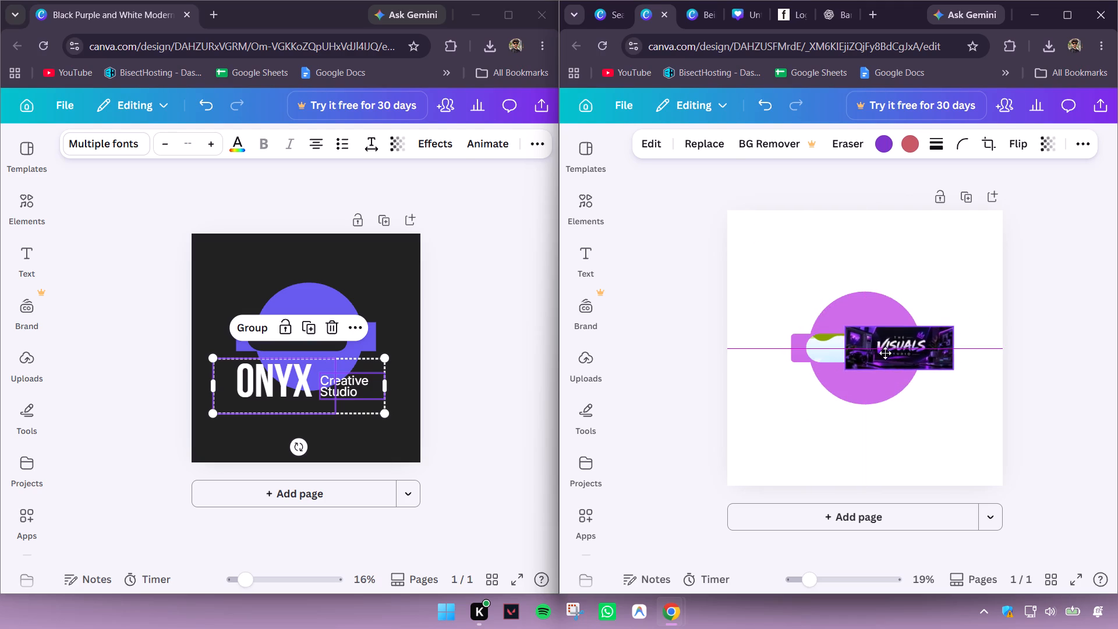
drag(885, 353, 843, 350)
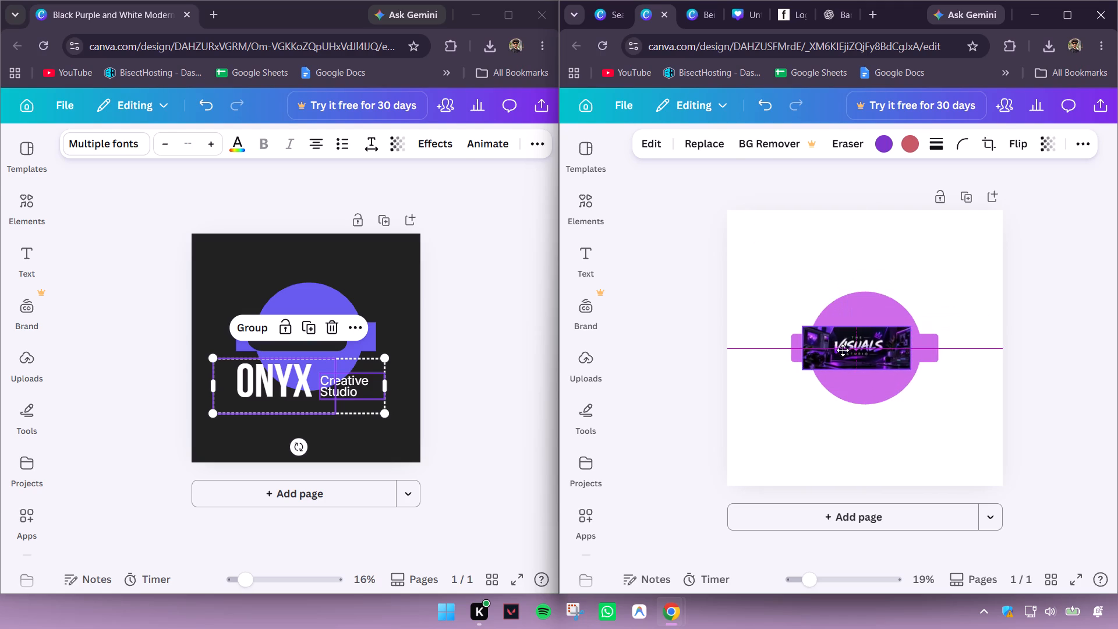
drag(843, 350, 895, 274)
Unlock the round-ended frame on the purple circle.
click(866, 358)
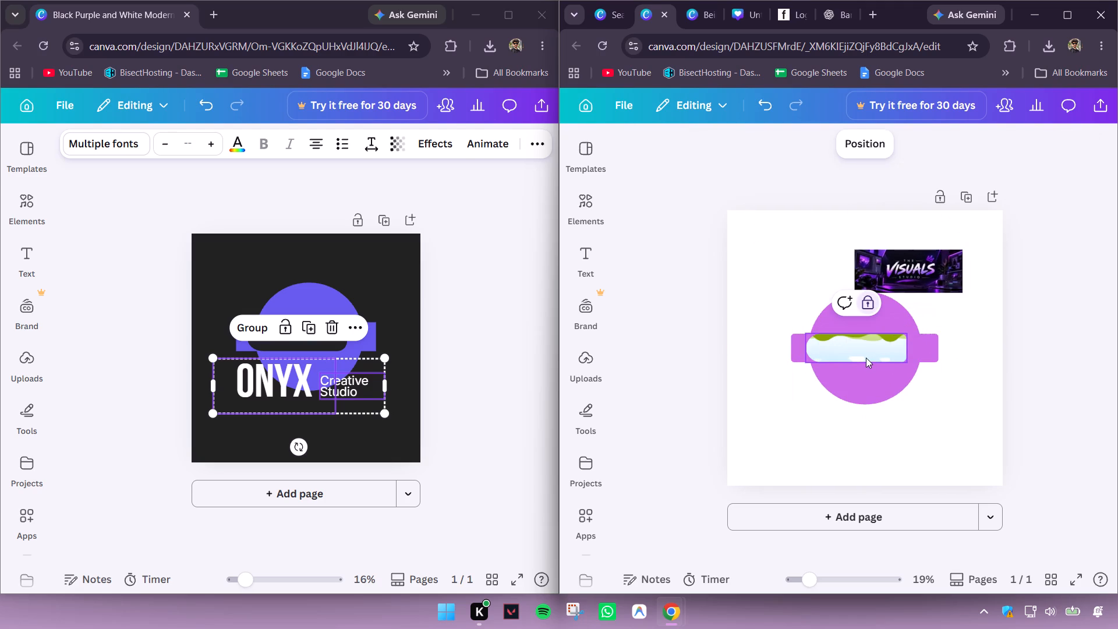
click(868, 305)
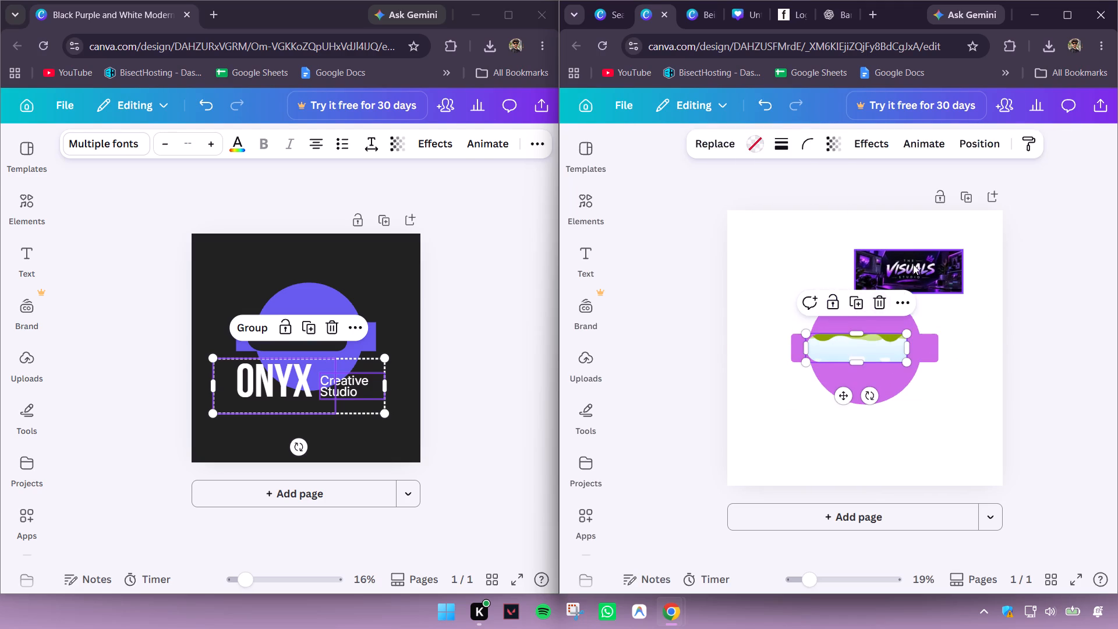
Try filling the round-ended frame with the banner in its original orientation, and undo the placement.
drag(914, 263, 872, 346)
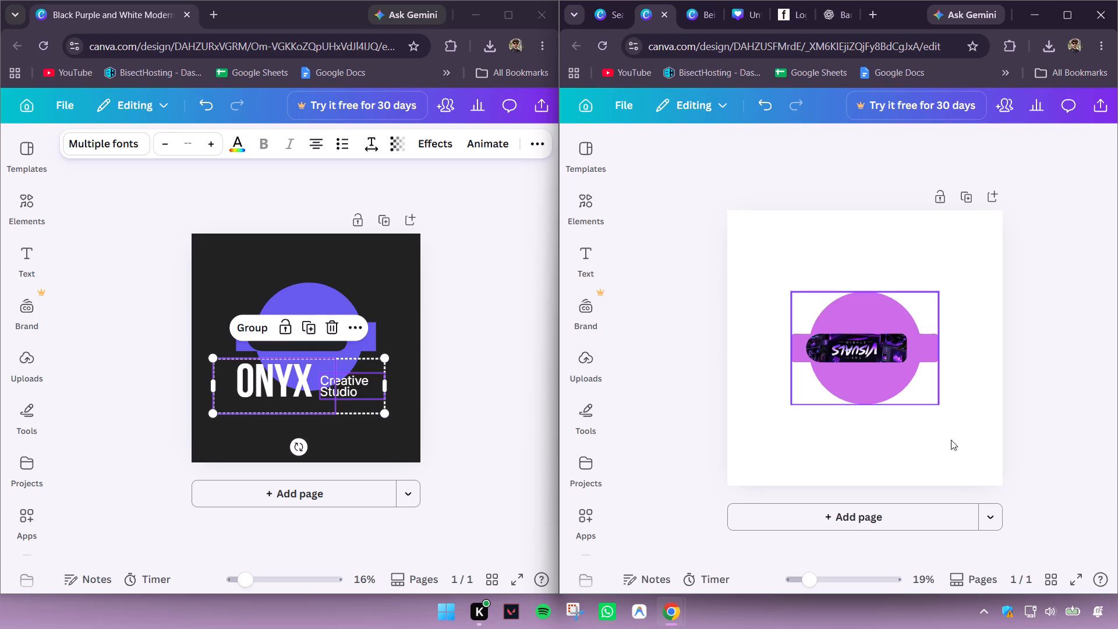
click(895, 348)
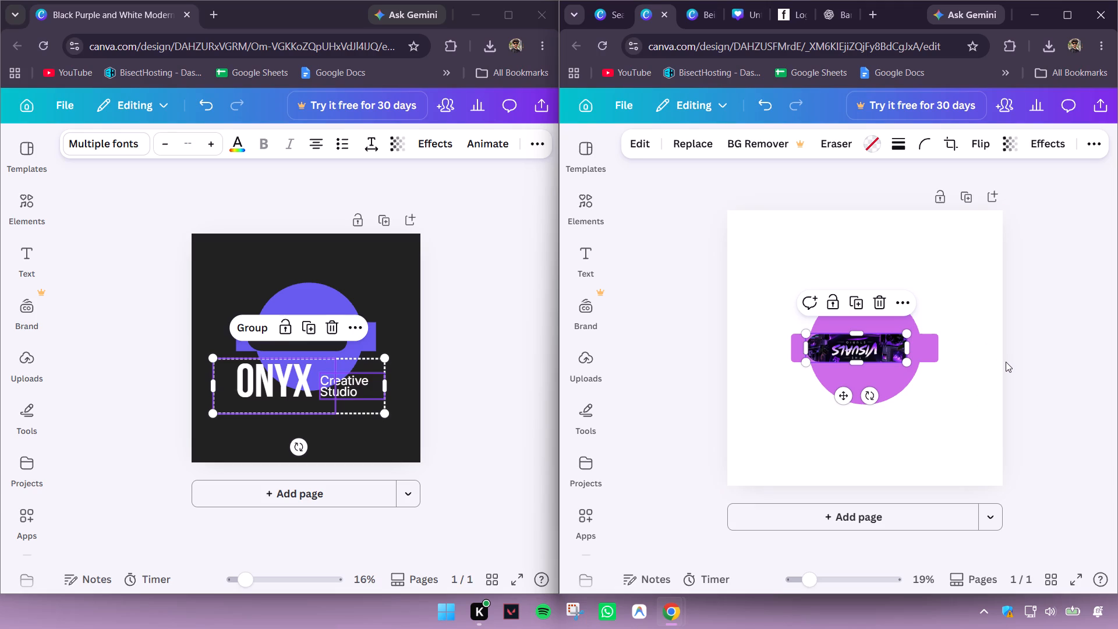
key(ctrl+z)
Rotate the banner image above the circle until it is level and upside down.
click(923, 275)
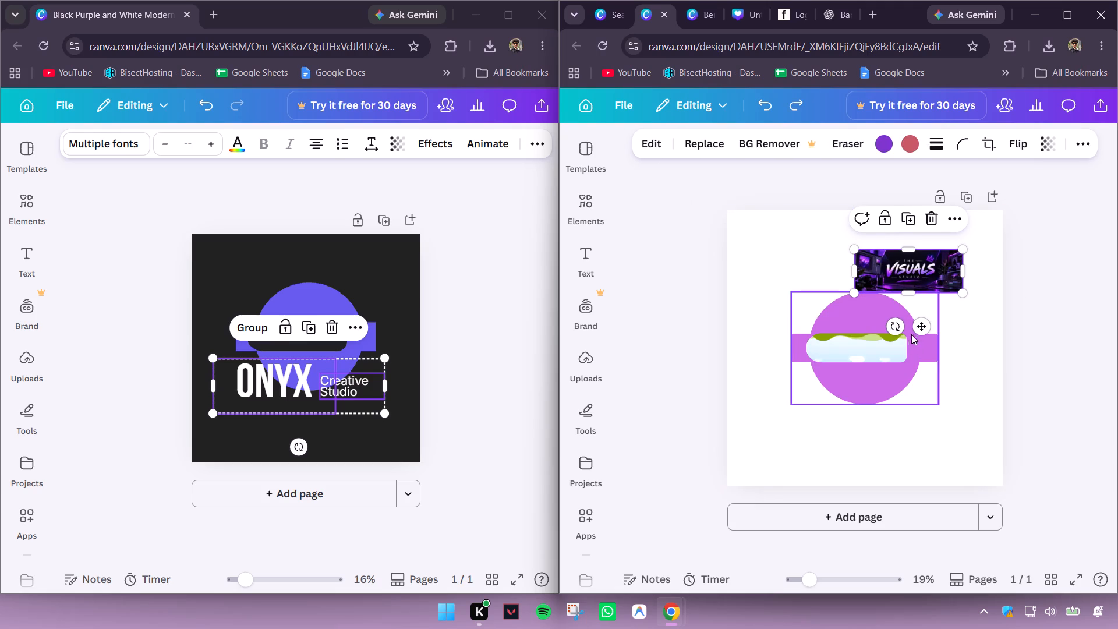
drag(894, 328, 845, 196)
click(845, 196)
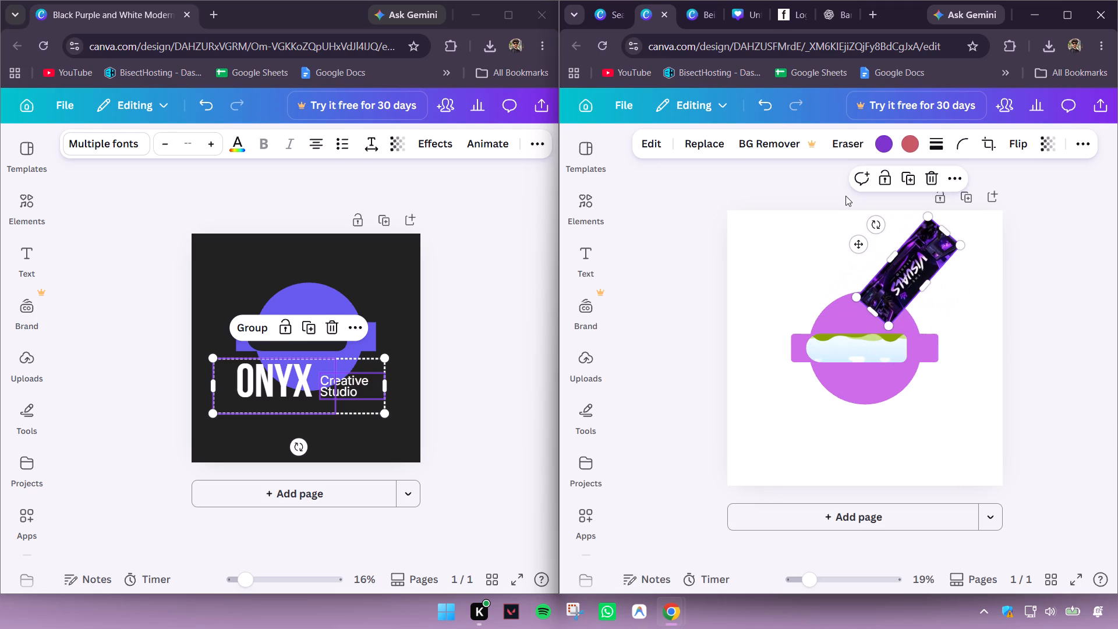
drag(878, 228, 910, 228)
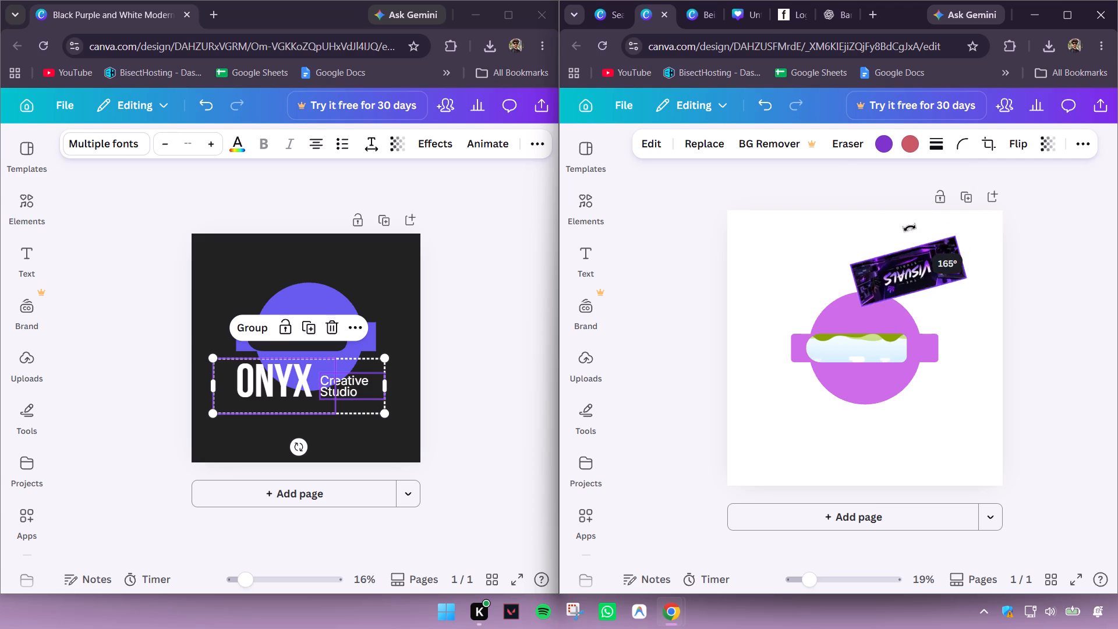
drag(910, 228, 922, 241)
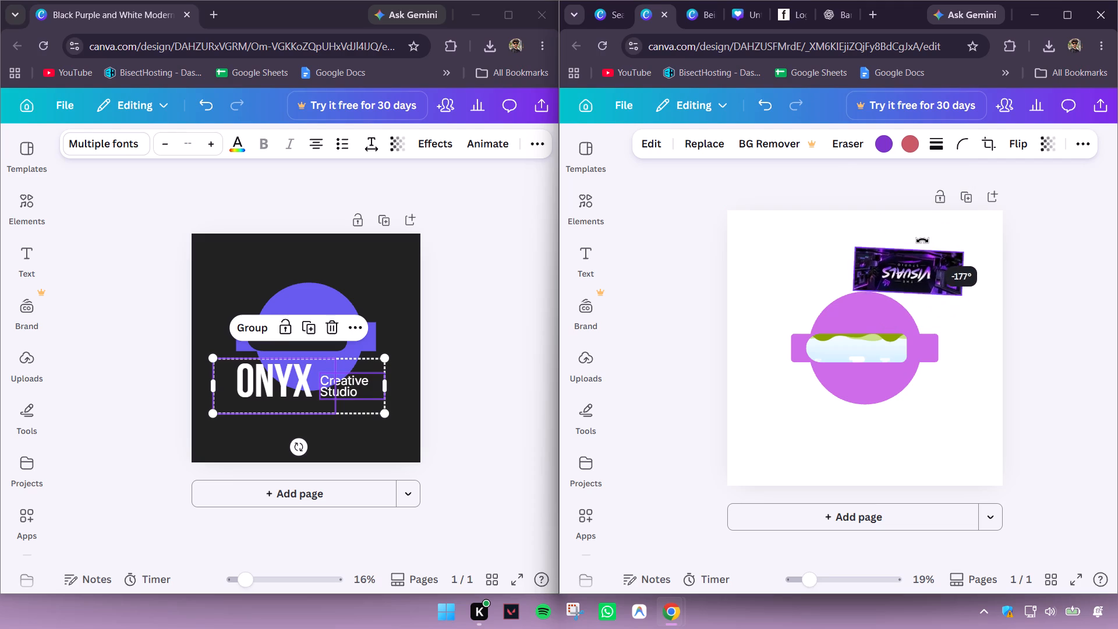
drag(922, 241, 921, 240)
Fill the round-ended frame with the rotated banner.
drag(907, 269, 855, 351)
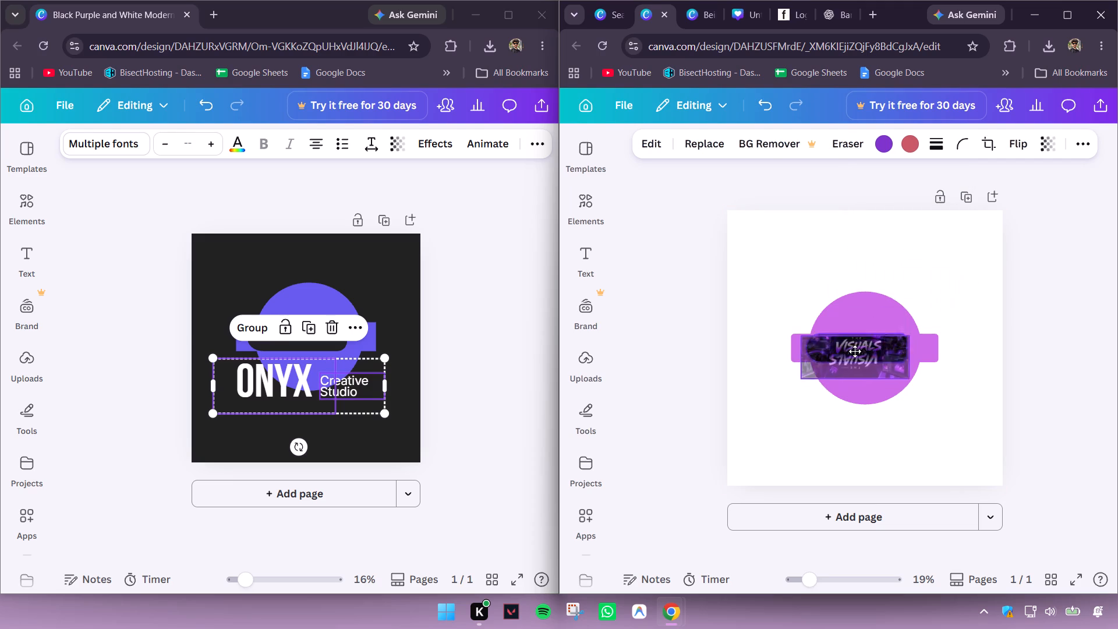
drag(855, 351, 861, 344)
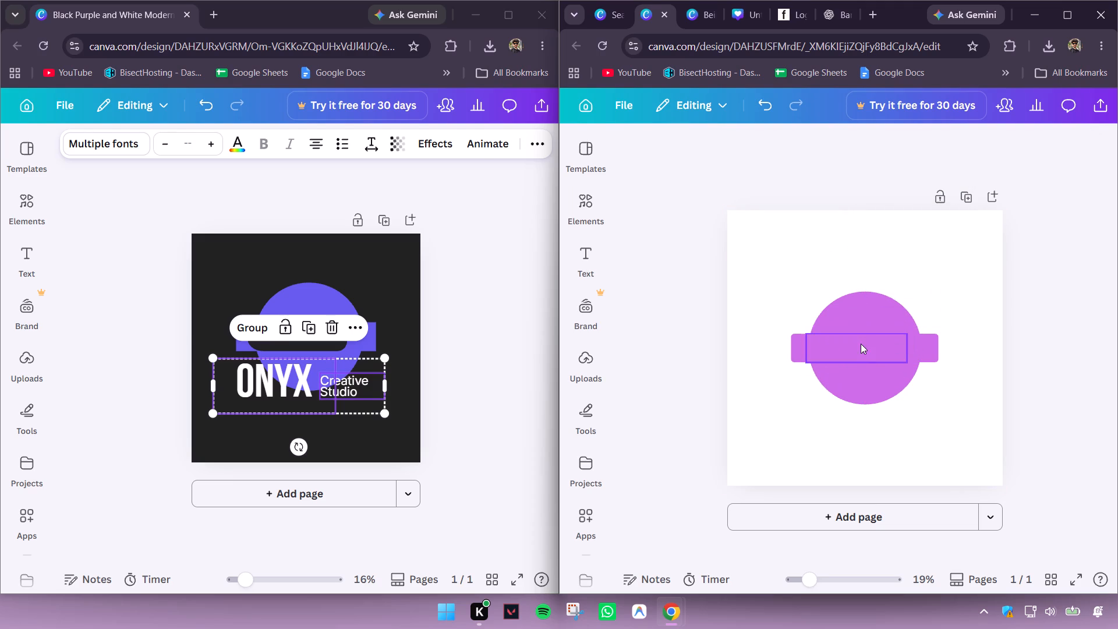
click(1049, 402)
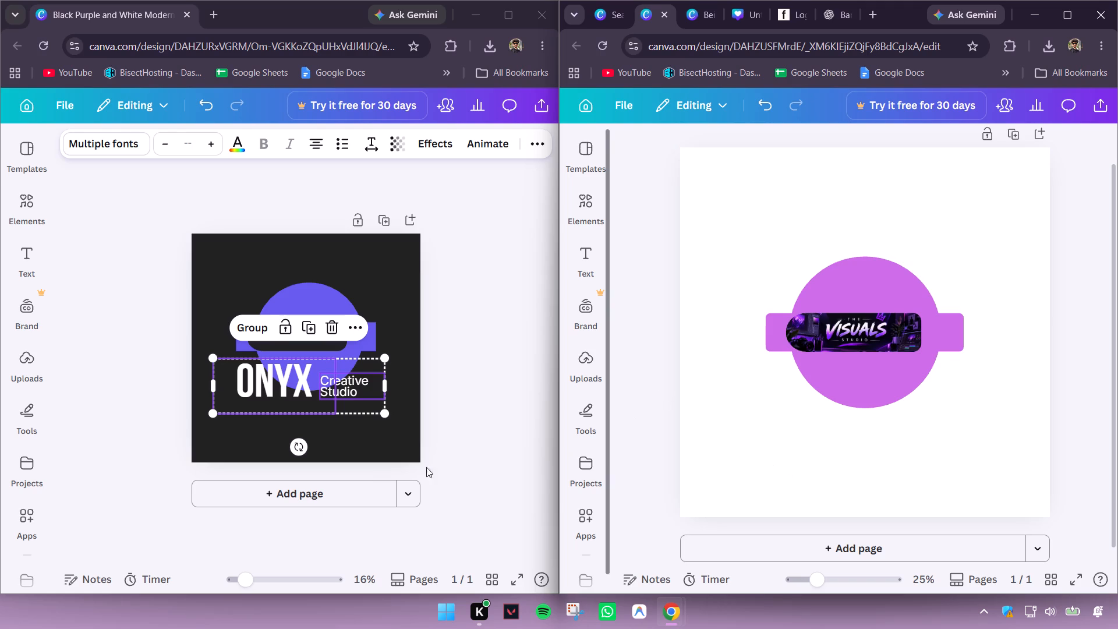
Paste the copied ONYX and Creative Studio texts into the purple circle design and group them.
click(847, 438)
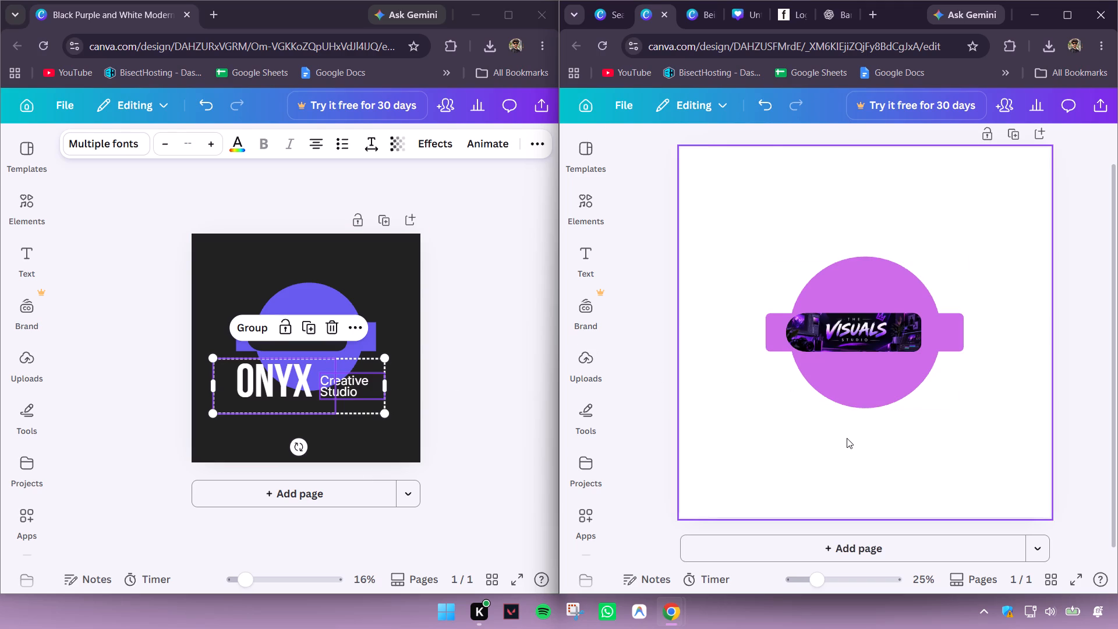
key(ctrl+v)
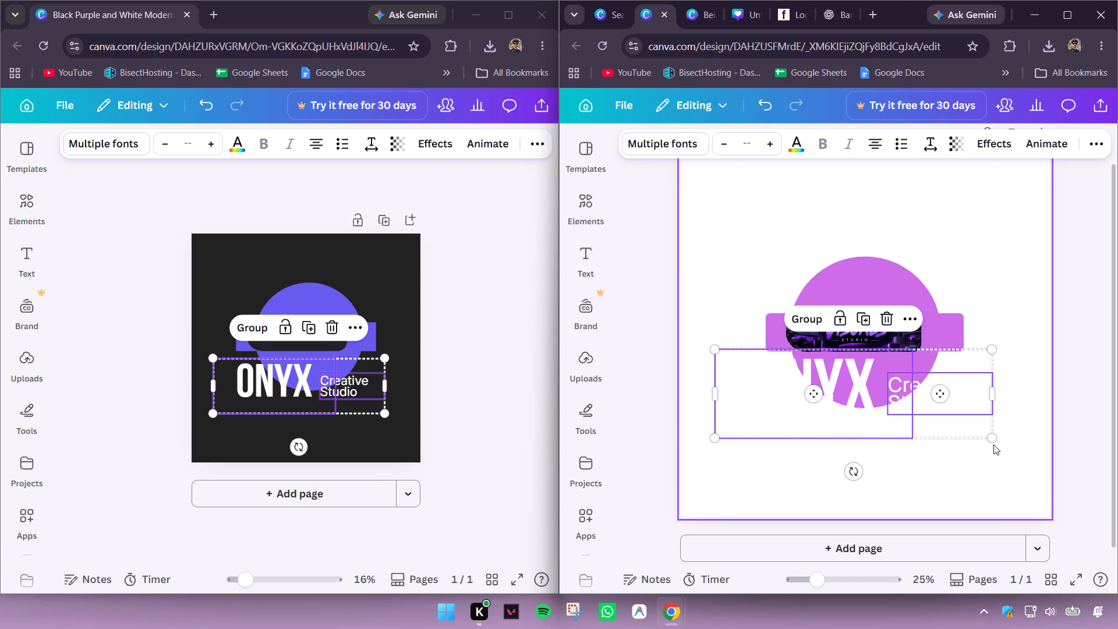
click(808, 316)
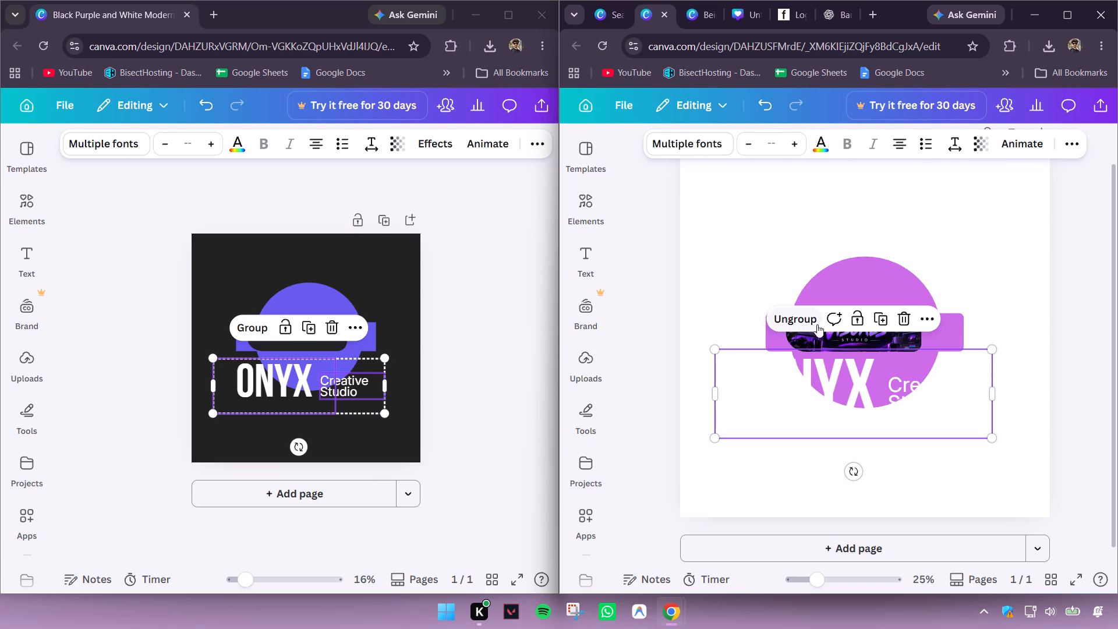
Shrink the ONYX Creative Studio text group to about half its width and place it on the circle directly beneath the banner.
drag(992, 434, 953, 415)
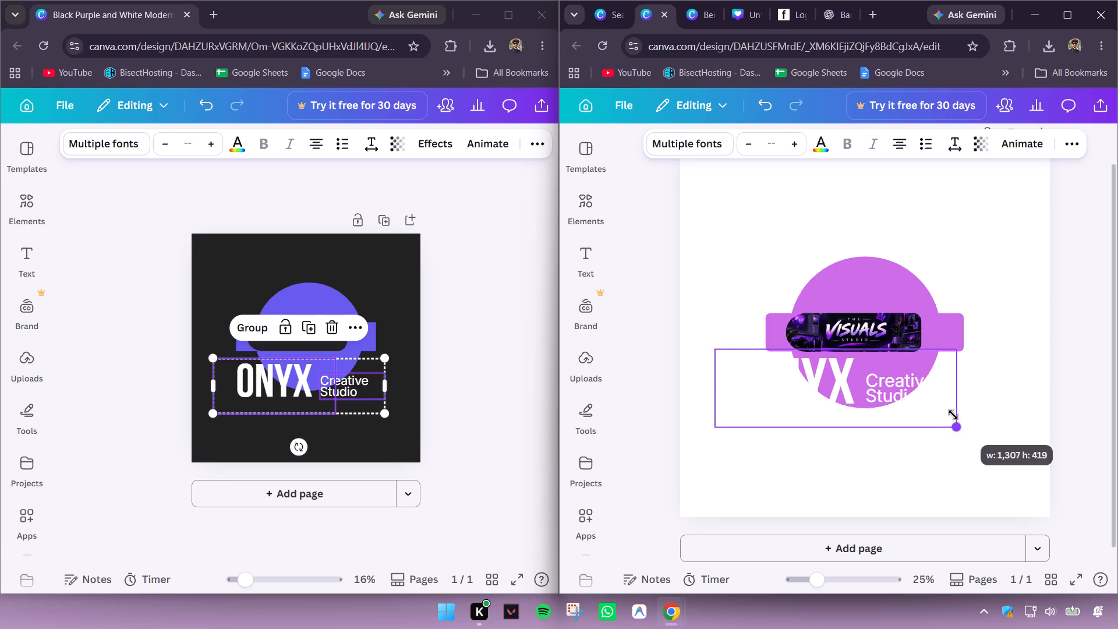
drag(953, 415, 944, 411)
click(944, 411)
drag(794, 372, 869, 381)
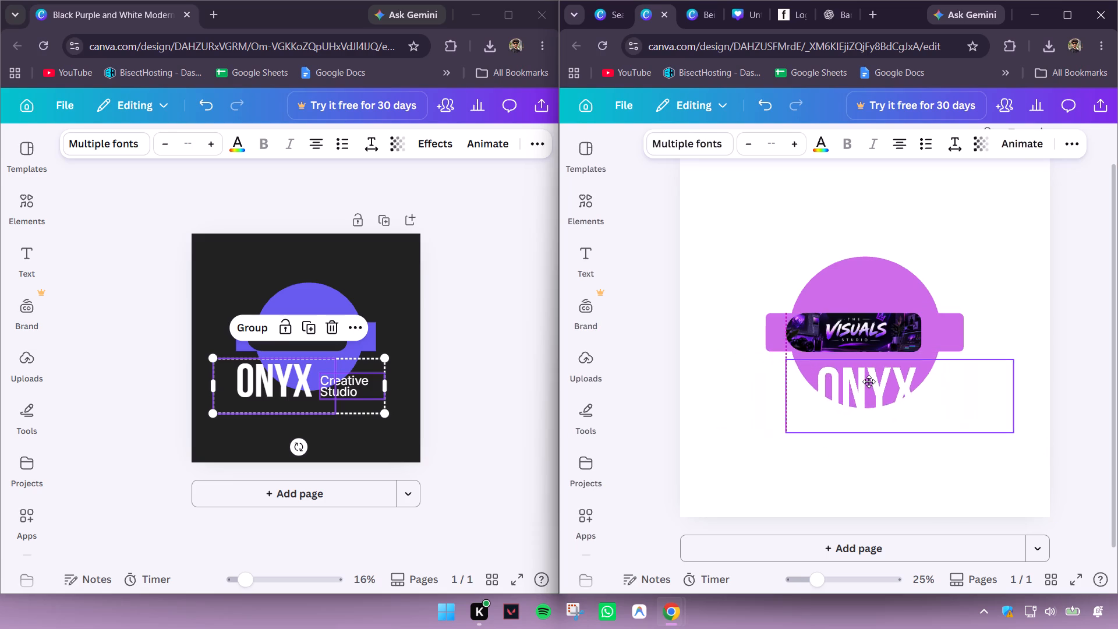
drag(869, 381, 801, 309)
drag(953, 359, 871, 314)
drag(791, 305, 864, 371)
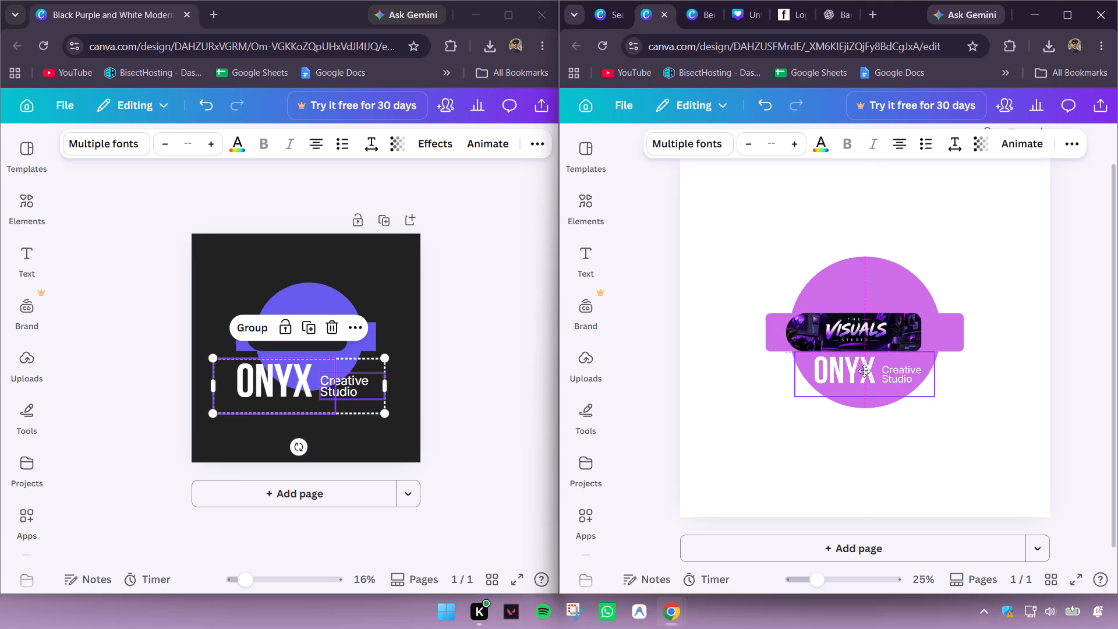
drag(864, 371, 878, 373)
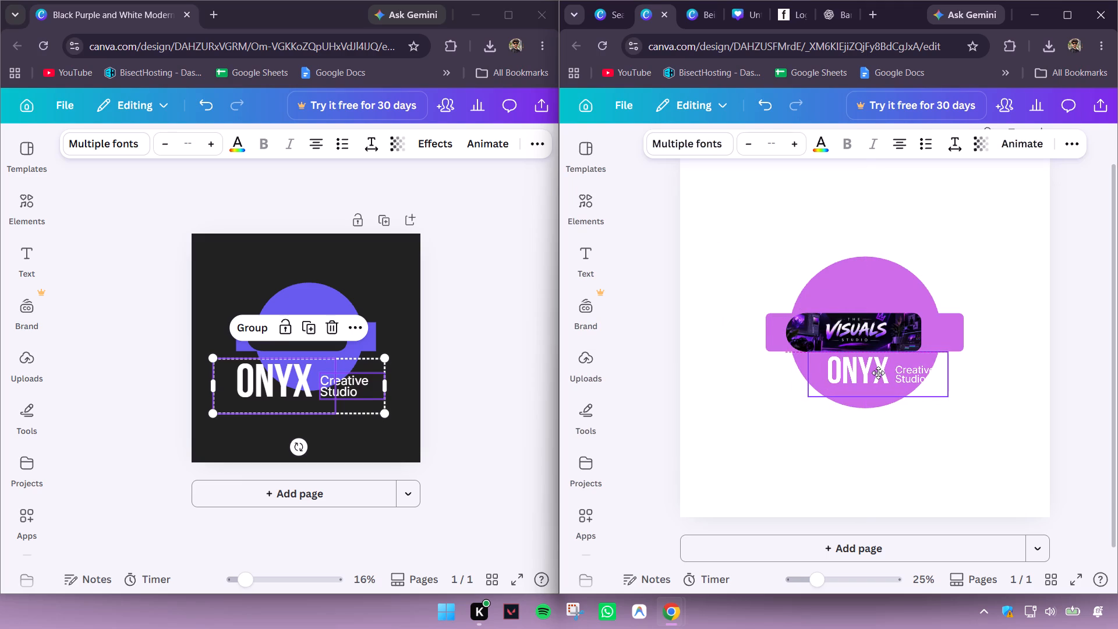
drag(878, 373, 879, 373)
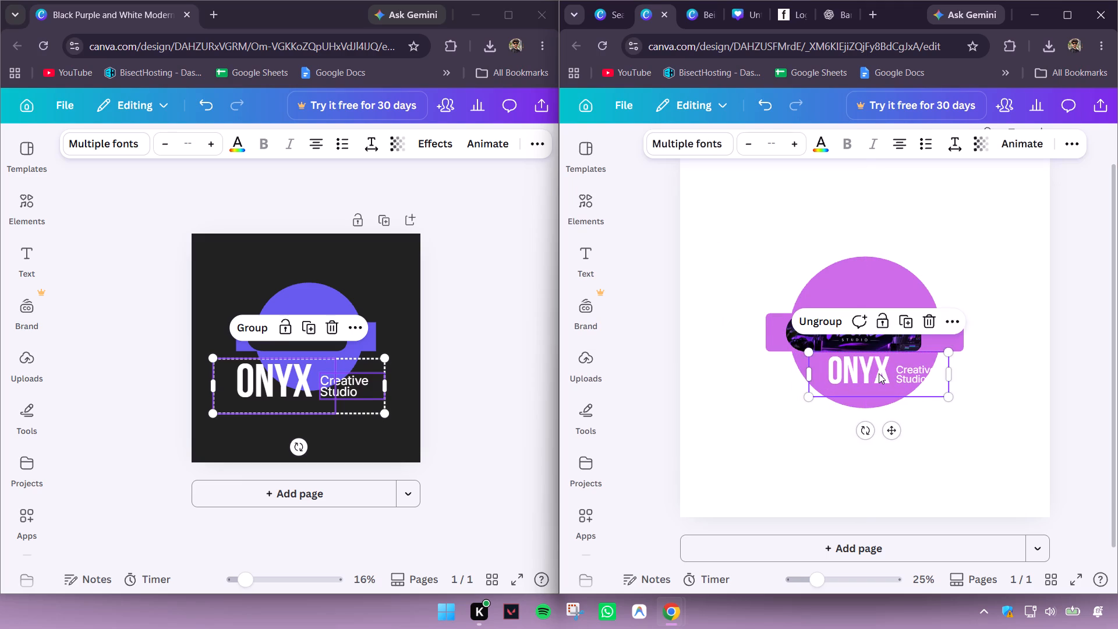
Change the page background of the purple circle design to black.
click(983, 242)
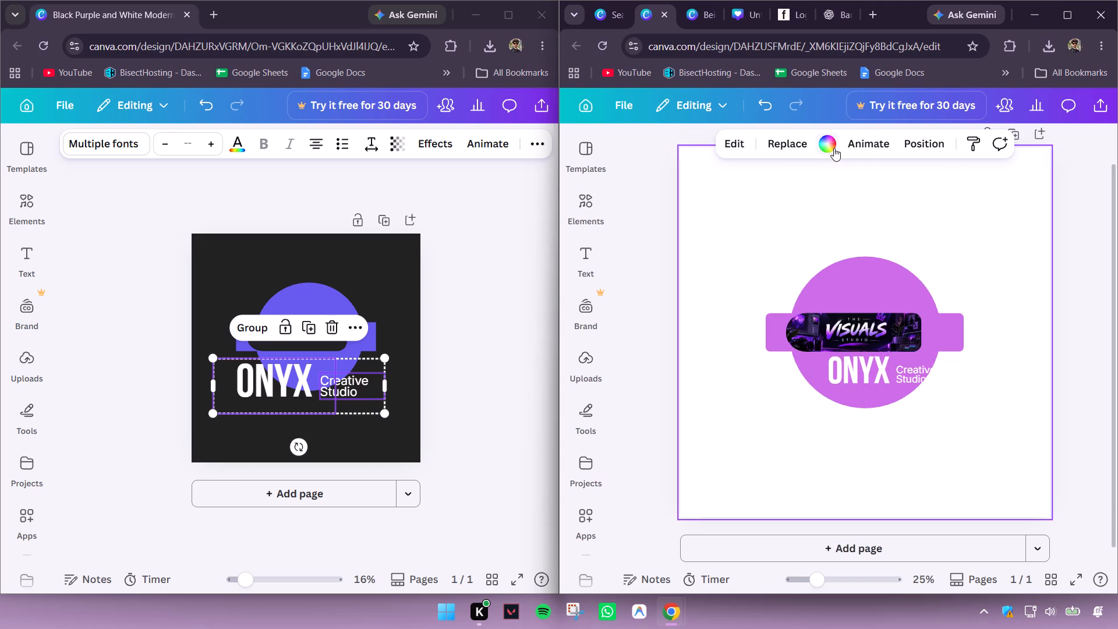
click(829, 146)
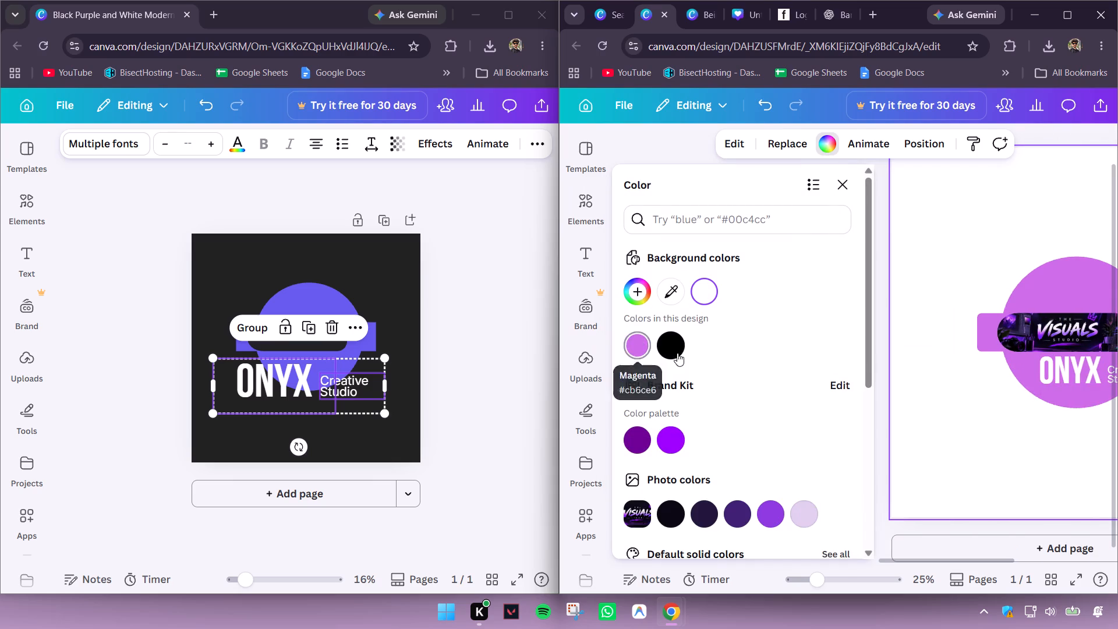
click(680, 353)
scroll(998, 358, left, 1)
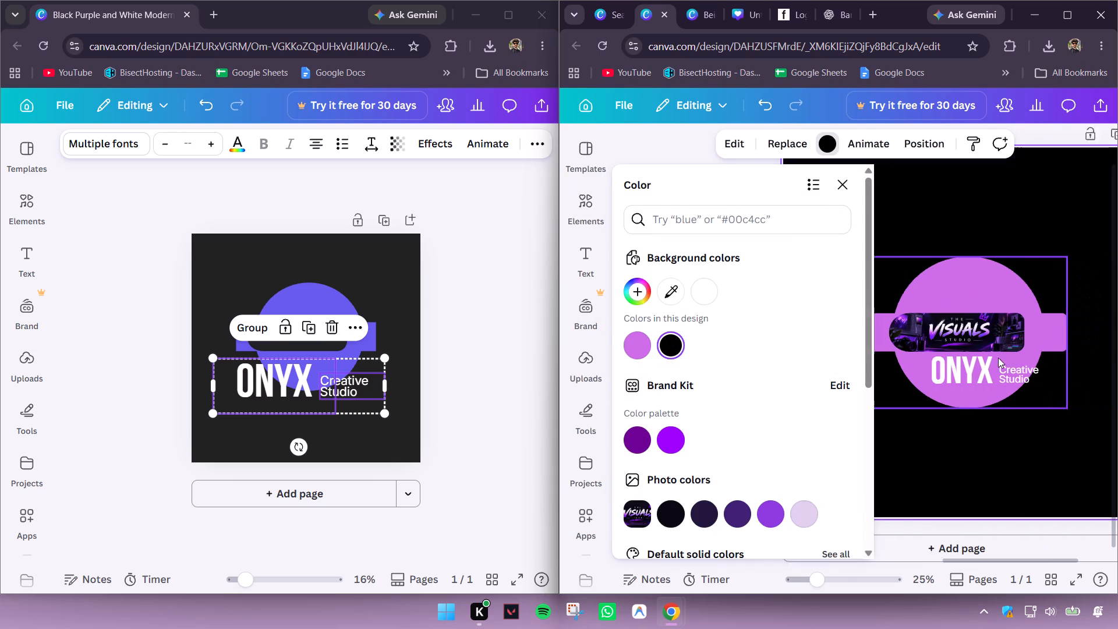
scroll(998, 358, left, 2)
scroll(998, 358, right, 1)
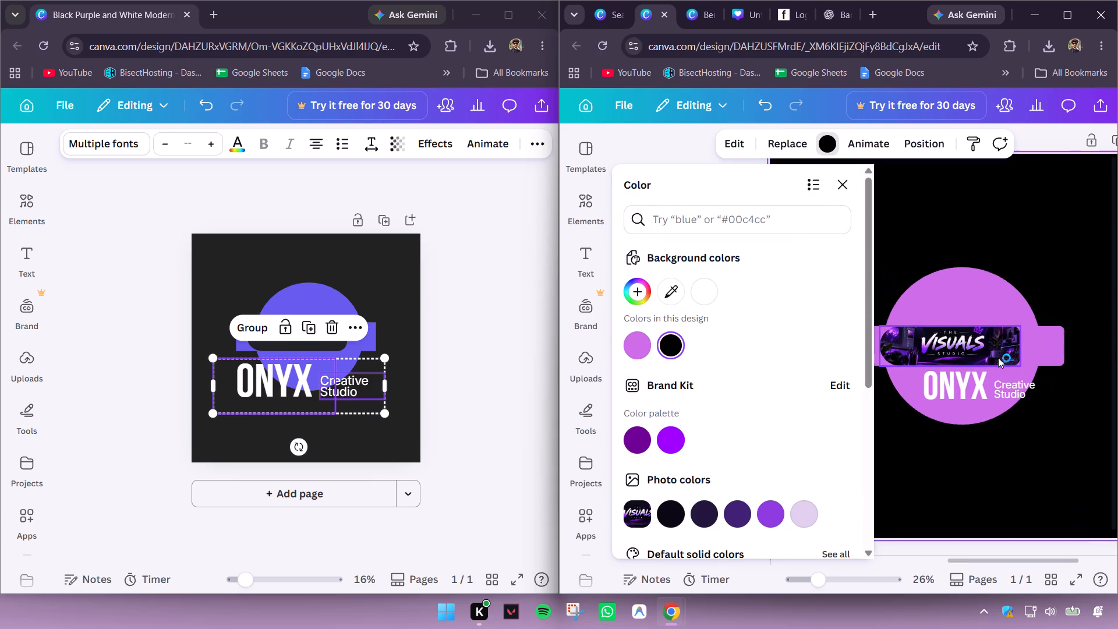
click(845, 185)
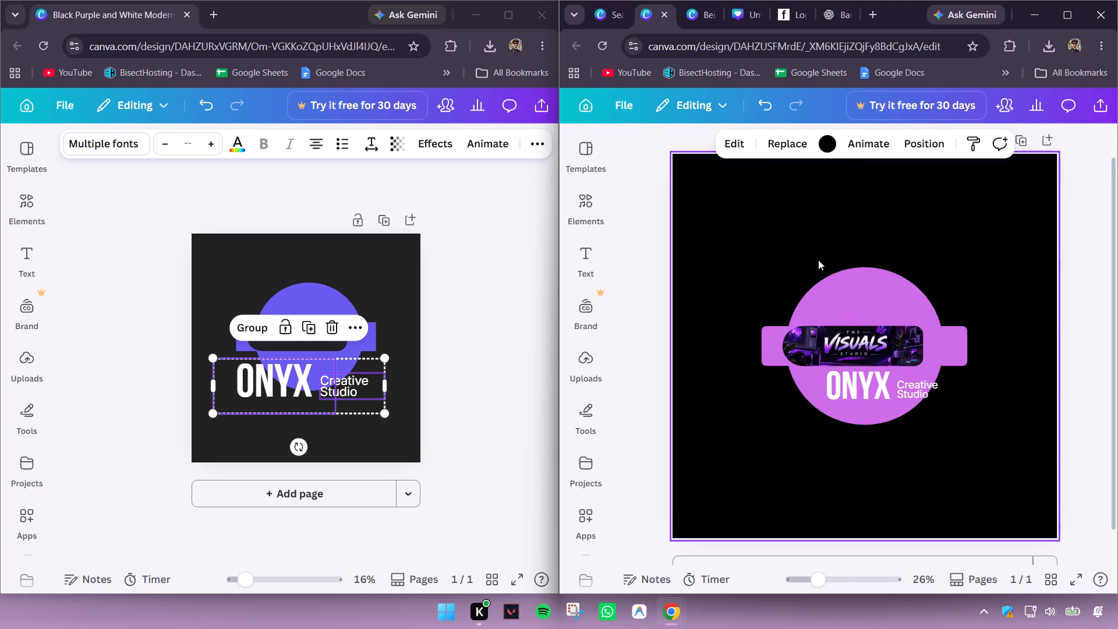
Enlarge the ONYX Creative Studio text group by about 45% and align it with the purple bar's left end, directly beneath the banner.
click(908, 398)
drag(953, 415, 993, 447)
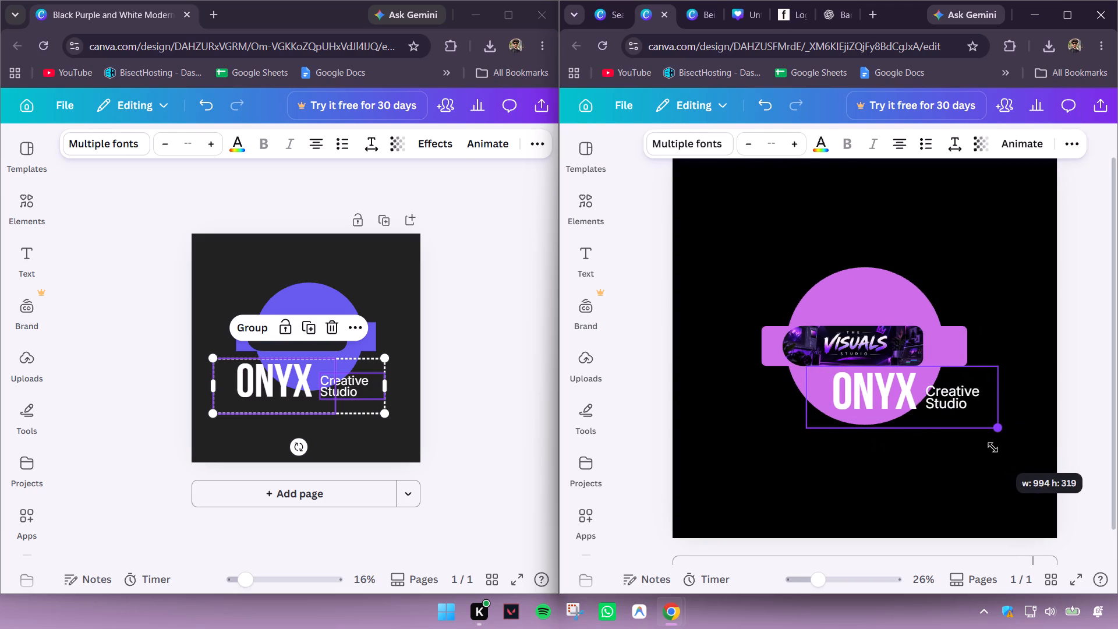
drag(993, 447, 1023, 441)
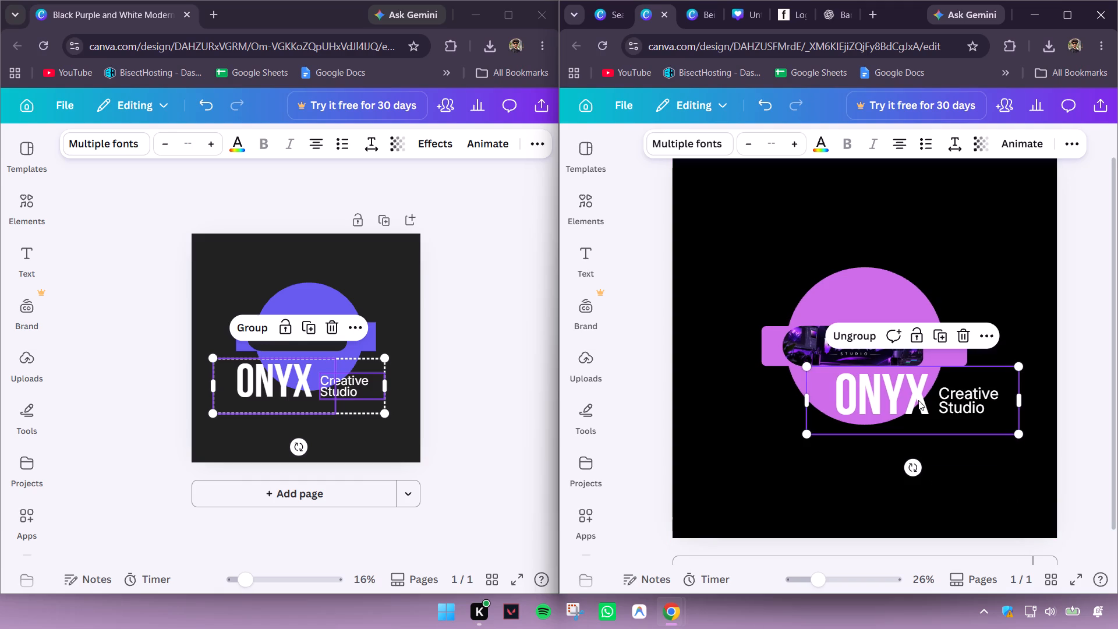
drag(918, 400, 897, 404)
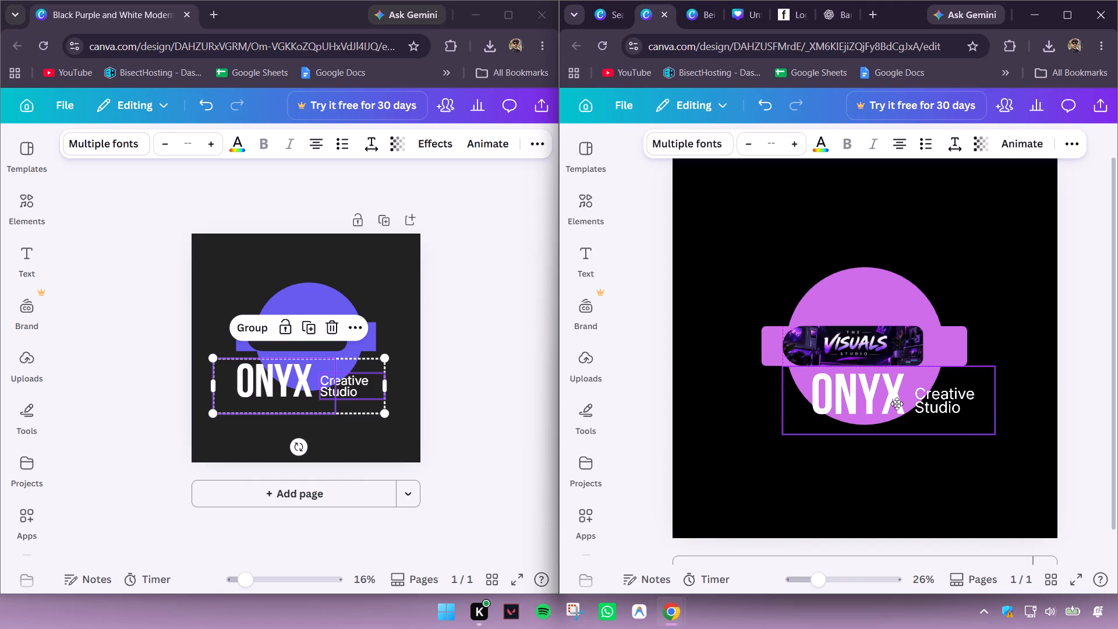
drag(897, 404, 881, 414)
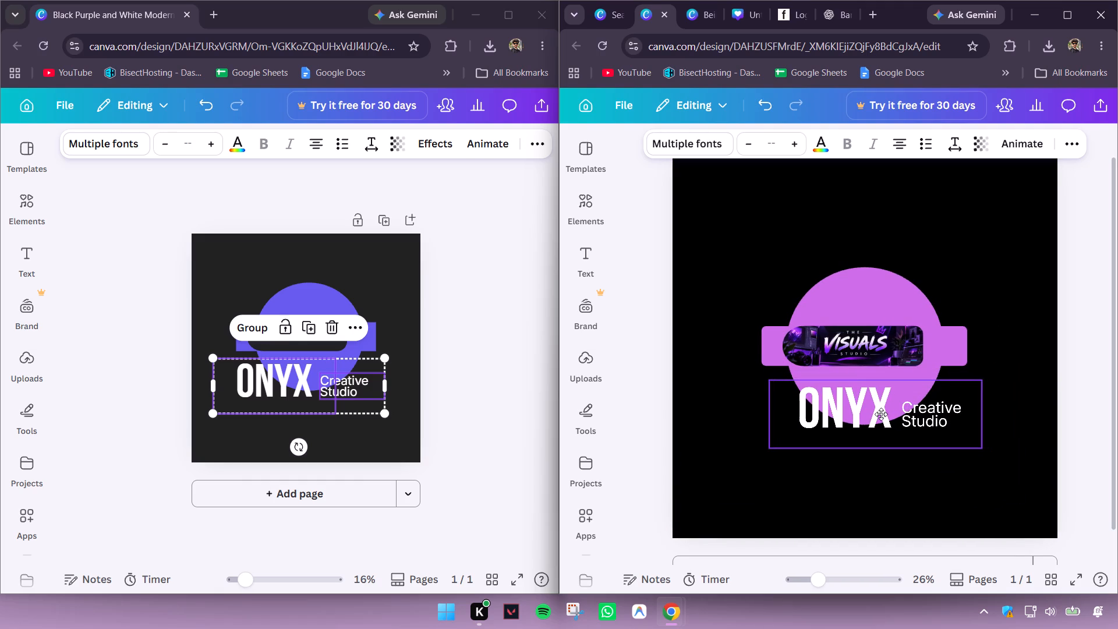
drag(881, 414, 875, 407)
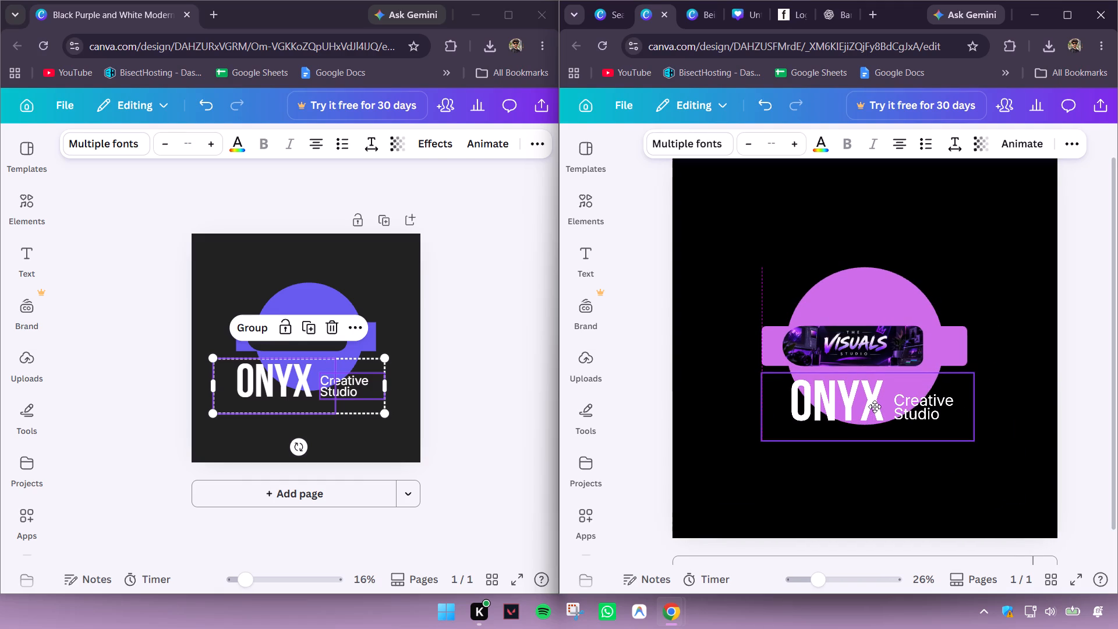
drag(875, 407, 874, 404)
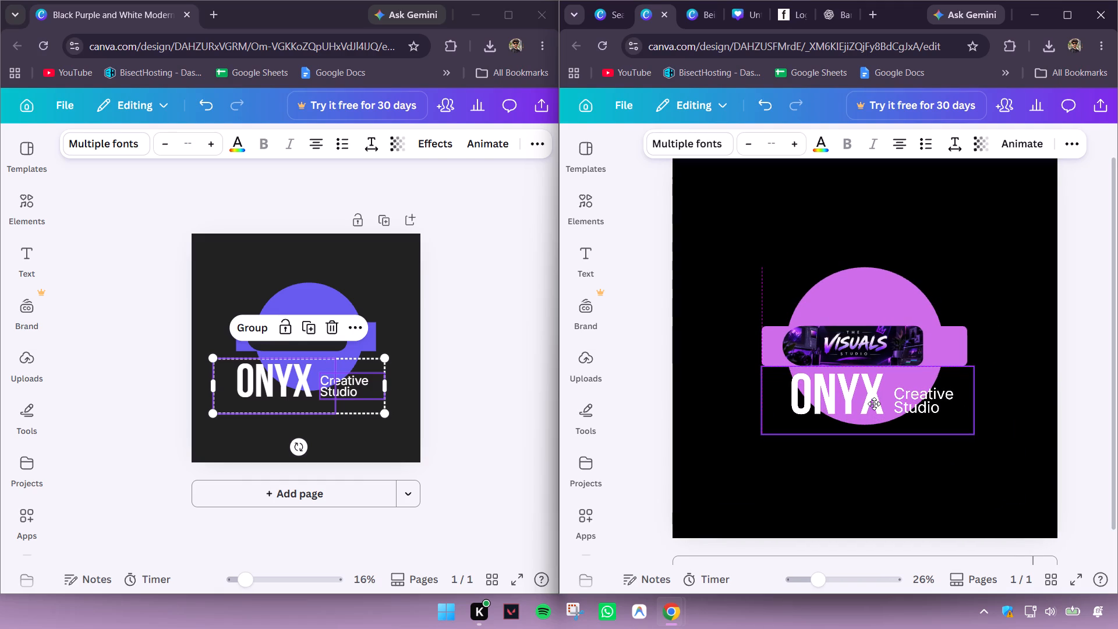
drag(874, 404, 874, 403)
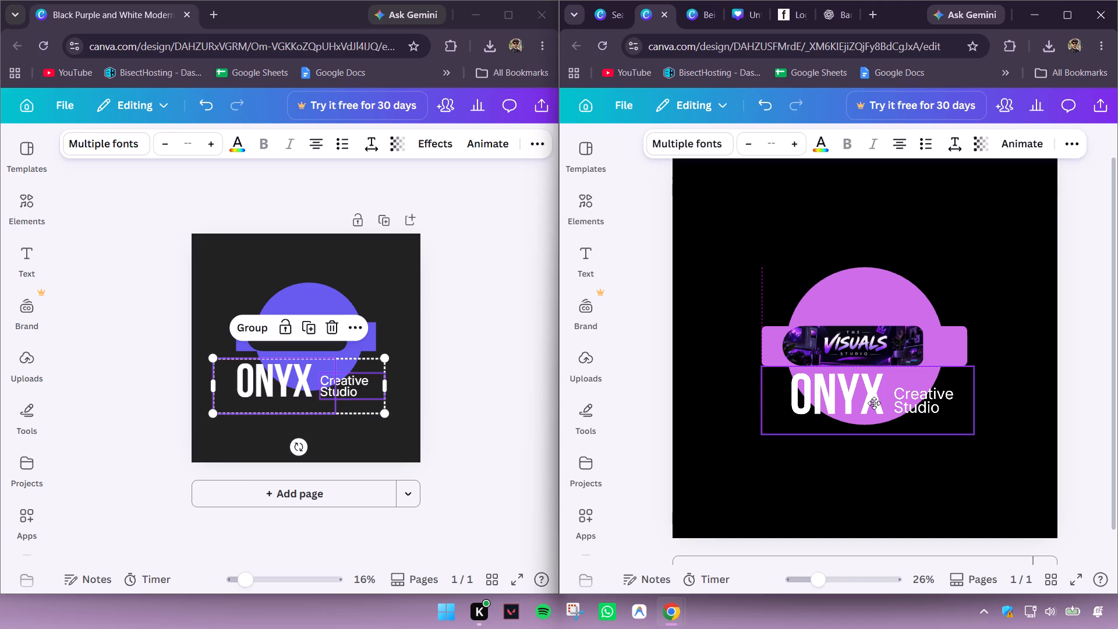
drag(874, 403, 873, 406)
click(873, 406)
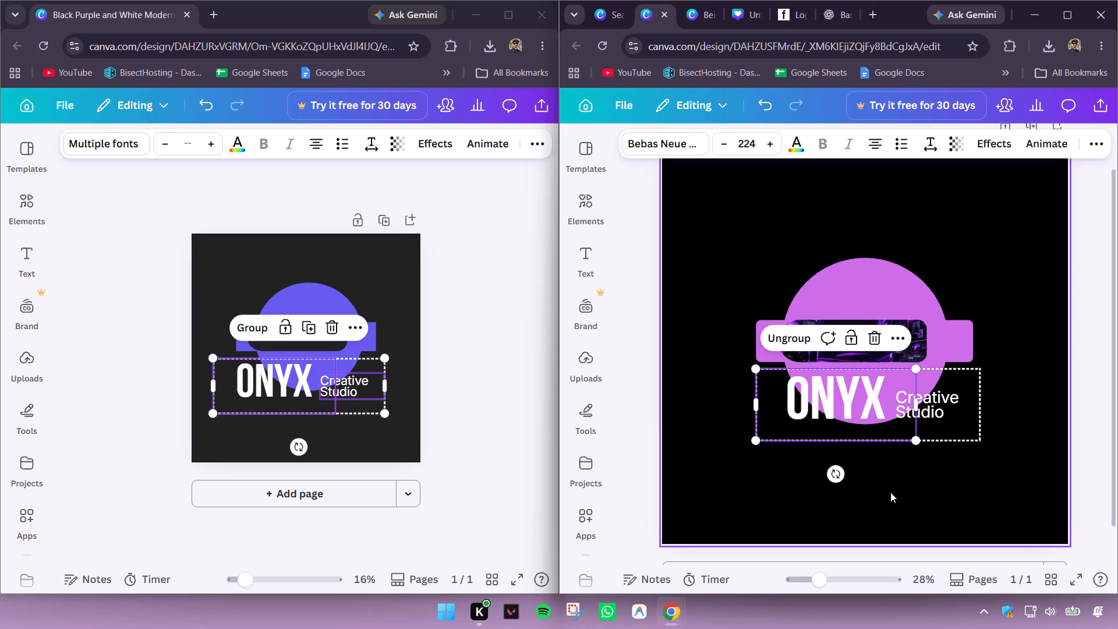
click(999, 468)
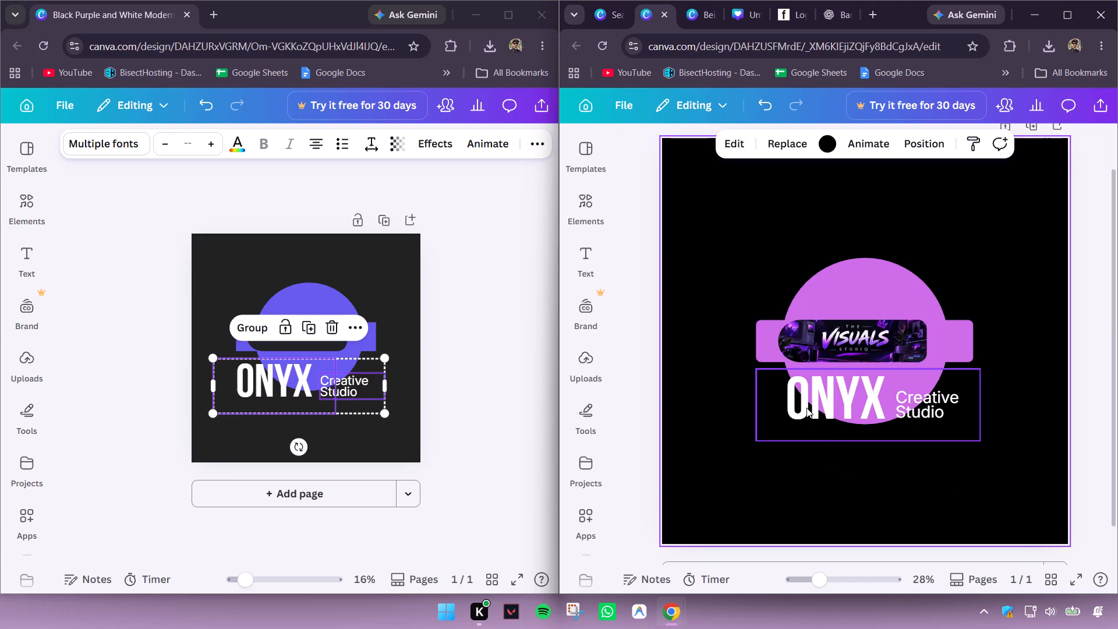
Replace the ONYX text on the purple circle design with VISUALS.
double_click(806, 408)
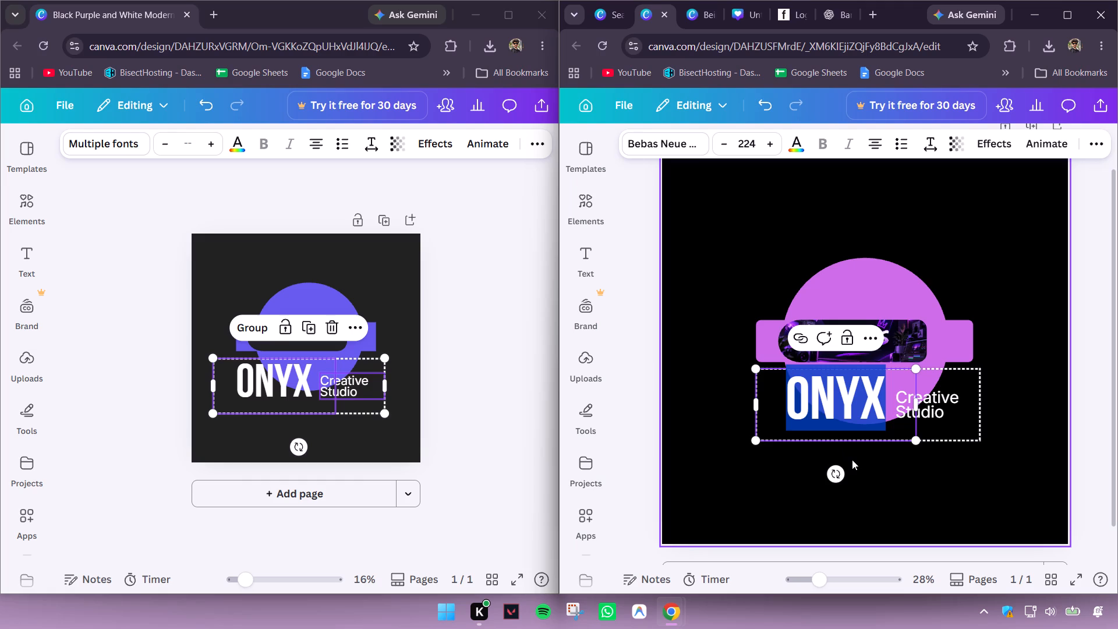
text(vi)
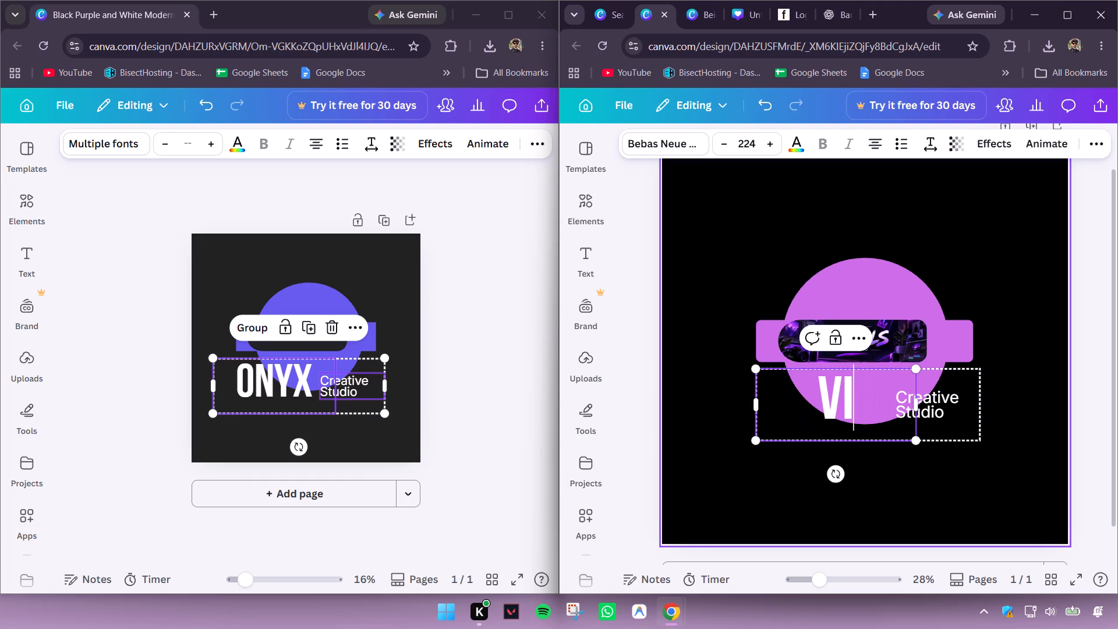
text(suals)
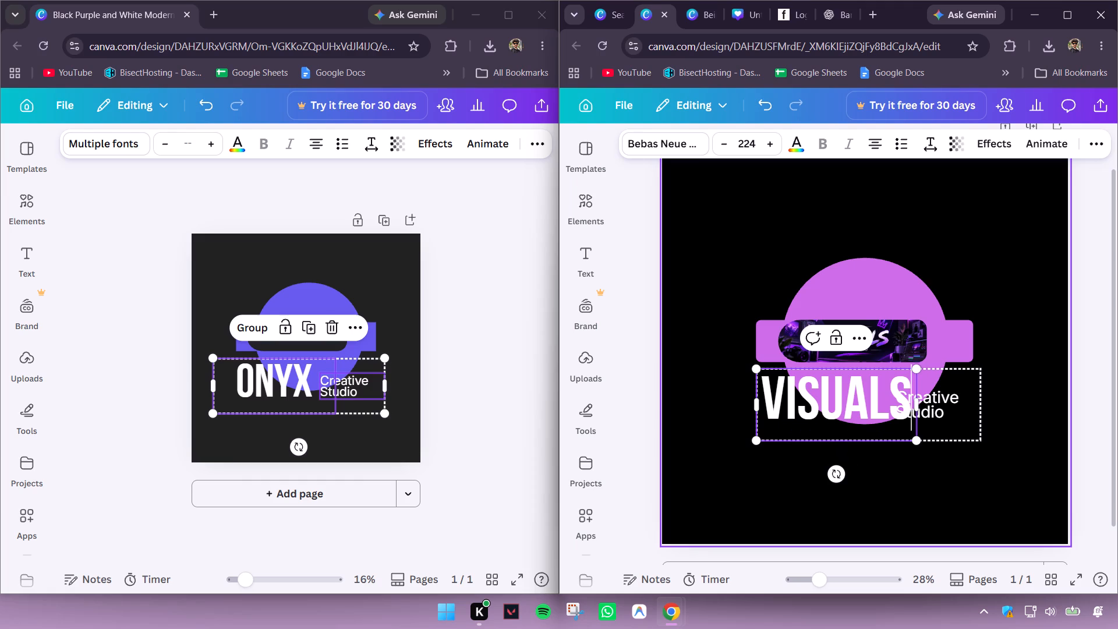
click(946, 510)
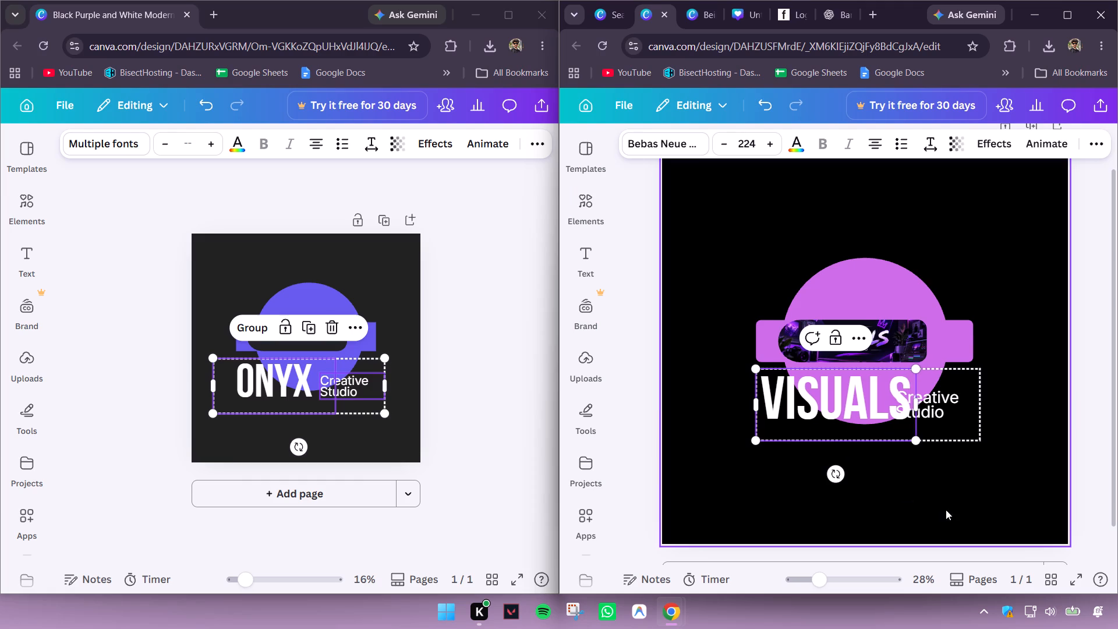
Shrink the VISUALS Creative Studio text group by about 10% and ungroup it into separate texts.
click(851, 389)
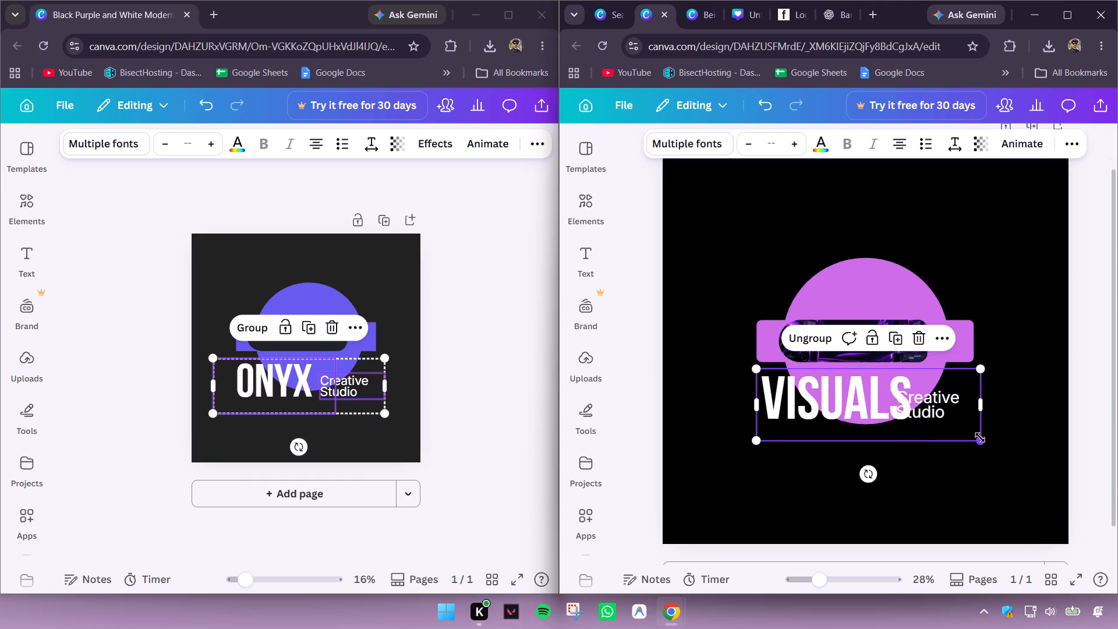
click(980, 437)
drag(980, 437, 936, 430)
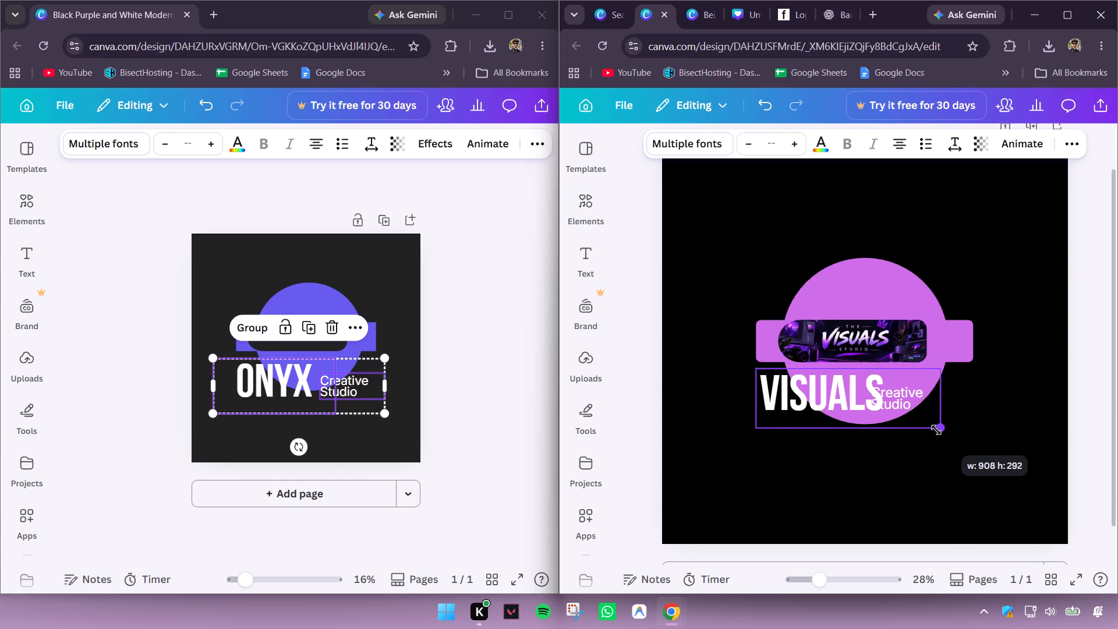
drag(936, 430, 931, 429)
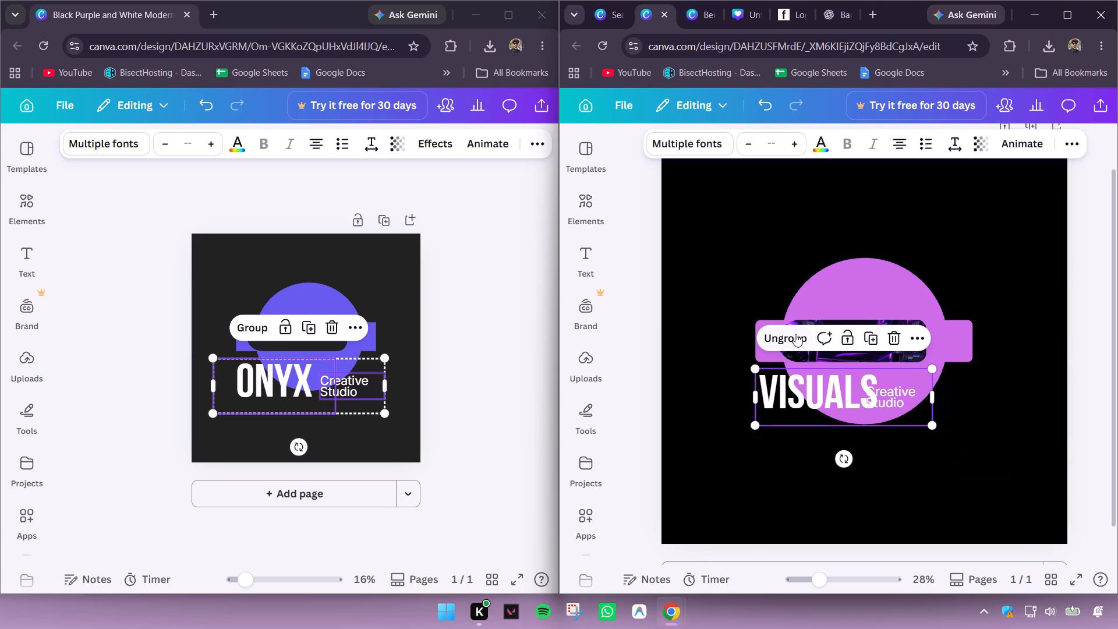
drag(933, 424, 956, 437)
click(805, 342)
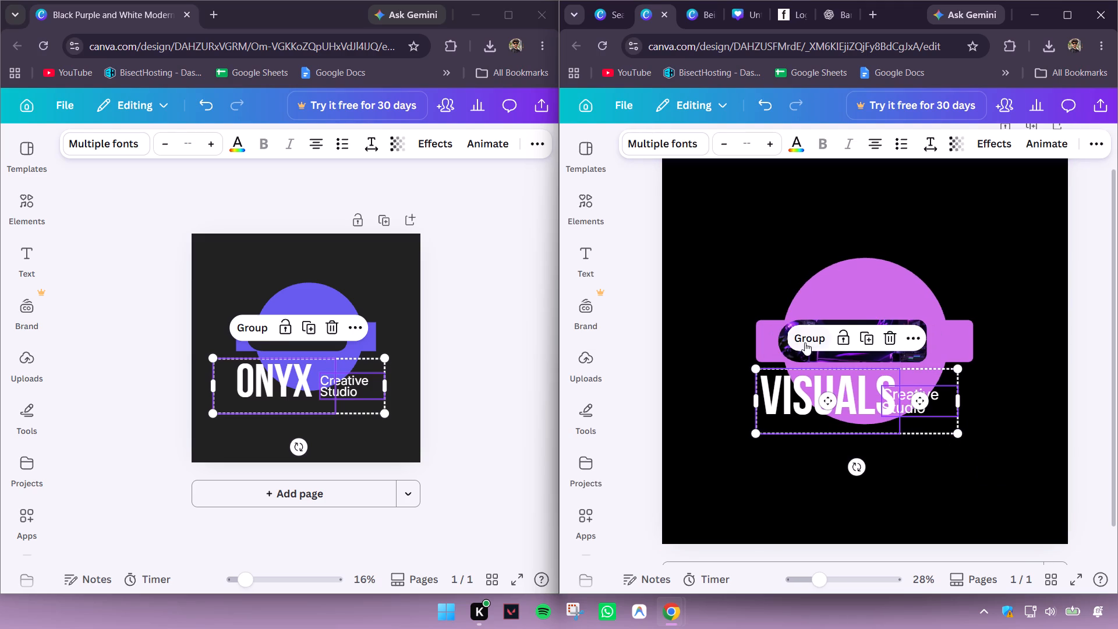
click(997, 399)
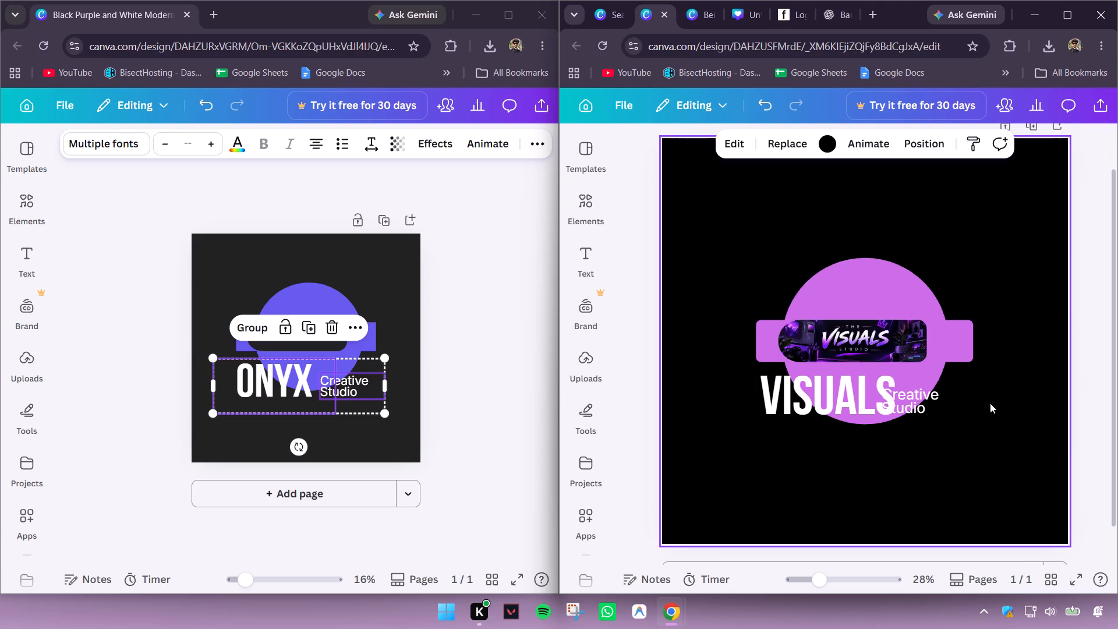
click(931, 410)
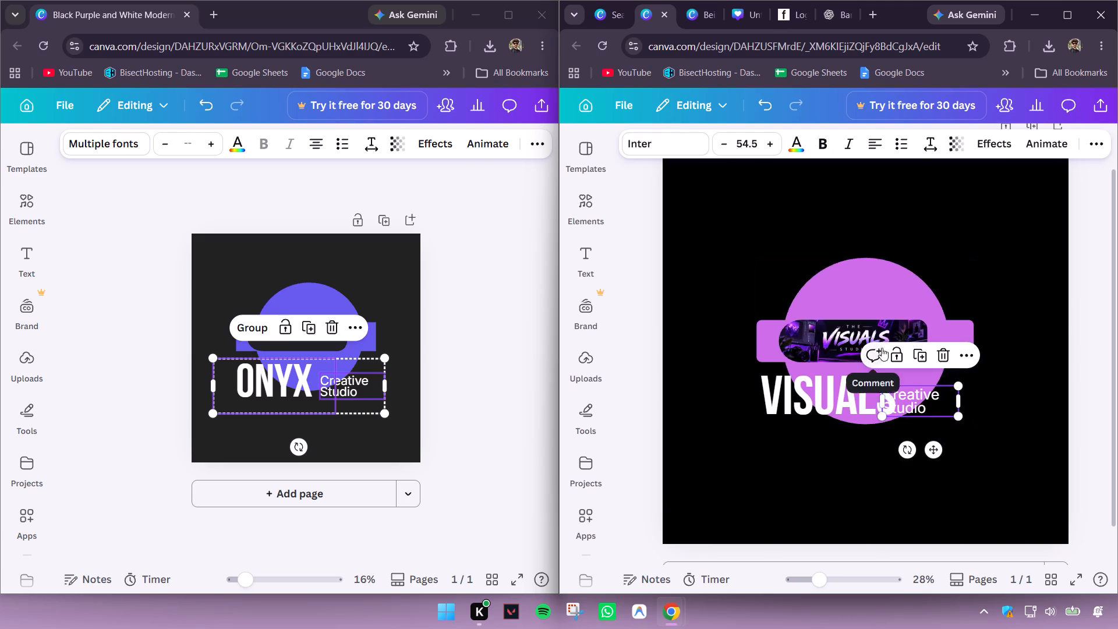
click(895, 356)
Shrink the VISUALS text to about size 173 and center it vertically with the Creative Studio text.
click(814, 397)
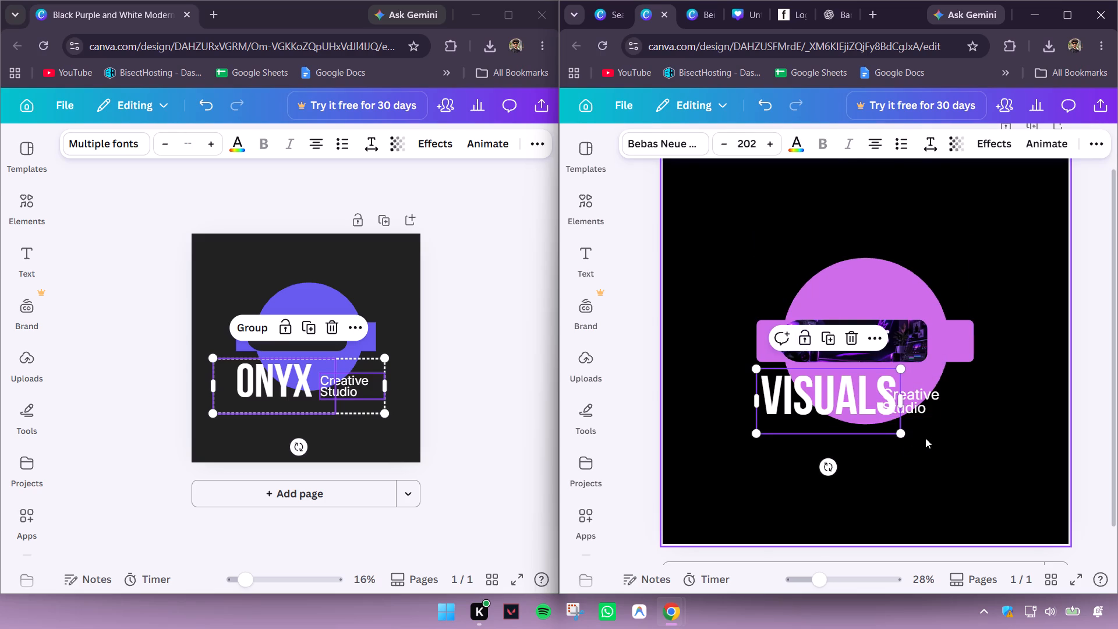
drag(900, 440, 878, 431)
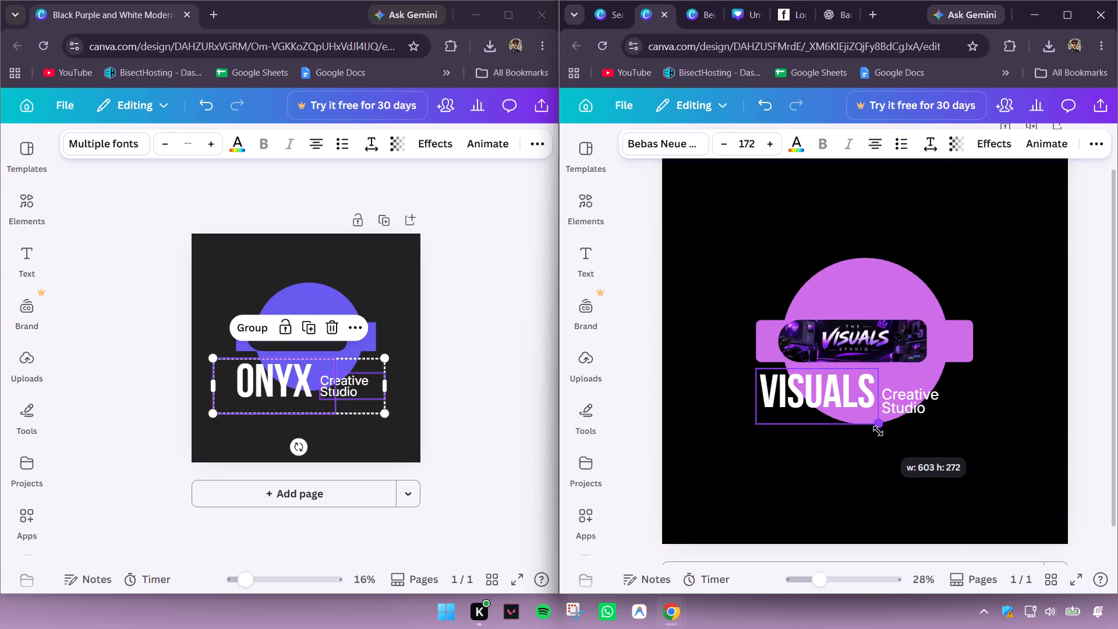
drag(878, 431, 878, 431)
drag(836, 401, 836, 401)
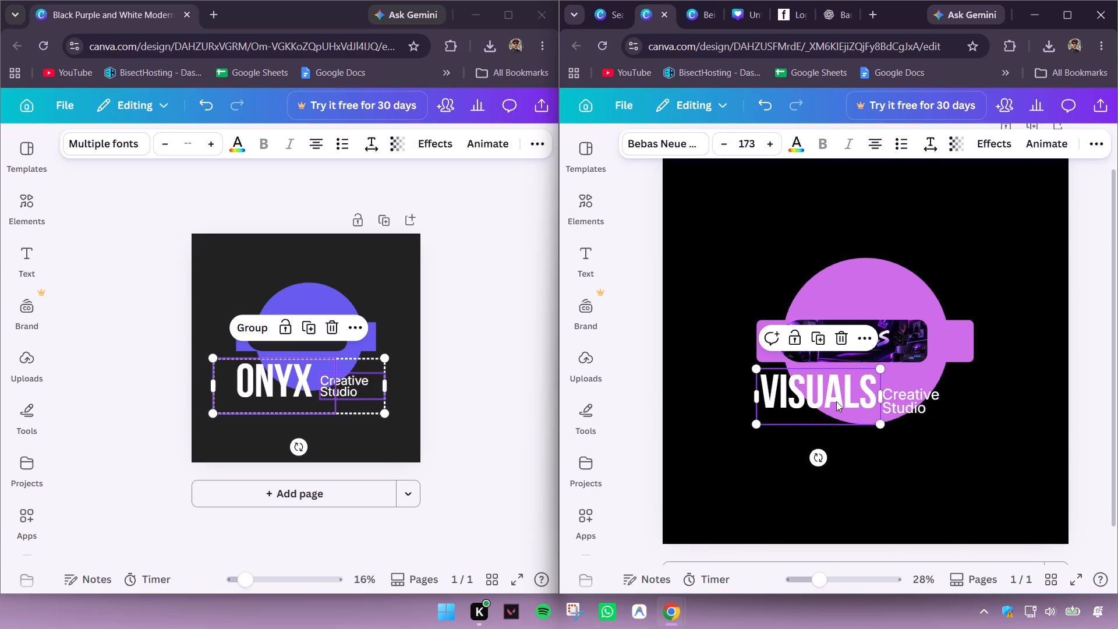
drag(836, 401, 833, 409)
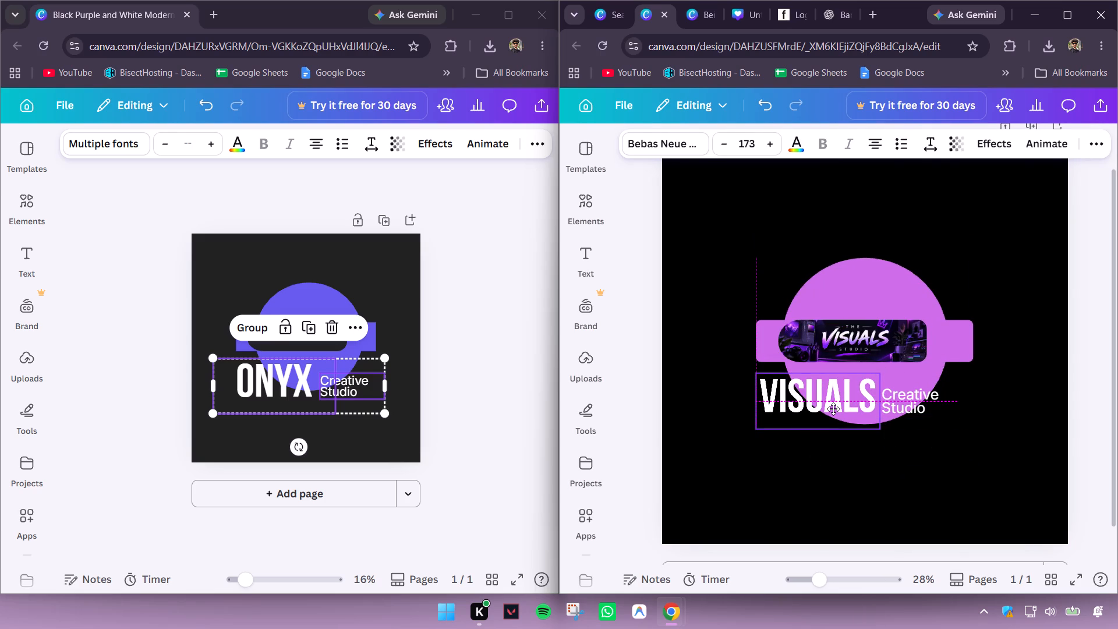
drag(833, 409, 834, 409)
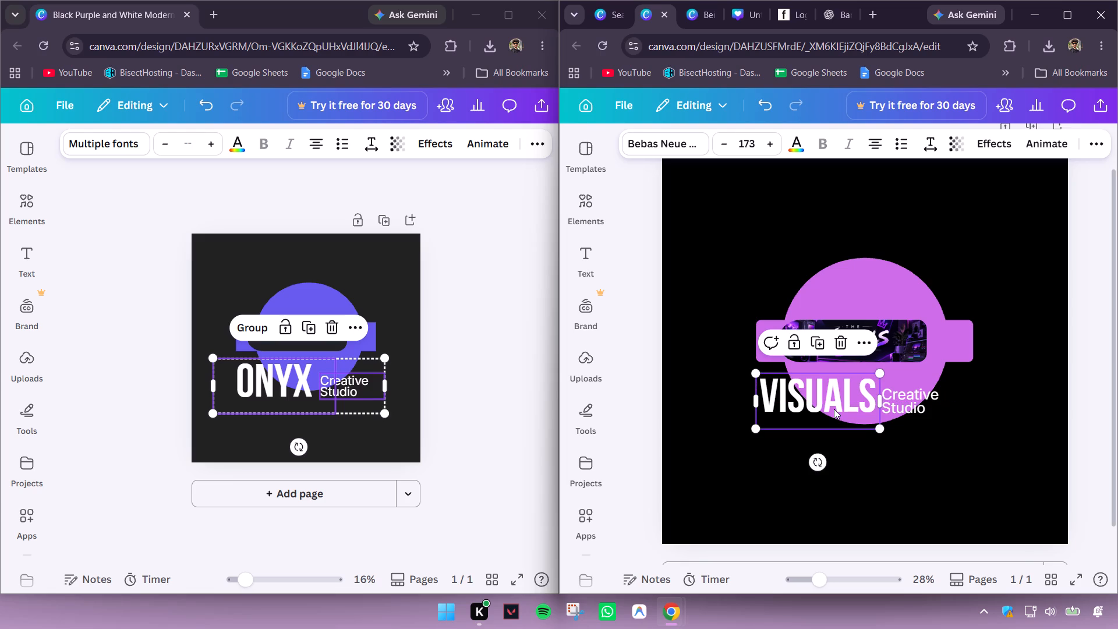
Reduce the VISUALS text to about size 145 and place it beside Creative Studio with a small gap between them.
drag(879, 425, 866, 417)
drag(826, 404, 844, 401)
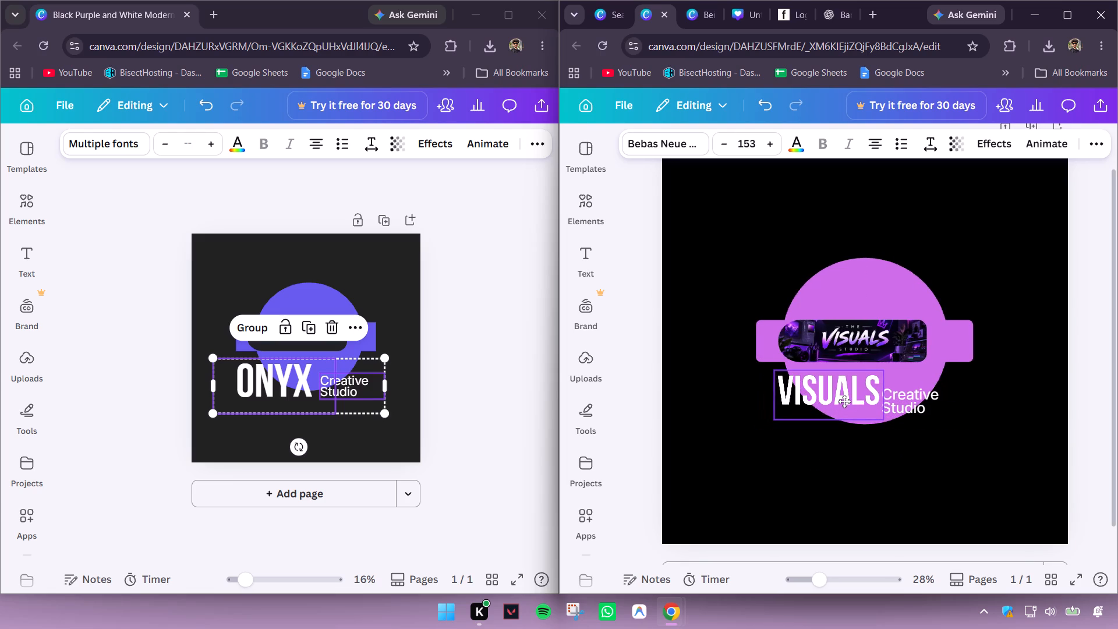
drag(844, 401, 832, 408)
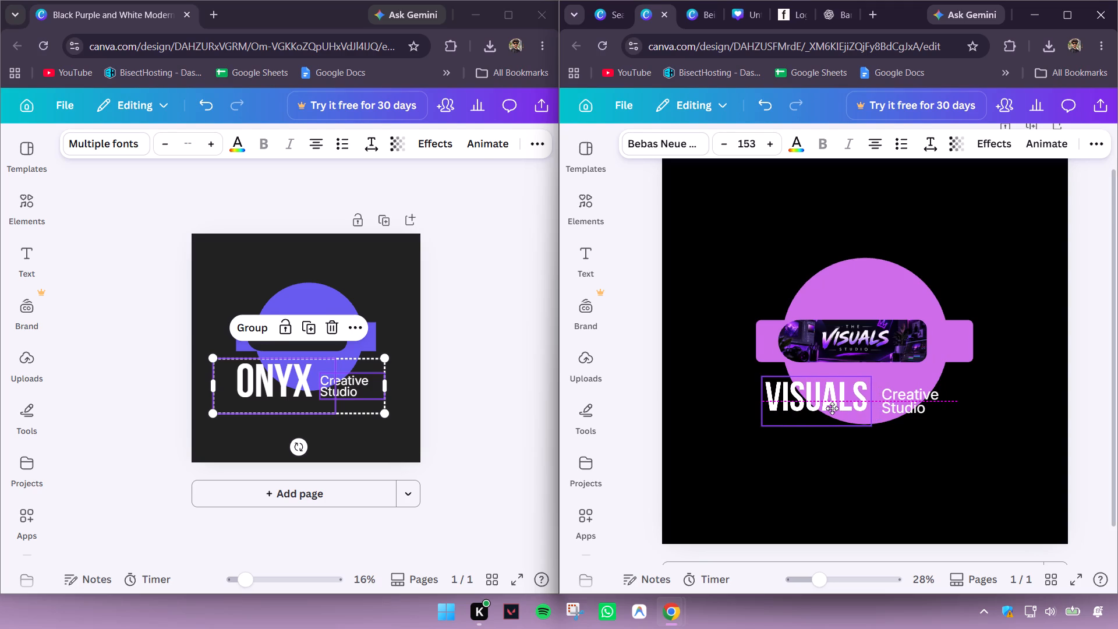
drag(832, 408, 832, 407)
drag(832, 407, 844, 398)
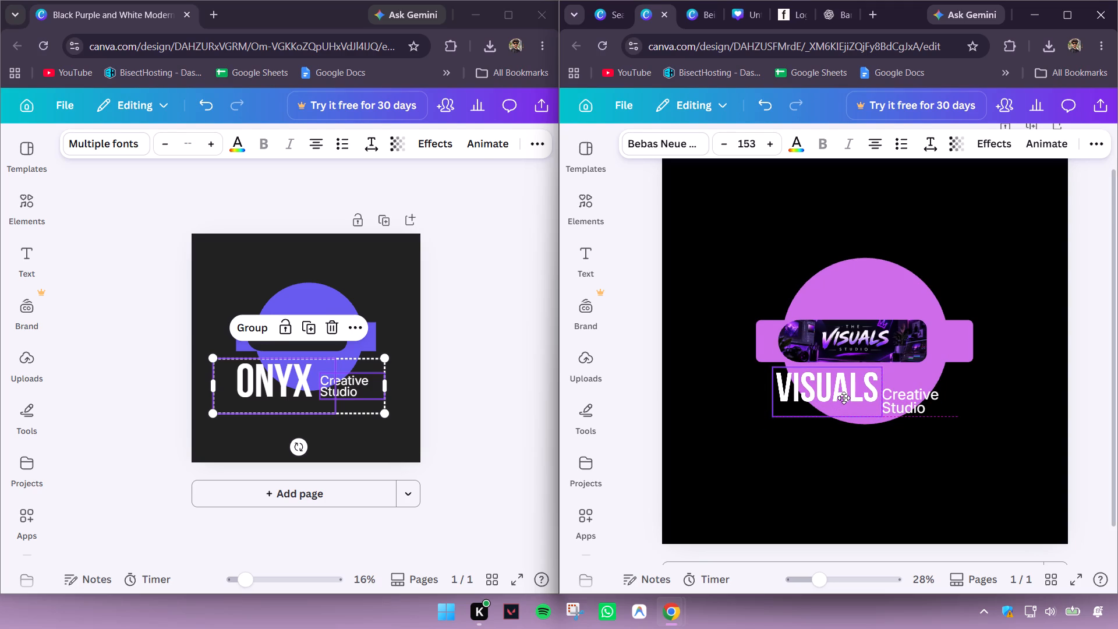
drag(844, 398, 843, 398)
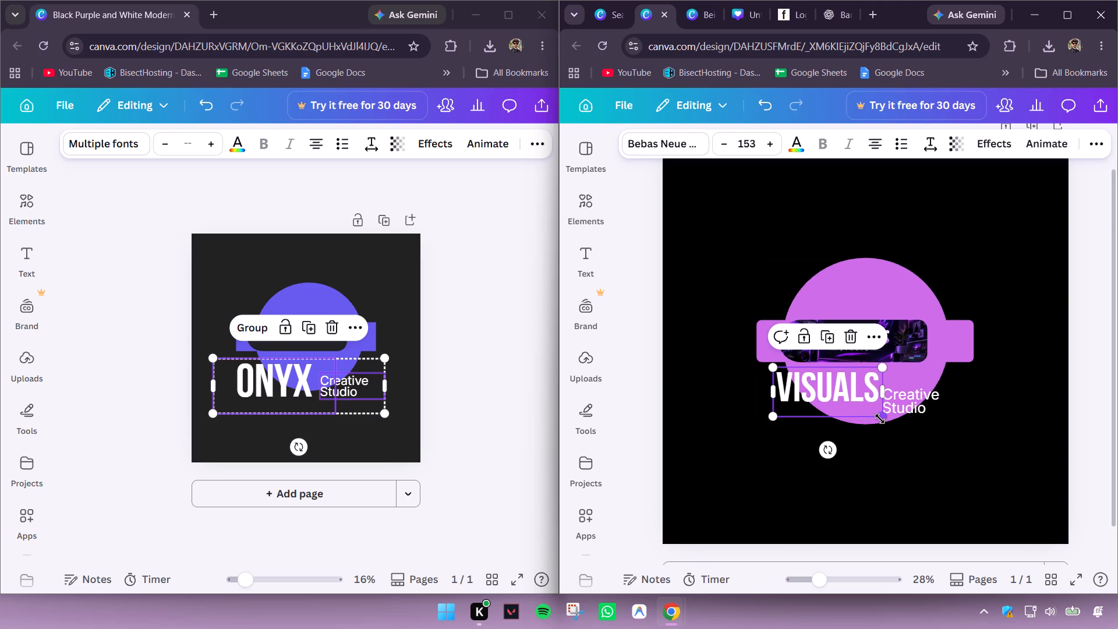
drag(880, 419, 886, 423)
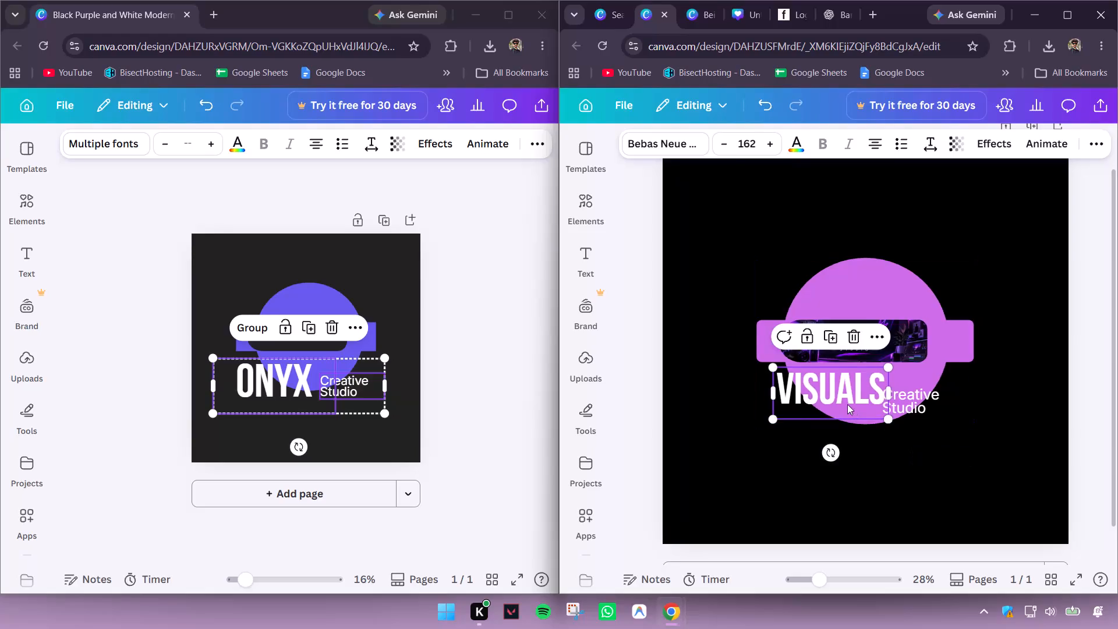
drag(847, 404, 833, 403)
drag(759, 366, 769, 376)
click(794, 387)
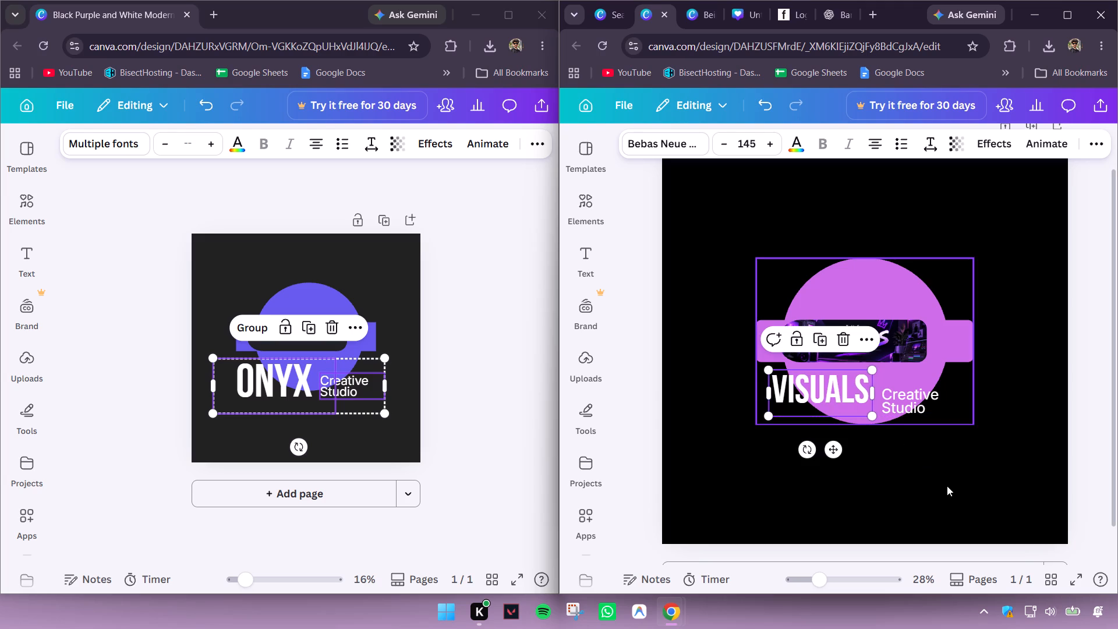
click(961, 470)
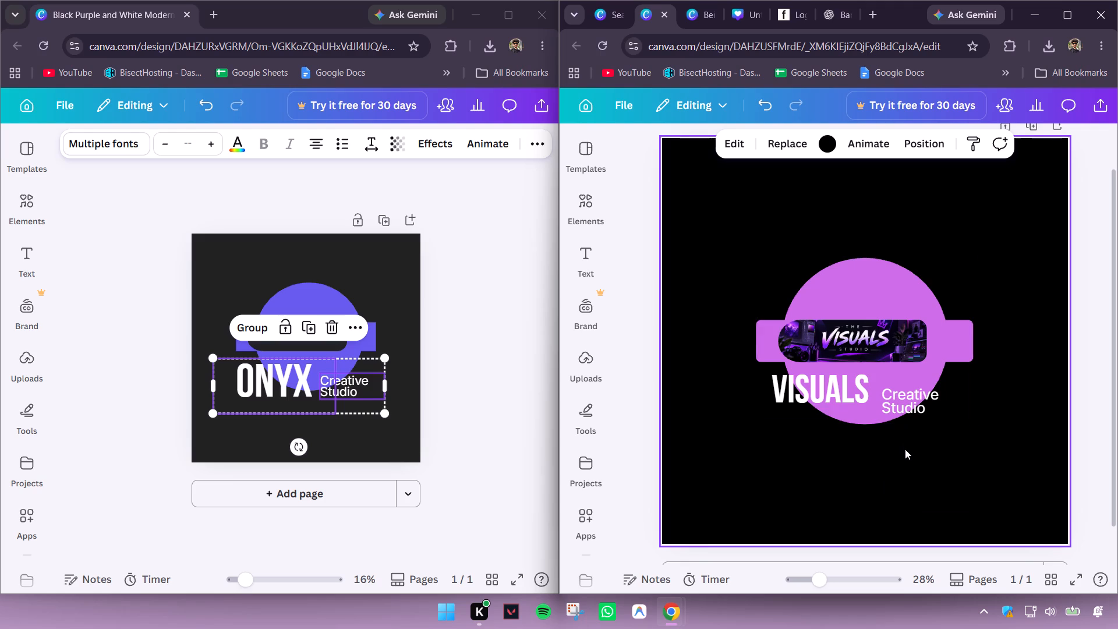
Enlarge the VISUALS text to about size 170 and place it just beside the Creative Studio text.
click(794, 393)
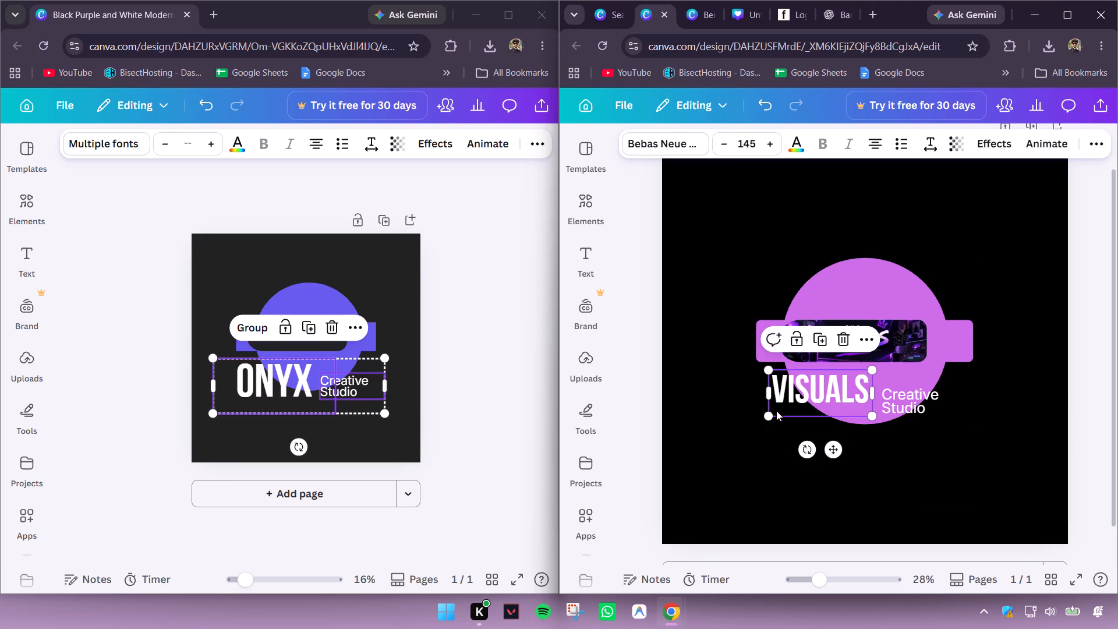
drag(767, 417, 760, 428)
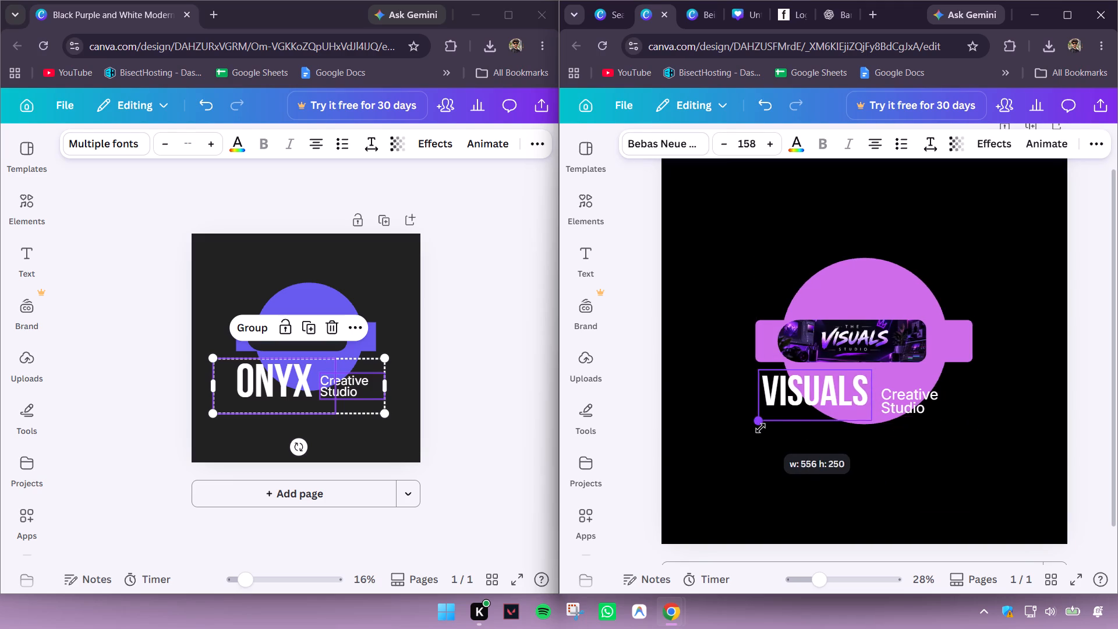
drag(760, 428, 753, 443)
drag(781, 402, 796, 407)
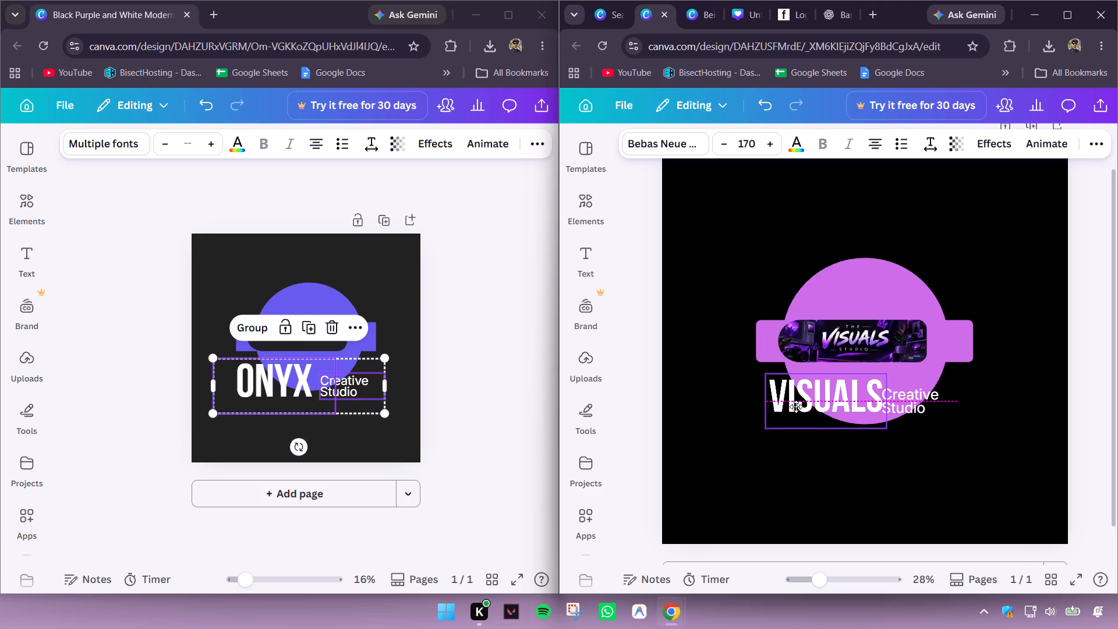
drag(796, 407, 791, 404)
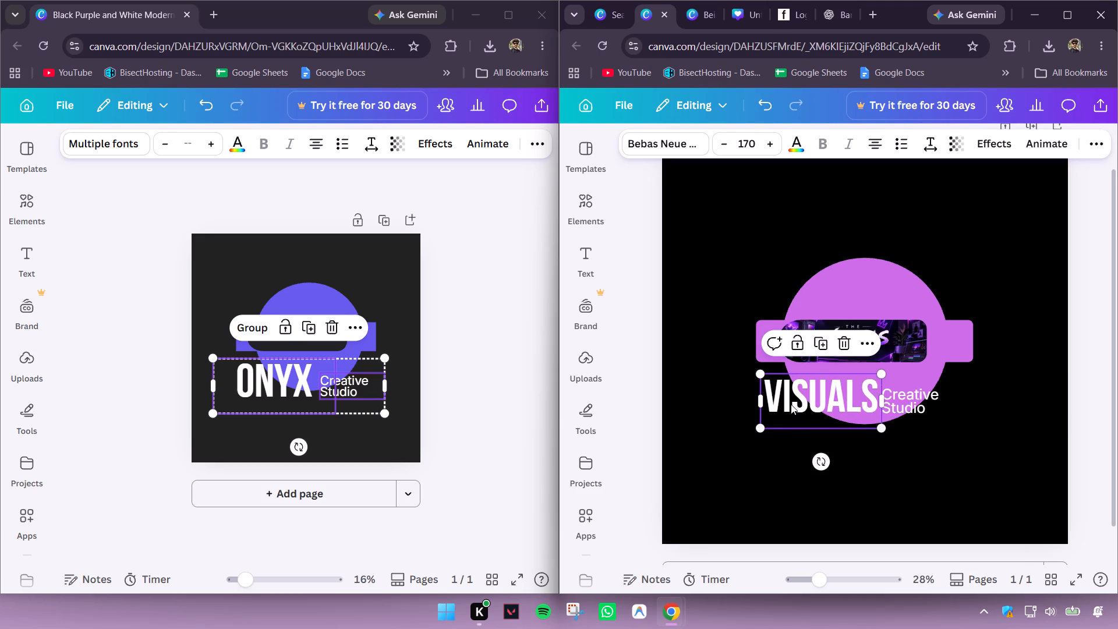
click(797, 398)
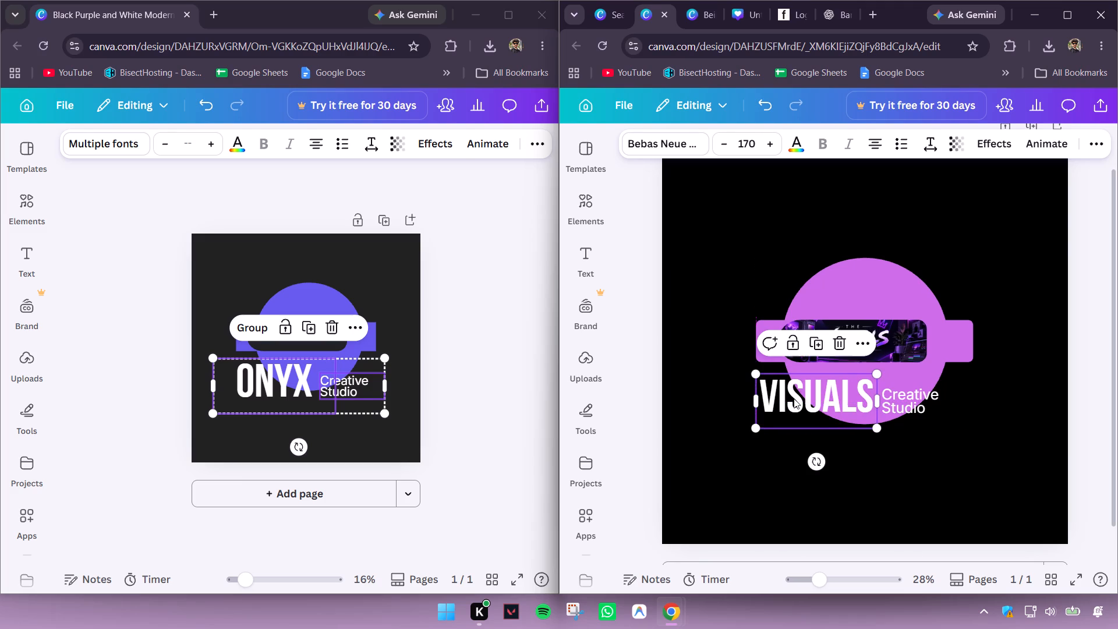
click(953, 448)
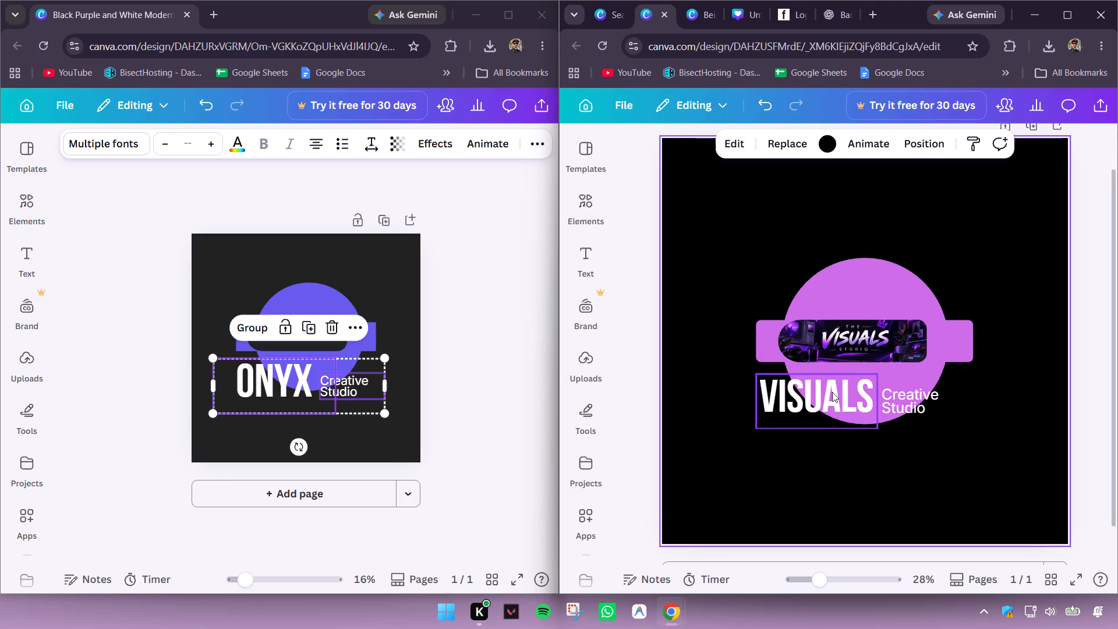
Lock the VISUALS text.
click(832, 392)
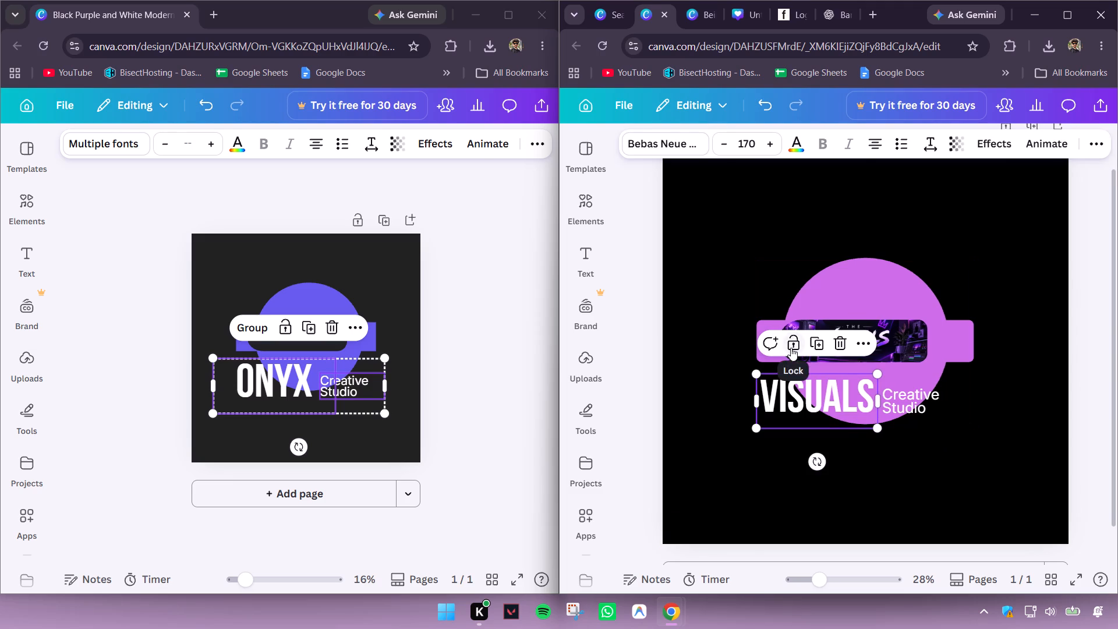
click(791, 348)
Unlock the Creative Studio text so it can be moved.
drag(903, 401, 902, 412)
click(903, 407)
click(931, 352)
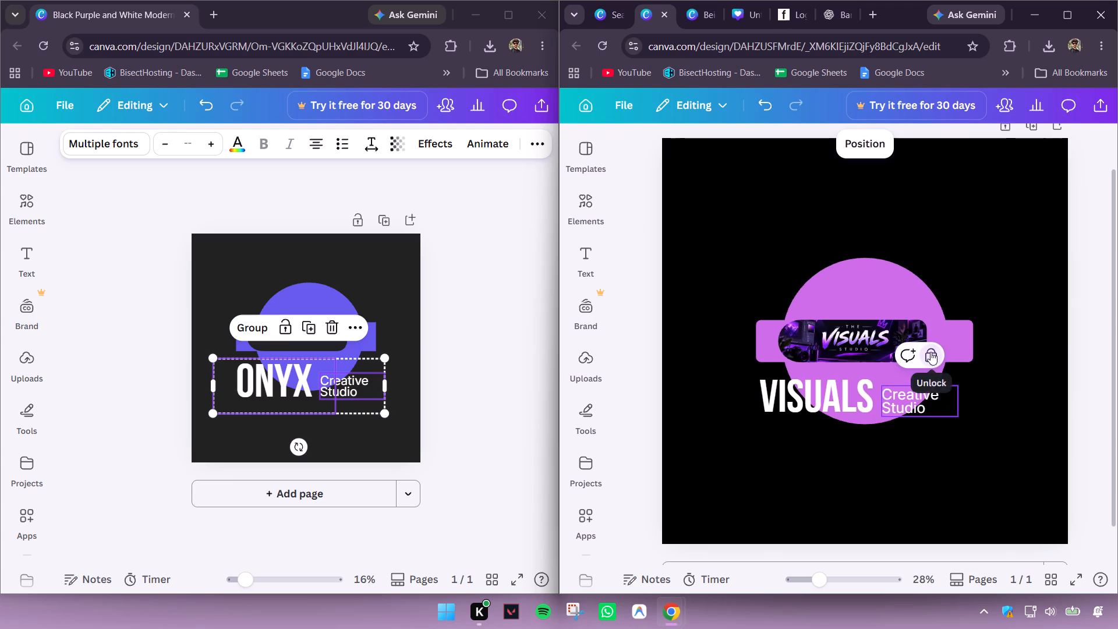
Move the Creative Studio text up against the VISUALS text, vertically centered with it, and shrink it to about size 47.
drag(904, 398, 898, 398)
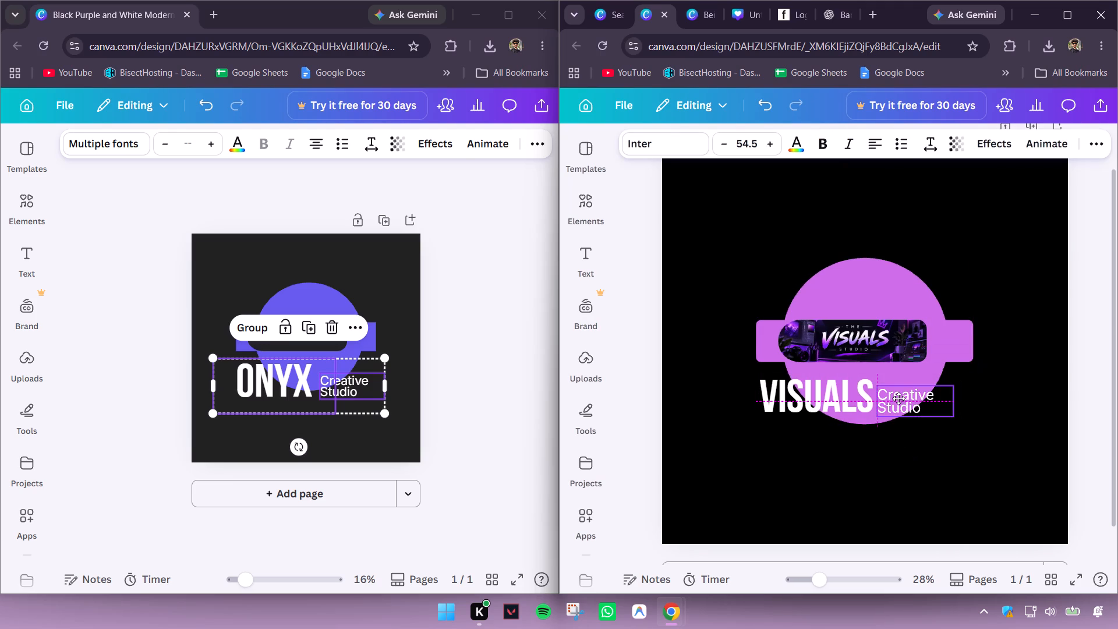
drag(898, 398, 898, 398)
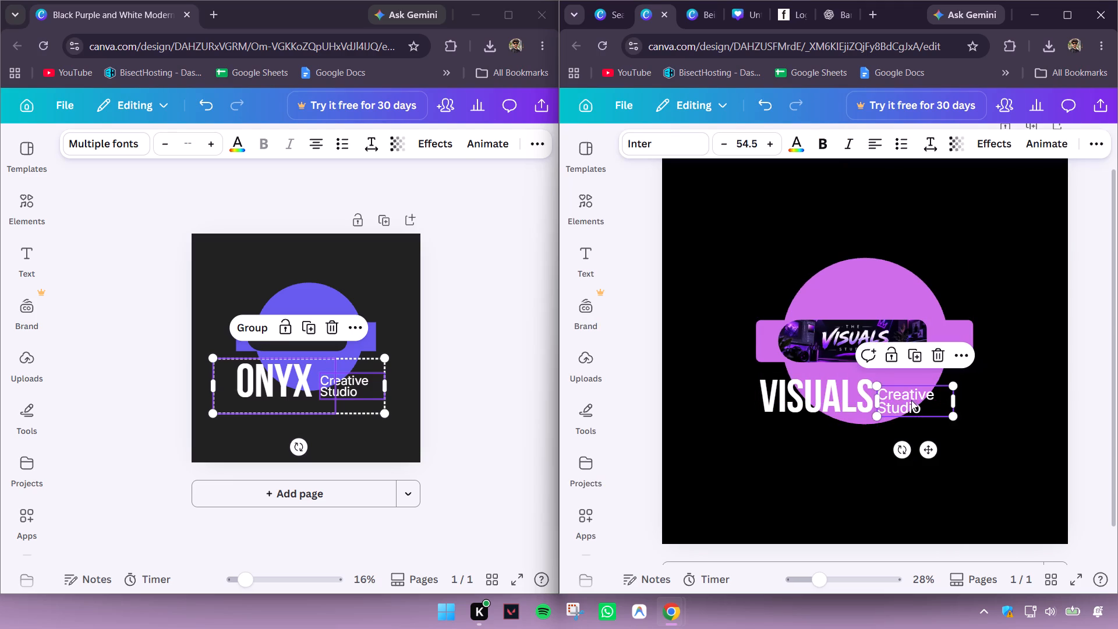
drag(952, 415, 942, 412)
click(908, 397)
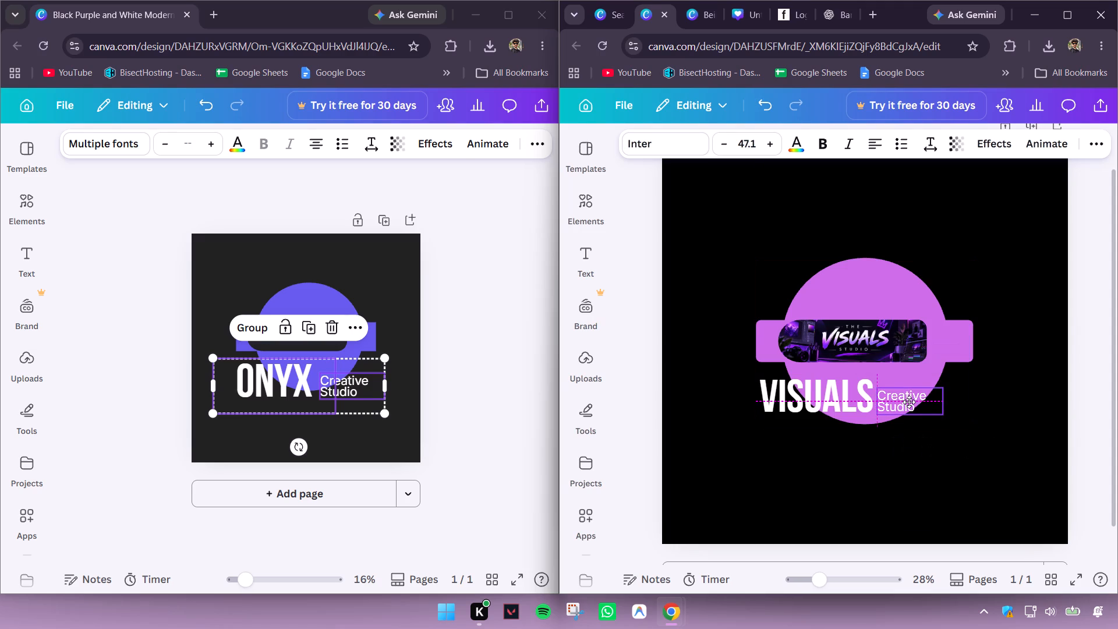
click(983, 435)
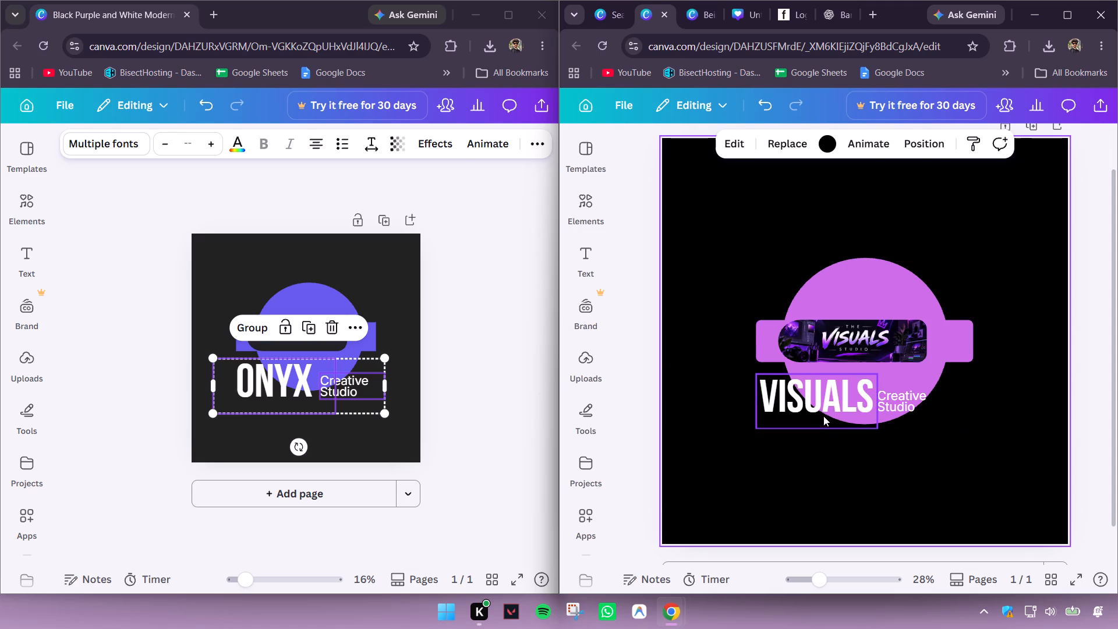
Enlarge the Creative Studio text to about size 55.5 and lower it slightly beside VISUALS.
click(908, 408)
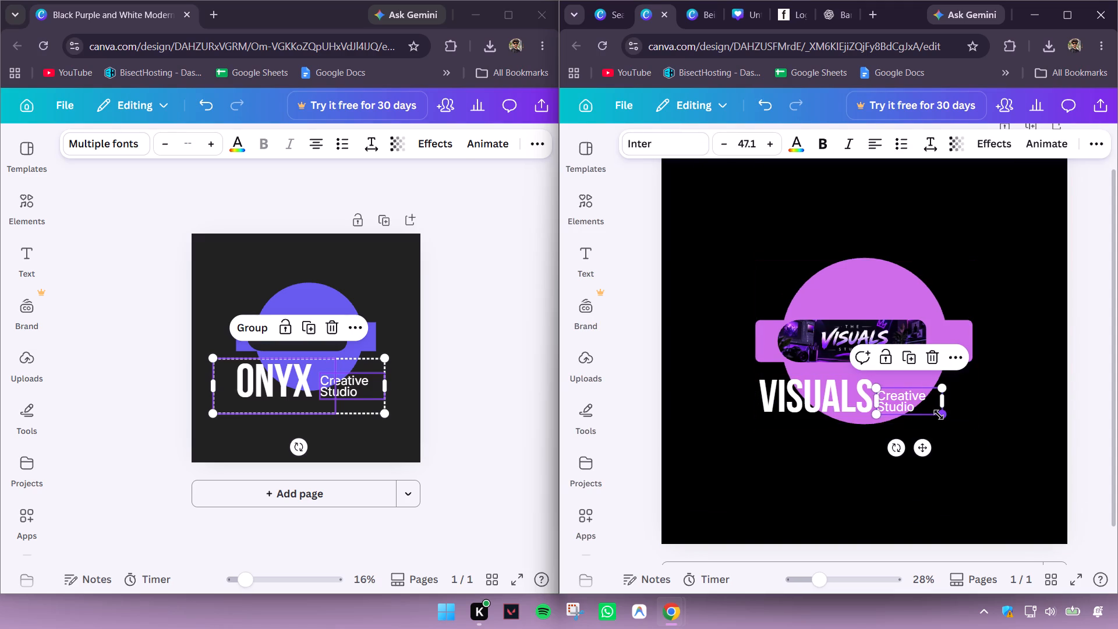
drag(939, 415, 950, 420)
drag(924, 410, 924, 412)
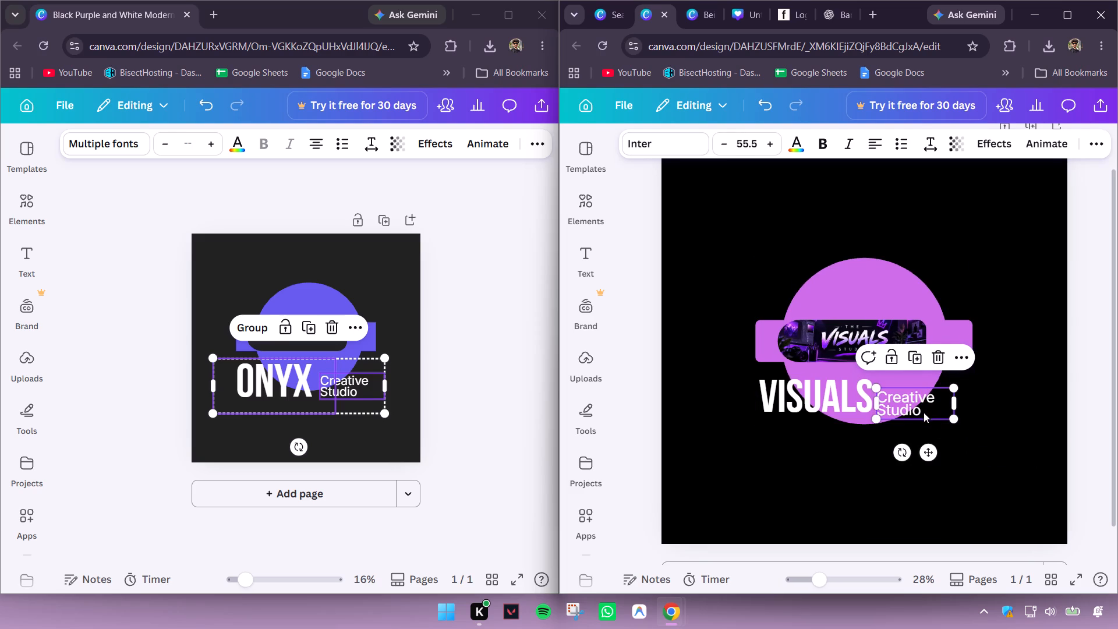
drag(924, 412, 925, 417)
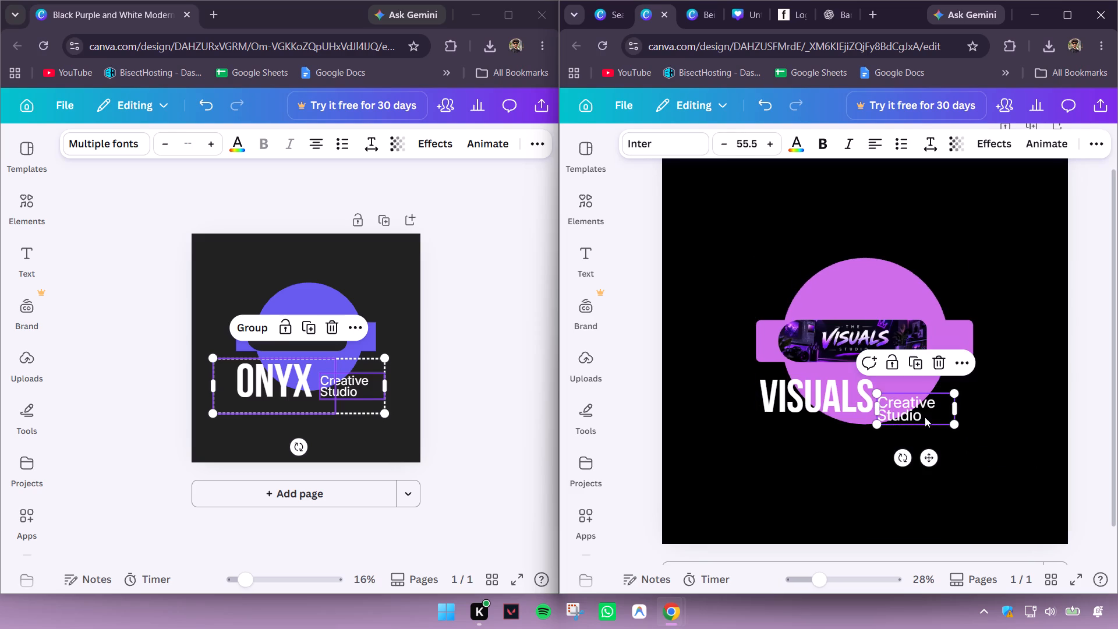
click(836, 470)
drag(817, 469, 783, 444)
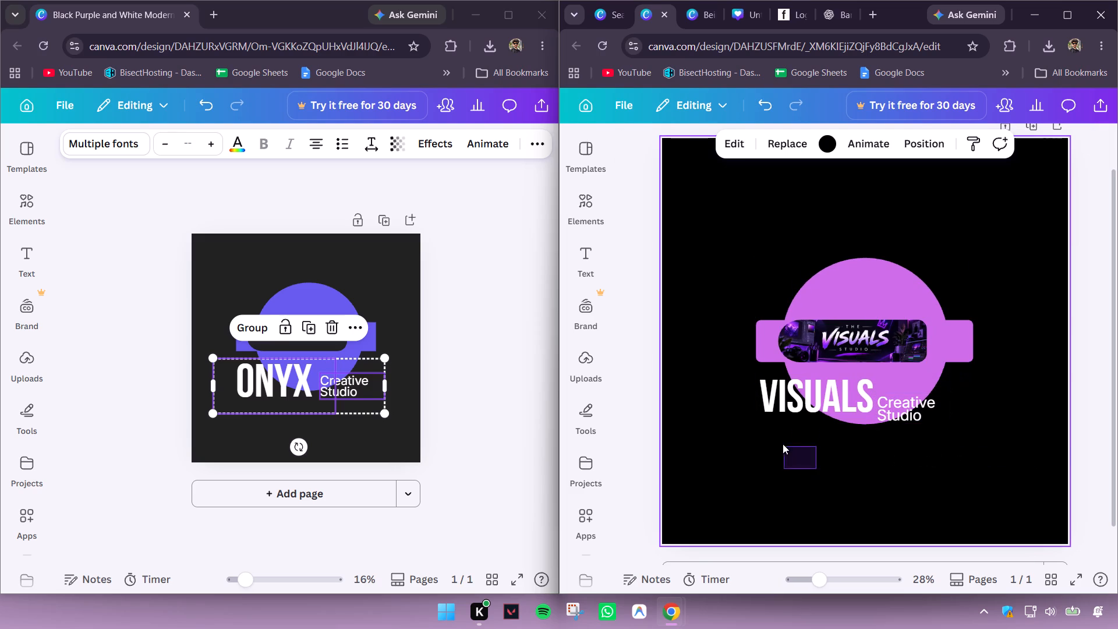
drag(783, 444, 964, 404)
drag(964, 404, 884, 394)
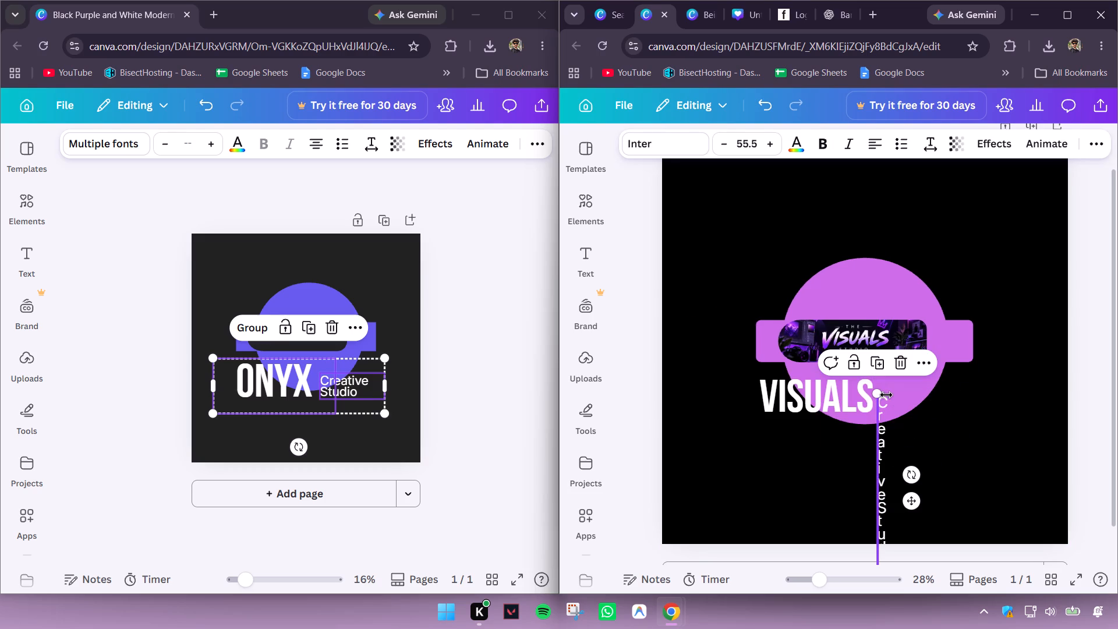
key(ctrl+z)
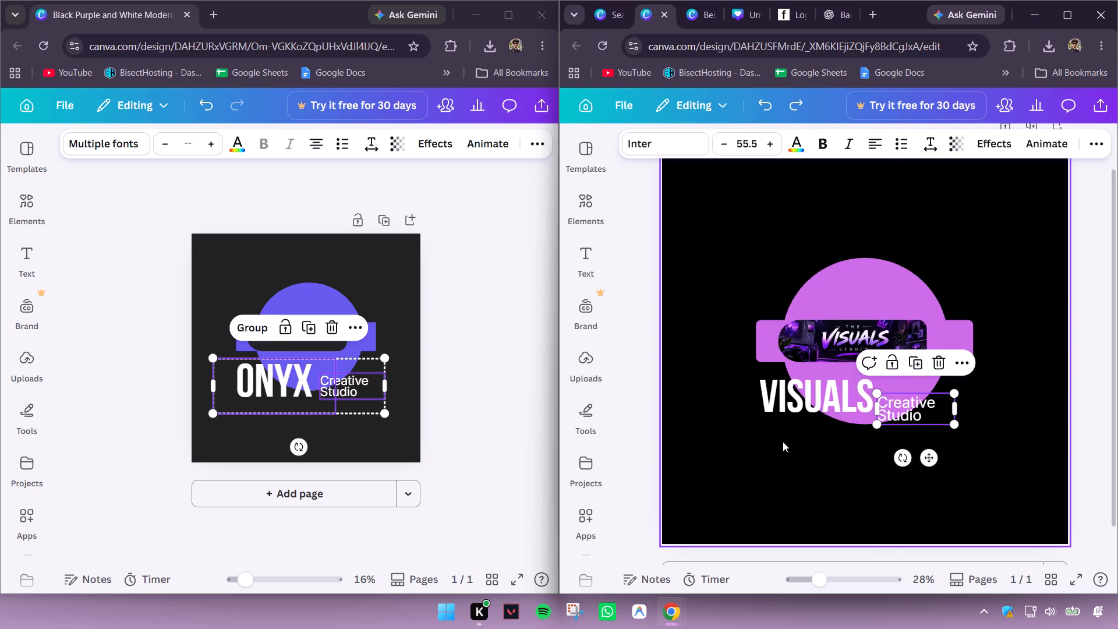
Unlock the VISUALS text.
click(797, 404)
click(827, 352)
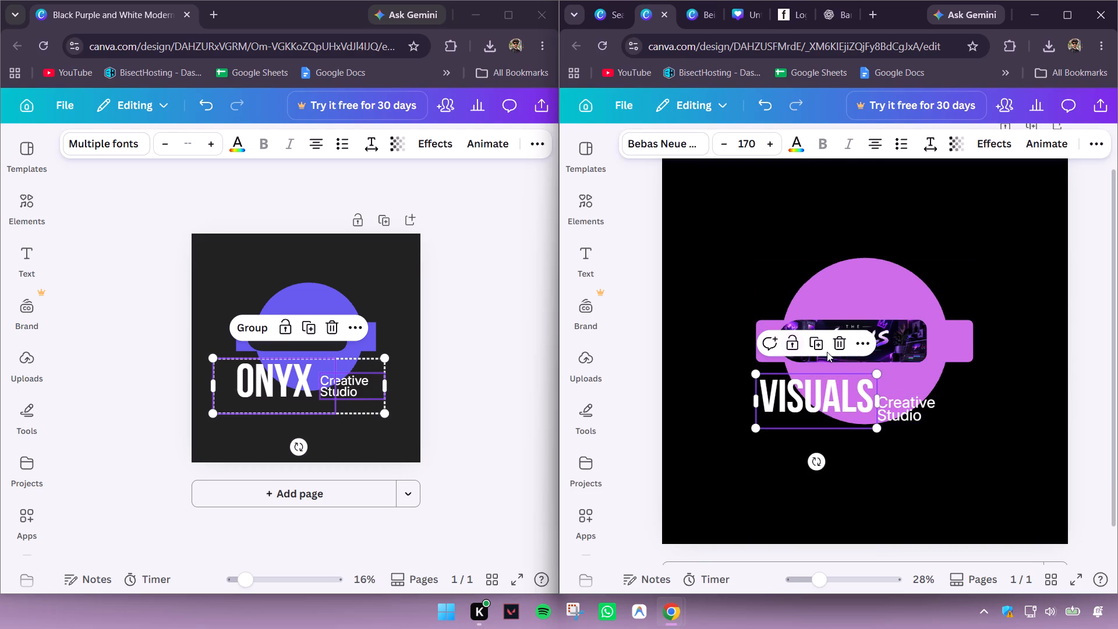
Move the VISUALS and Creative Studio texts together so they are centered horizontally under the banner on the purple circle.
drag(780, 478, 942, 402)
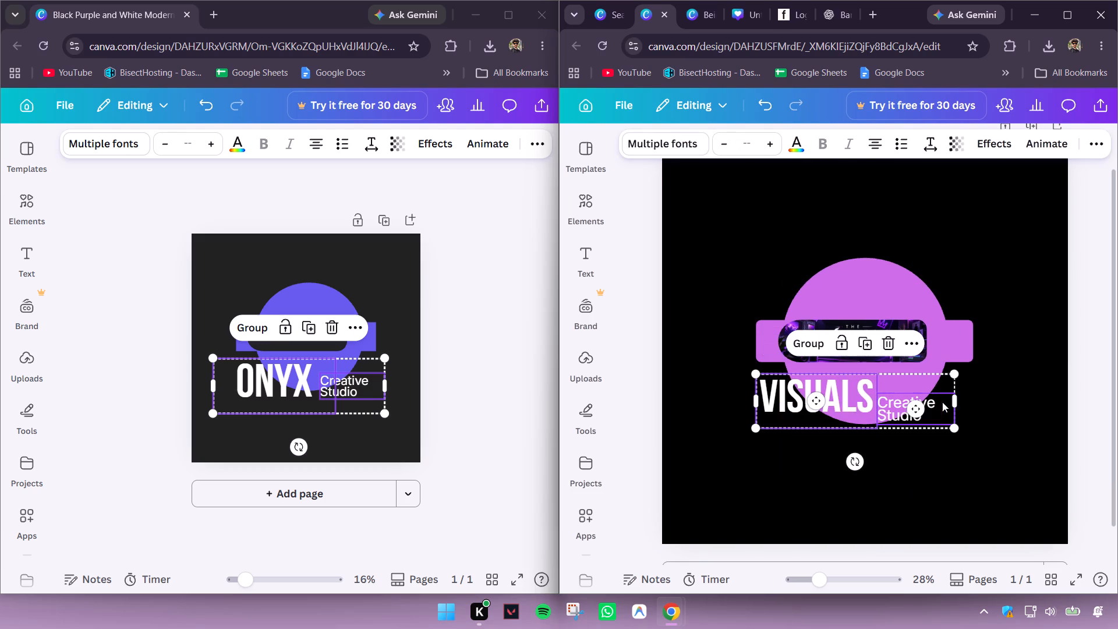
drag(829, 415, 840, 418)
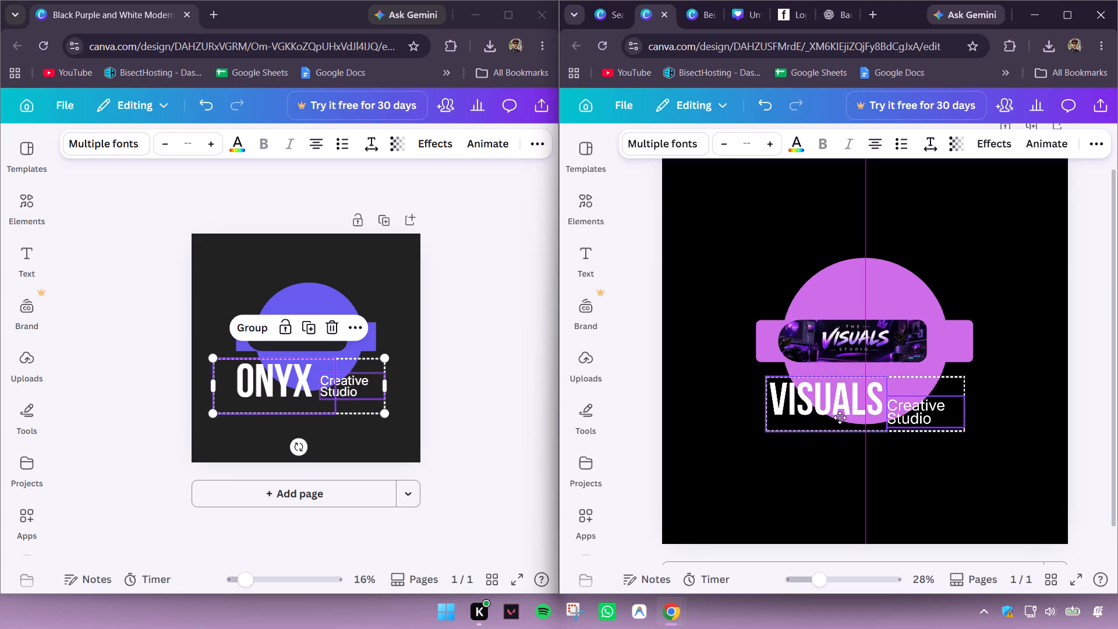
drag(840, 418, 833, 416)
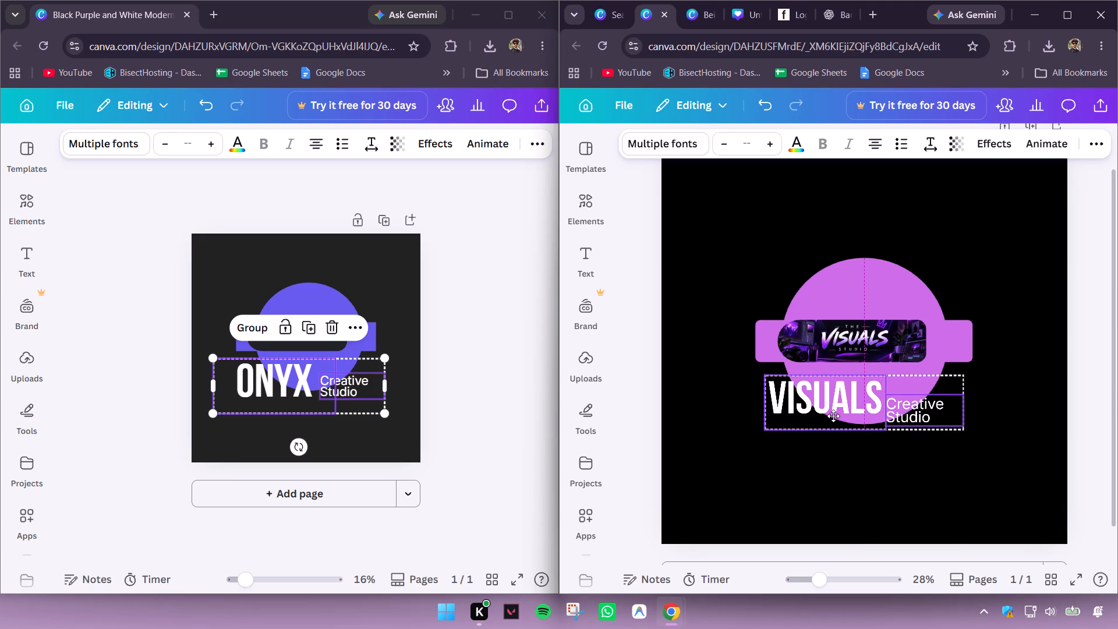
drag(833, 416, 834, 416)
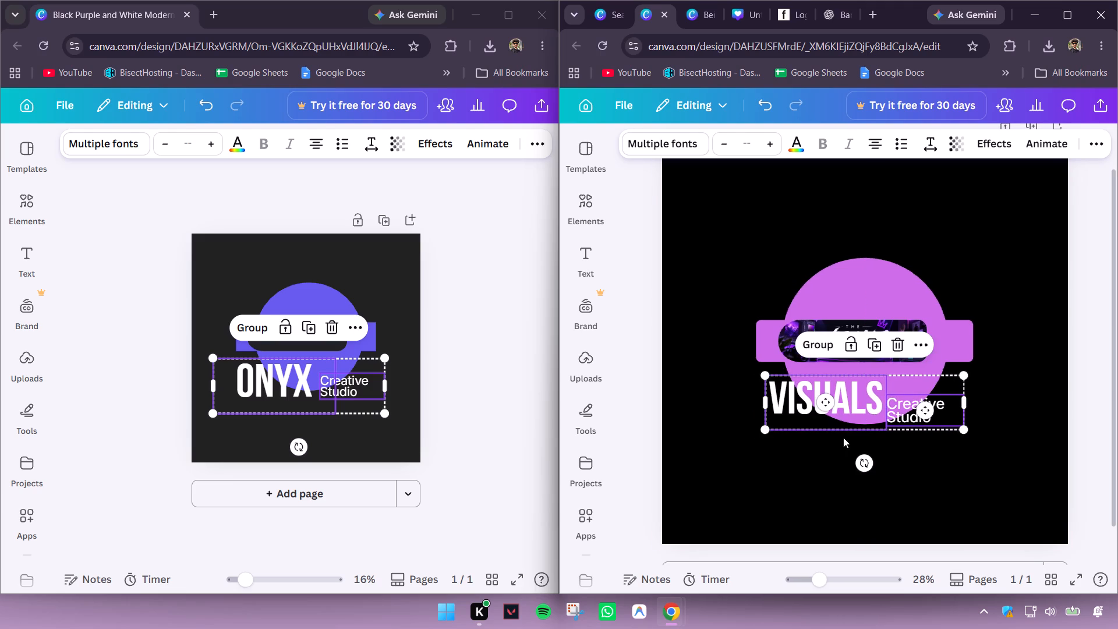
click(946, 472)
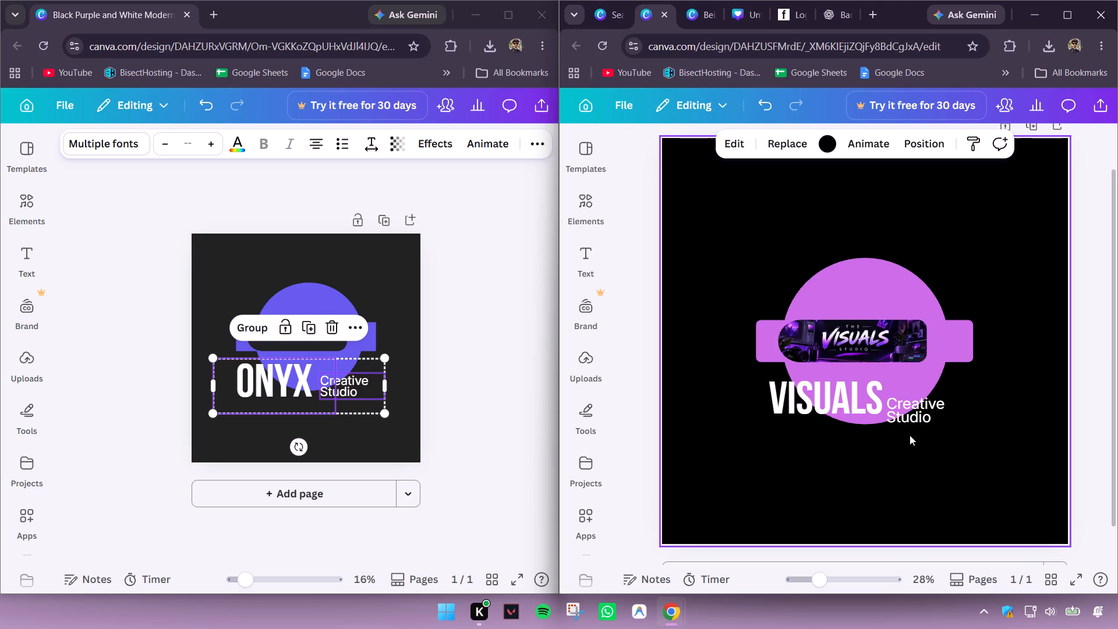
Raise the Creative Studio text slightly and leave a small gap between it and VISUALS.
drag(912, 415, 914, 408)
click(839, 484)
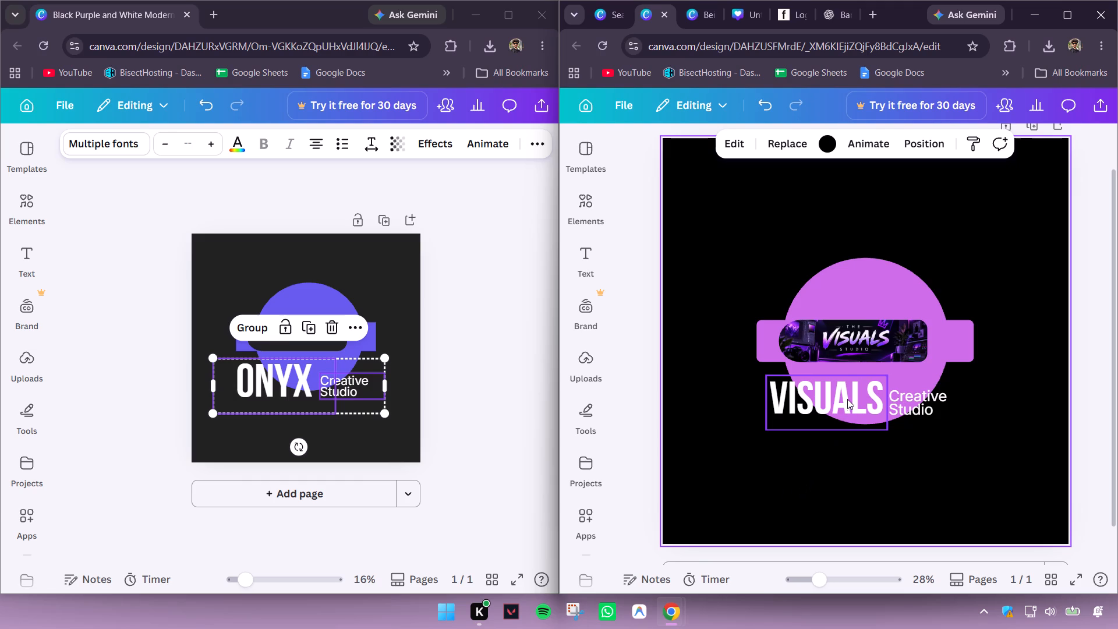
Move both texts down together, keeping them centered on the page, to widen the gap below the banner.
drag(832, 466, 901, 390)
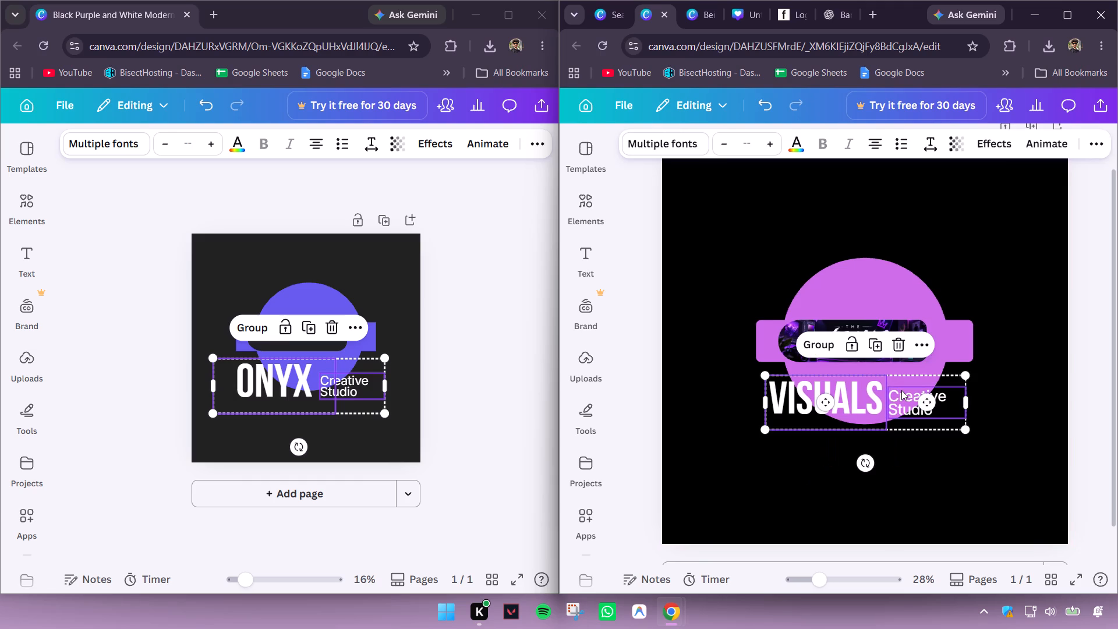
drag(901, 390, 901, 395)
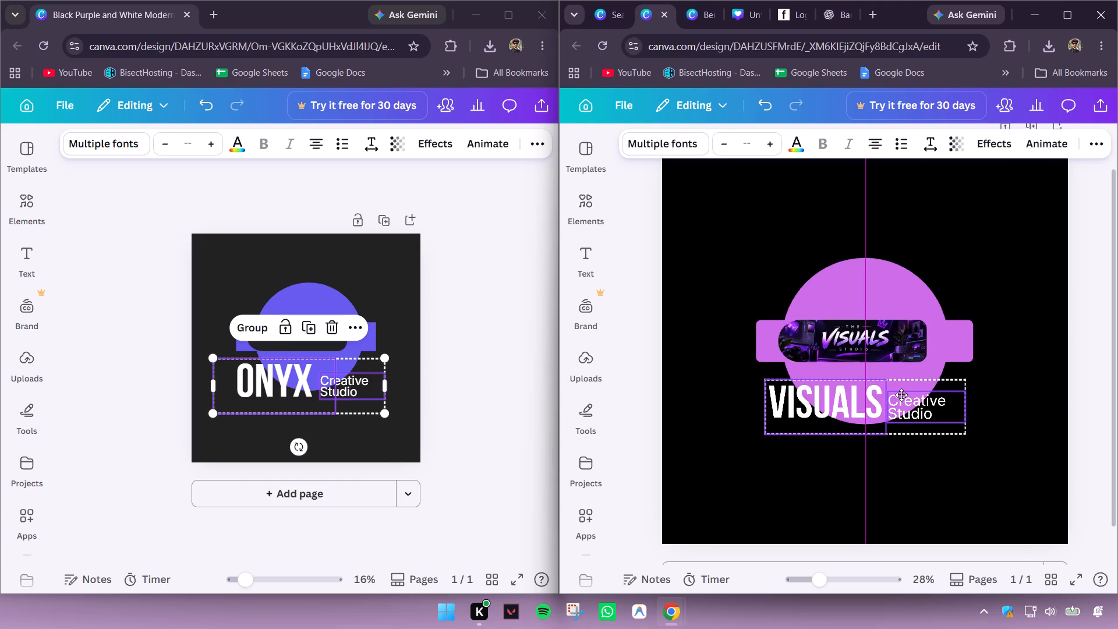
drag(901, 395, 901, 394)
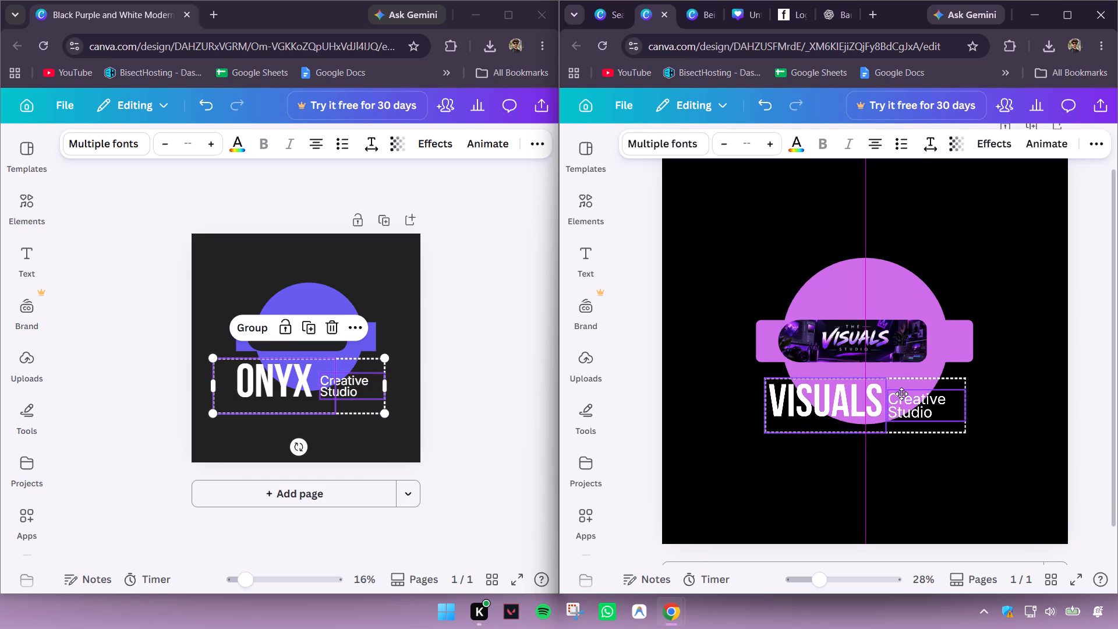
drag(901, 394, 901, 394)
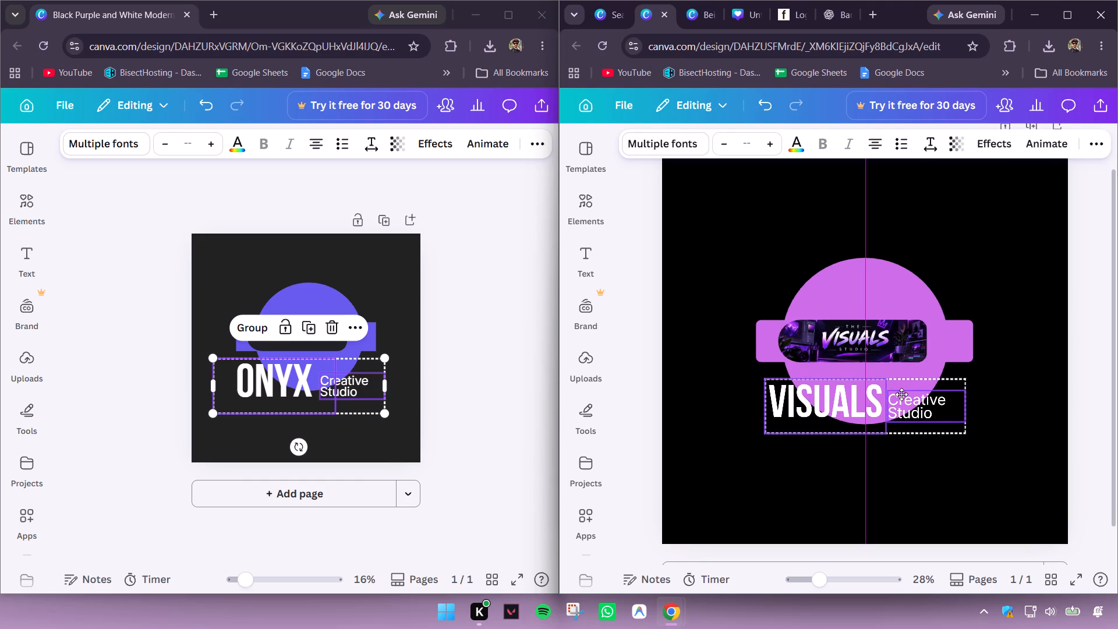
drag(901, 394, 901, 399)
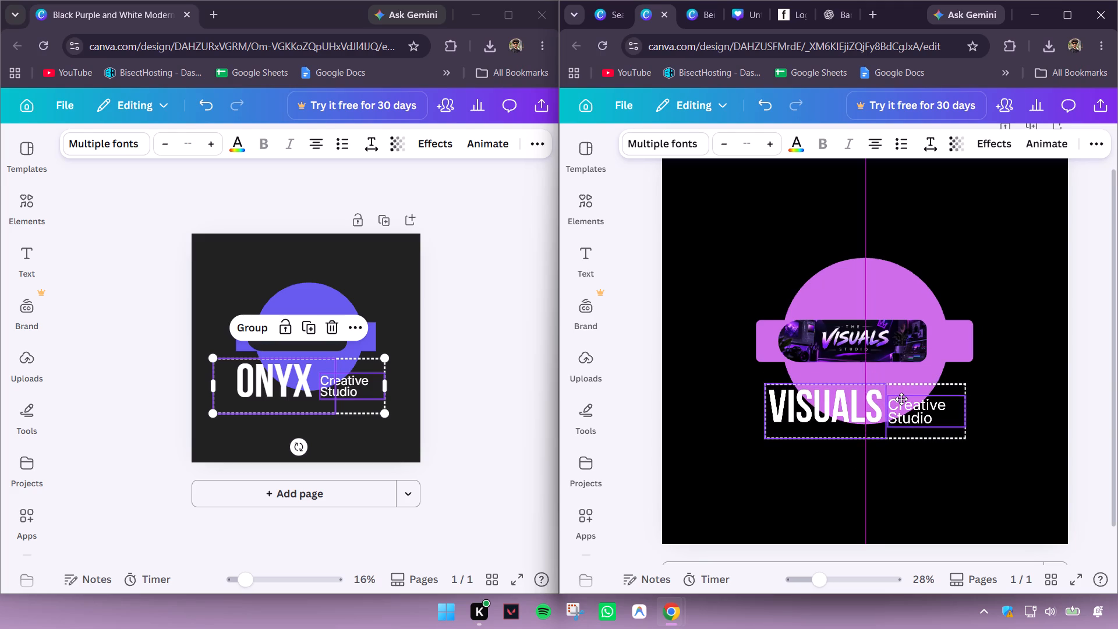
drag(901, 399, 901, 400)
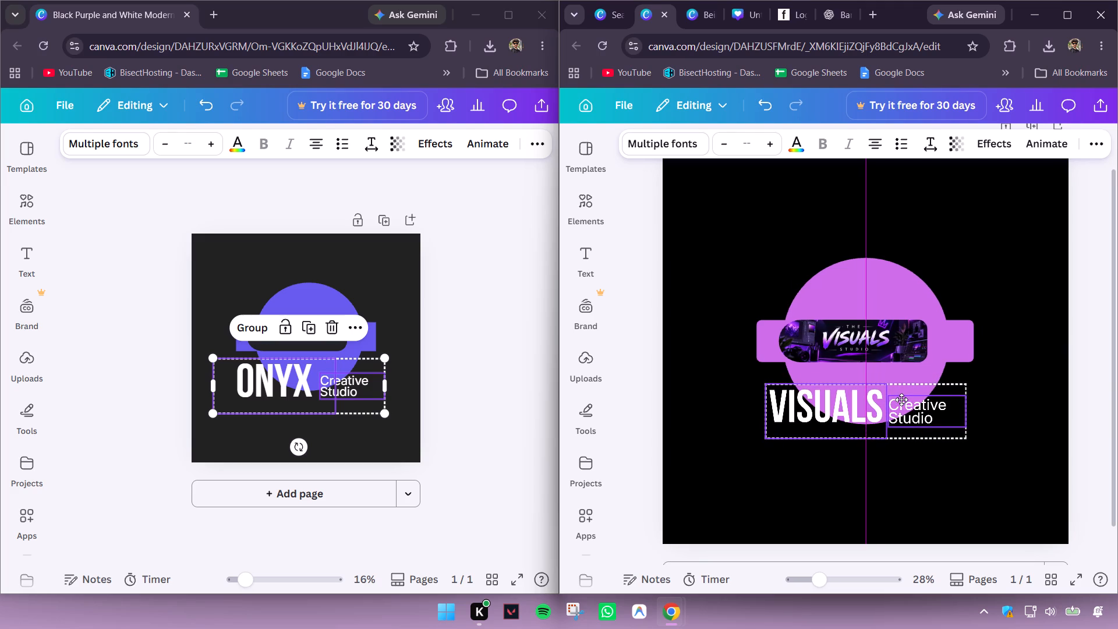
drag(901, 400, 901, 401)
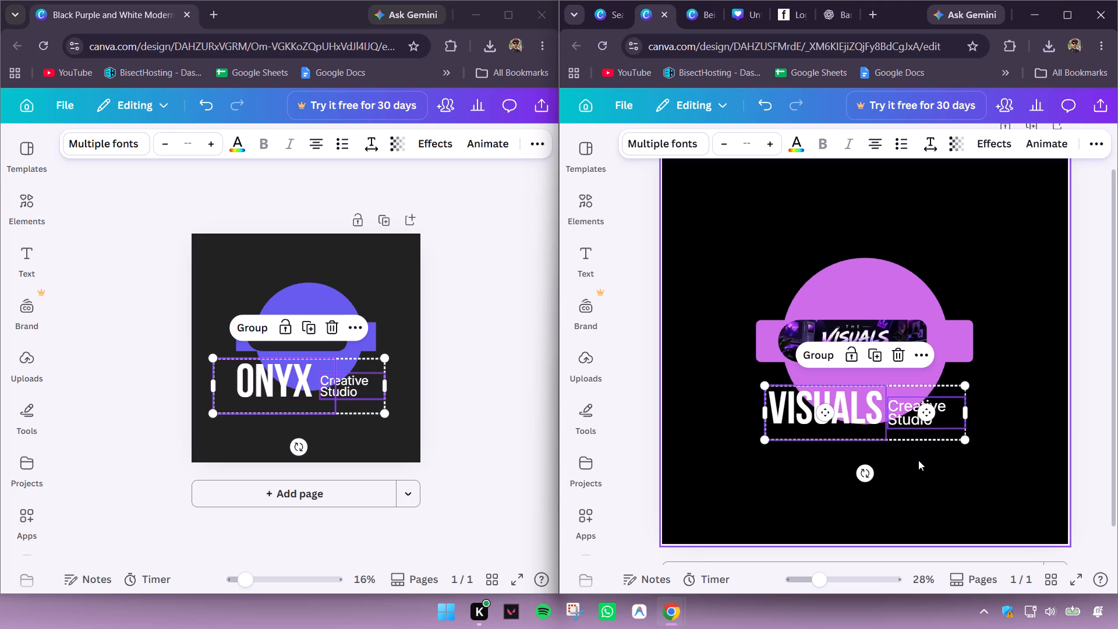
click(918, 460)
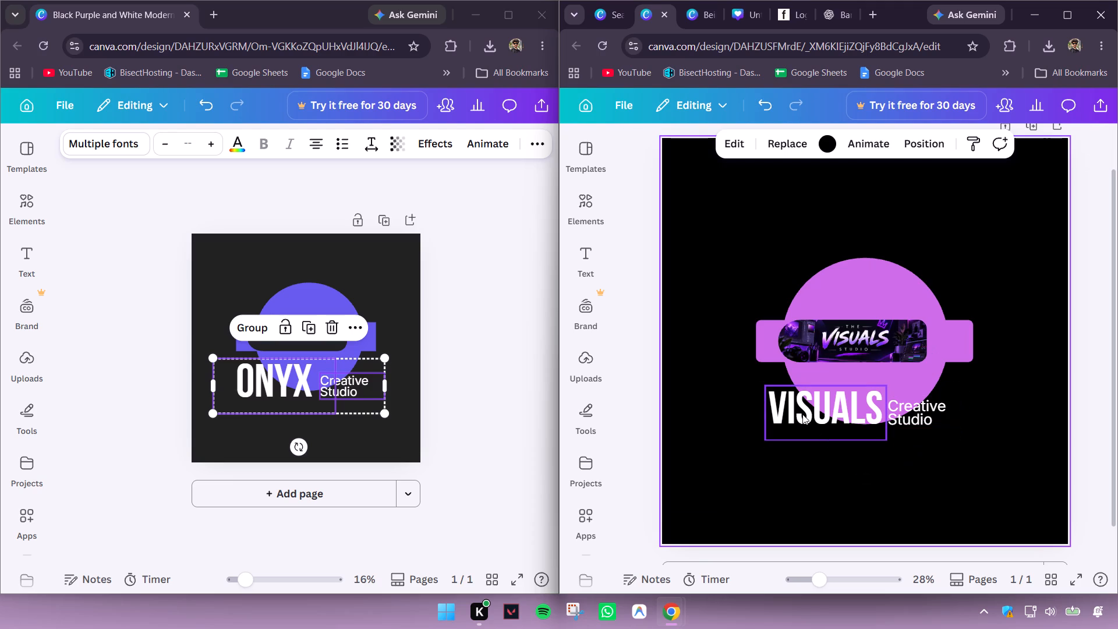
Enlarge the VISUALS text to about size 196, keeping its edge beside Creative Studio in place.
click(802, 412)
drag(767, 387, 766, 384)
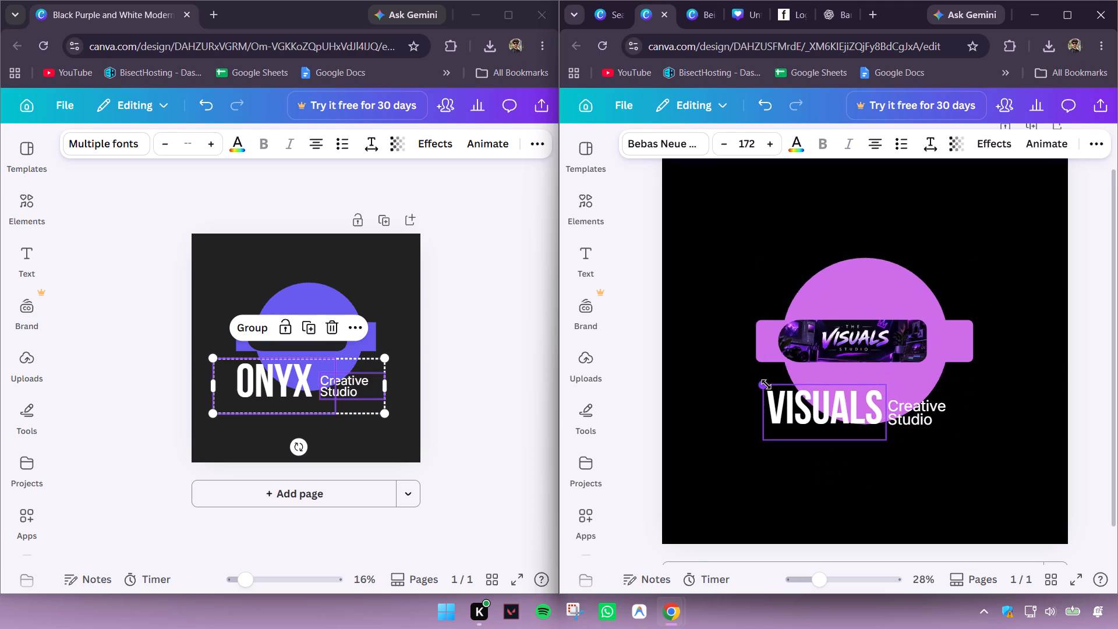
drag(766, 384, 756, 363)
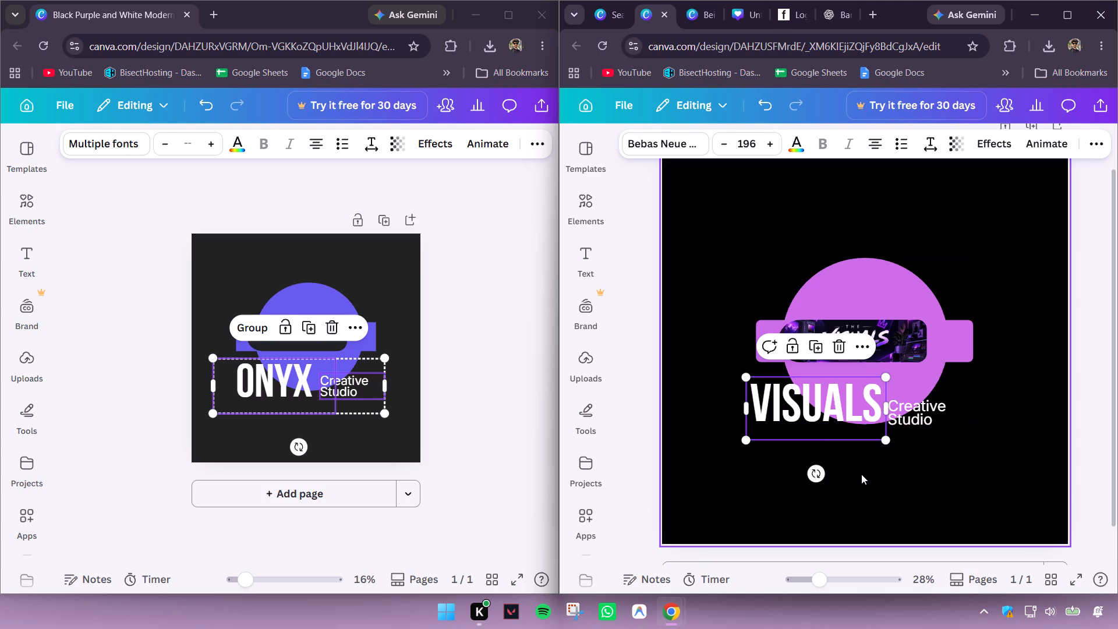
Move the VISUALS and Creative Studio texts together slightly sideways so their combined frame is centered under the banner.
click(862, 474)
drag(862, 476, 937, 417)
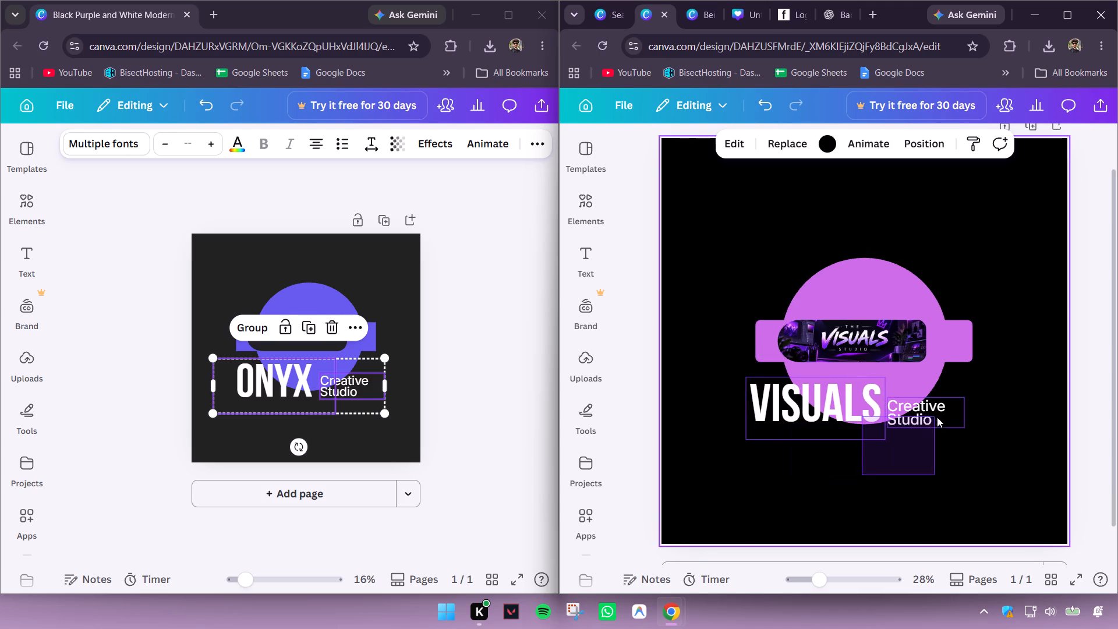
drag(937, 417, 943, 391)
drag(857, 404, 871, 405)
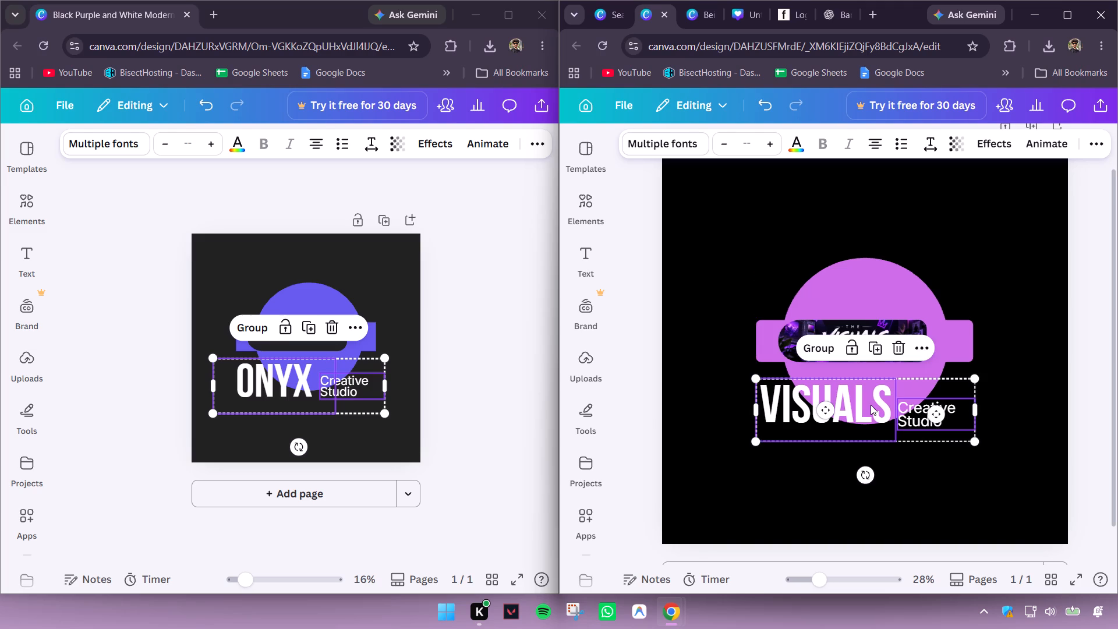
click(736, 465)
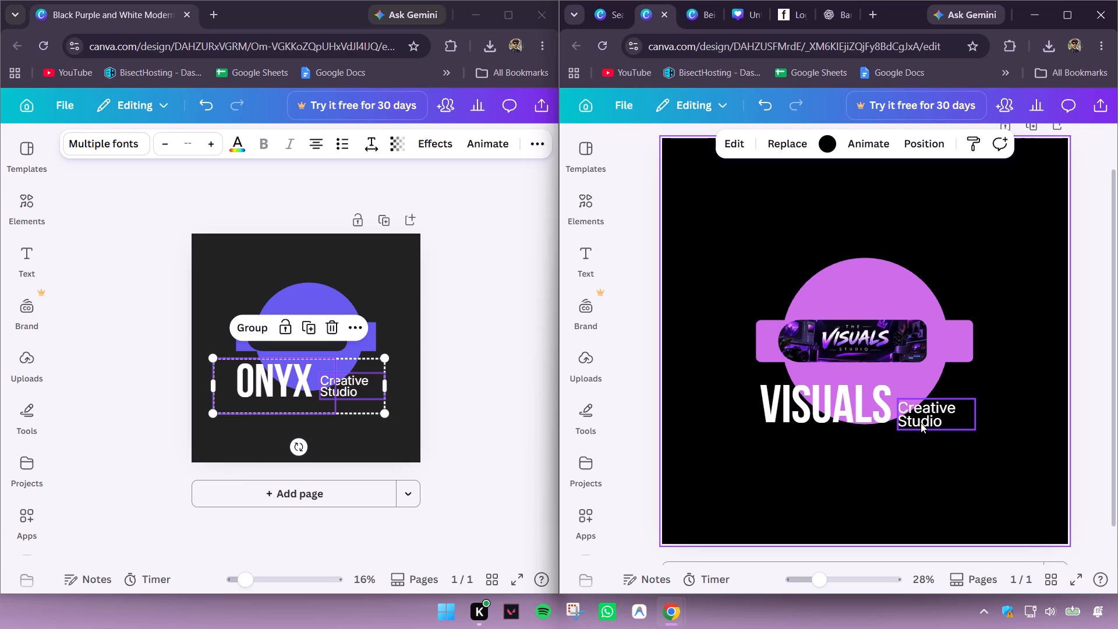
Nudge the Creative Studio text slightly up and toward VISUALS, aligning its text frame with the outer edge of the purple bar.
drag(921, 423, 921, 419)
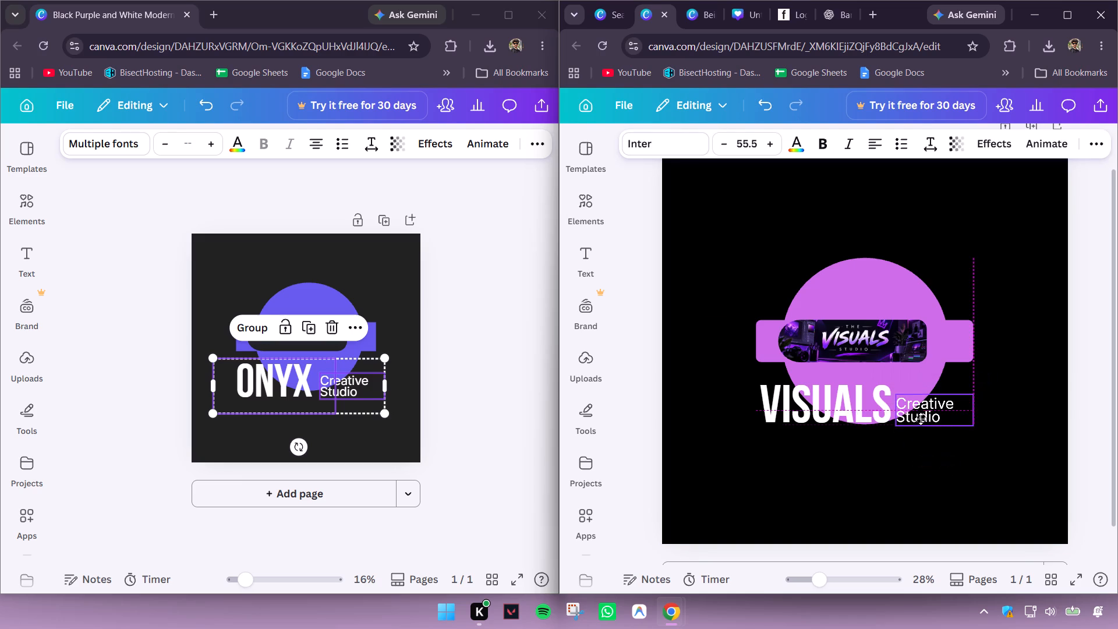
drag(921, 419, 921, 419)
drag(921, 419, 921, 419)
drag(921, 419, 921, 417)
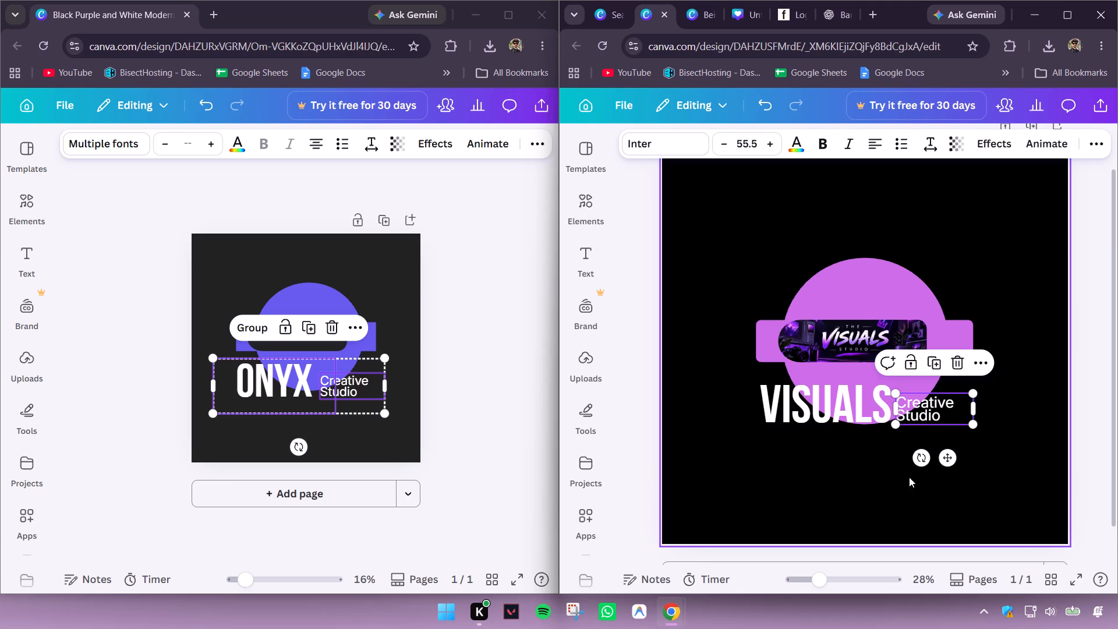
click(874, 481)
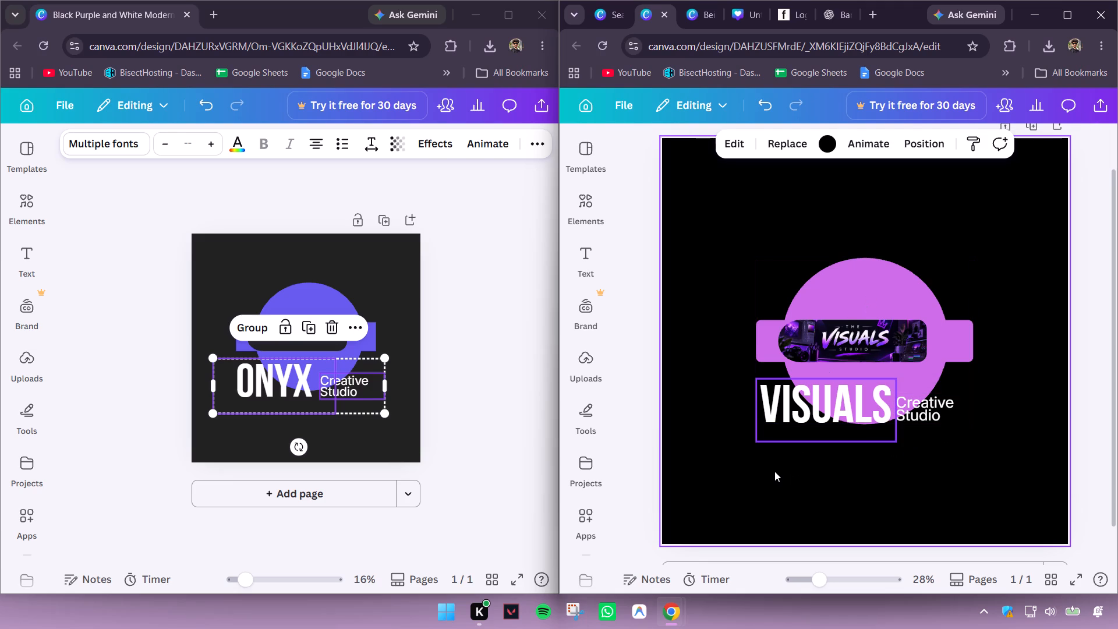
Group the VISUALS and Creative Studio texts and lock the group.
drag(774, 471, 983, 257)
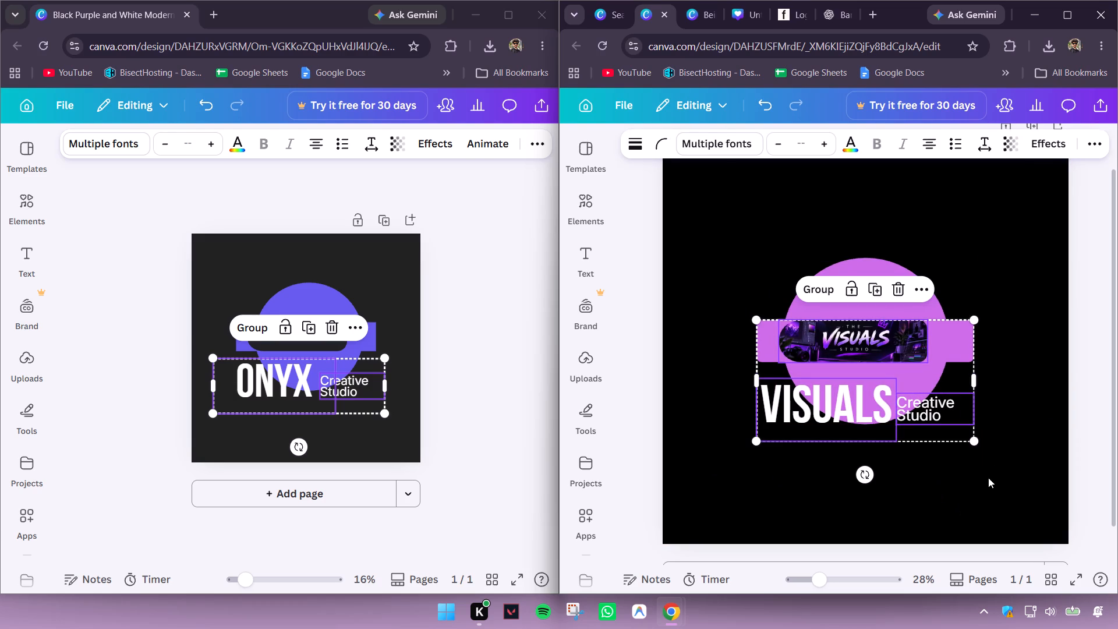
click(979, 490)
drag(849, 490, 811, 422)
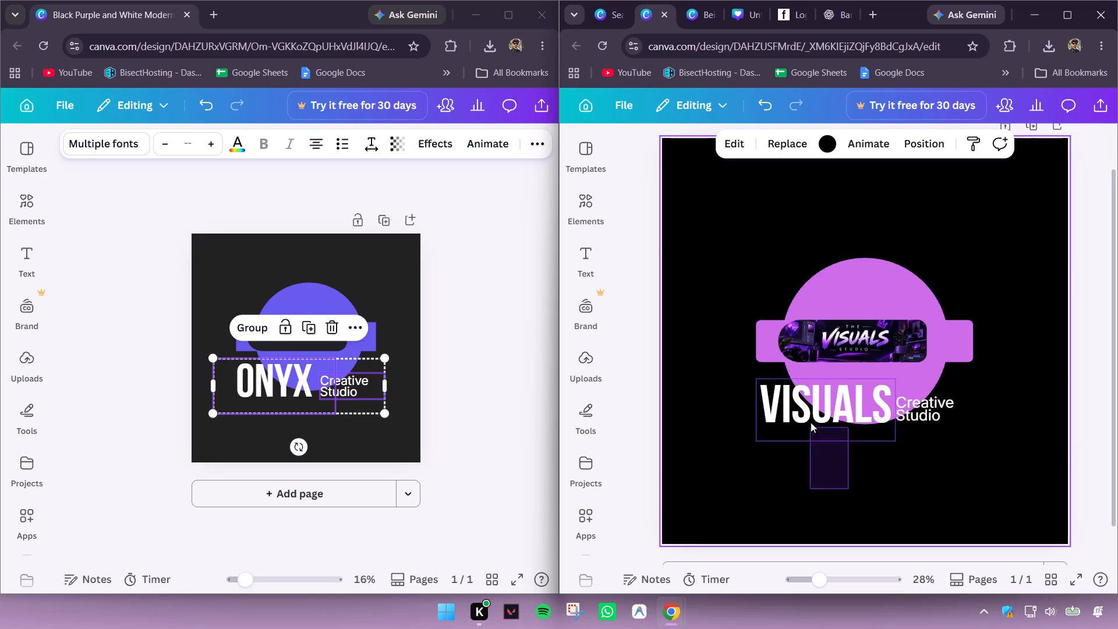
drag(811, 422, 953, 389)
click(813, 339)
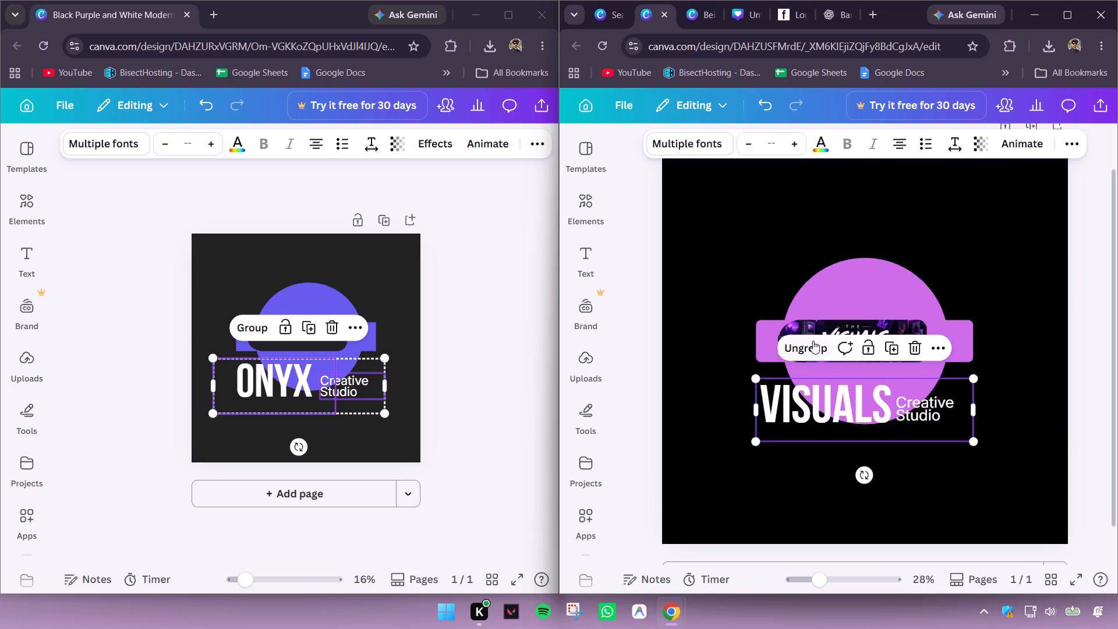
click(864, 351)
click(752, 475)
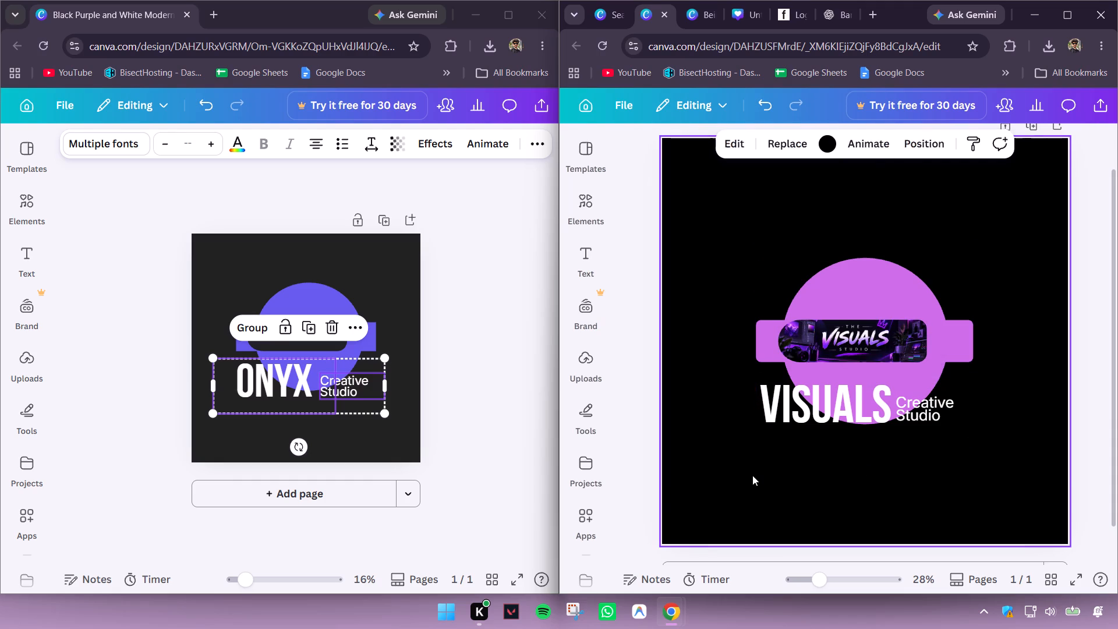
Browse the font combinations and add the SOFT SHADOW text style to the page, overlapping the banner and VISUALS text.
click(581, 253)
scroll(682, 376, down, 1)
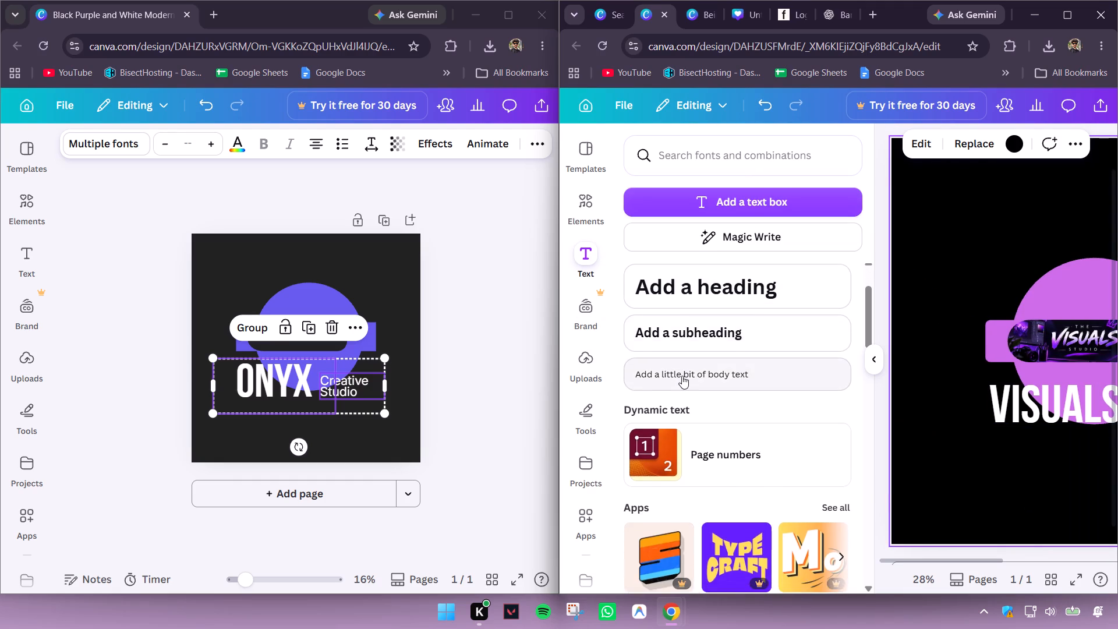
scroll(682, 376, down, 6)
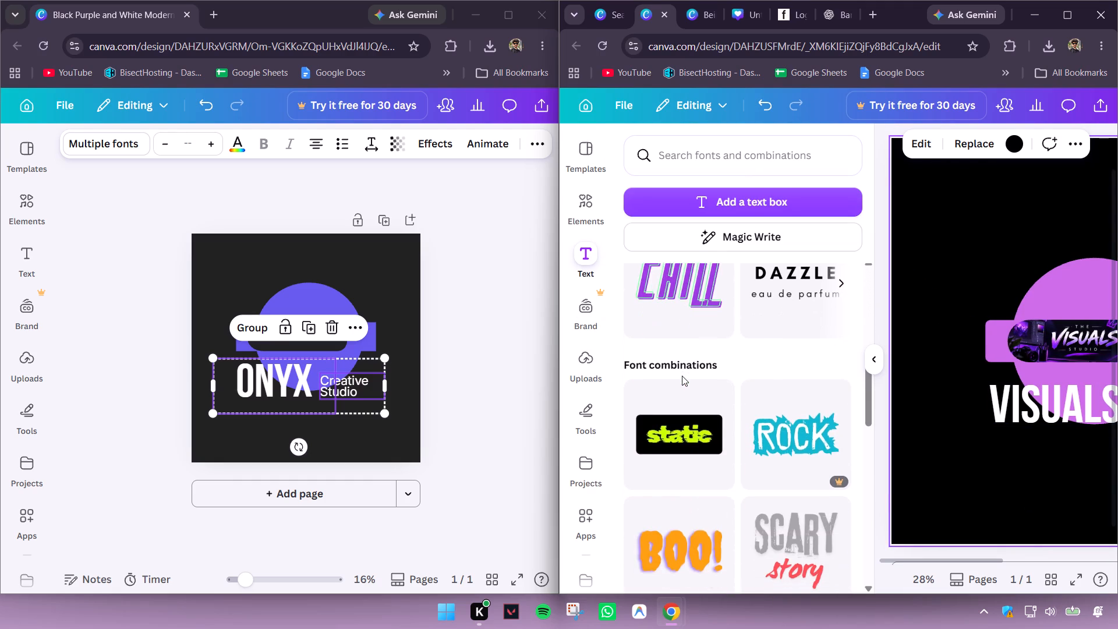
scroll(682, 376, down, 6)
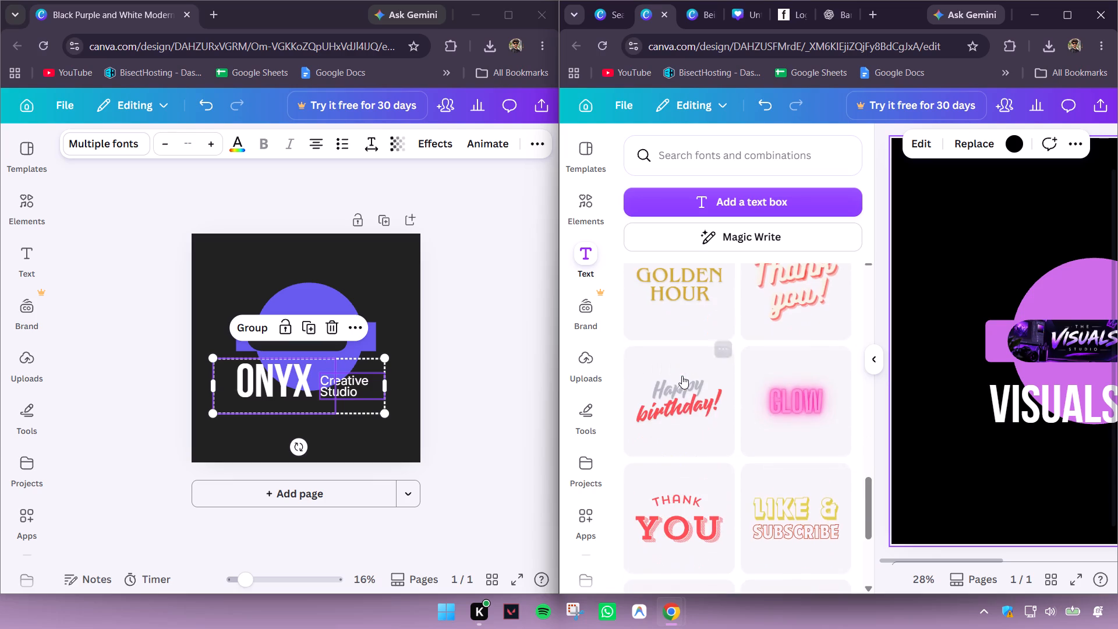
scroll(682, 376, down, 6)
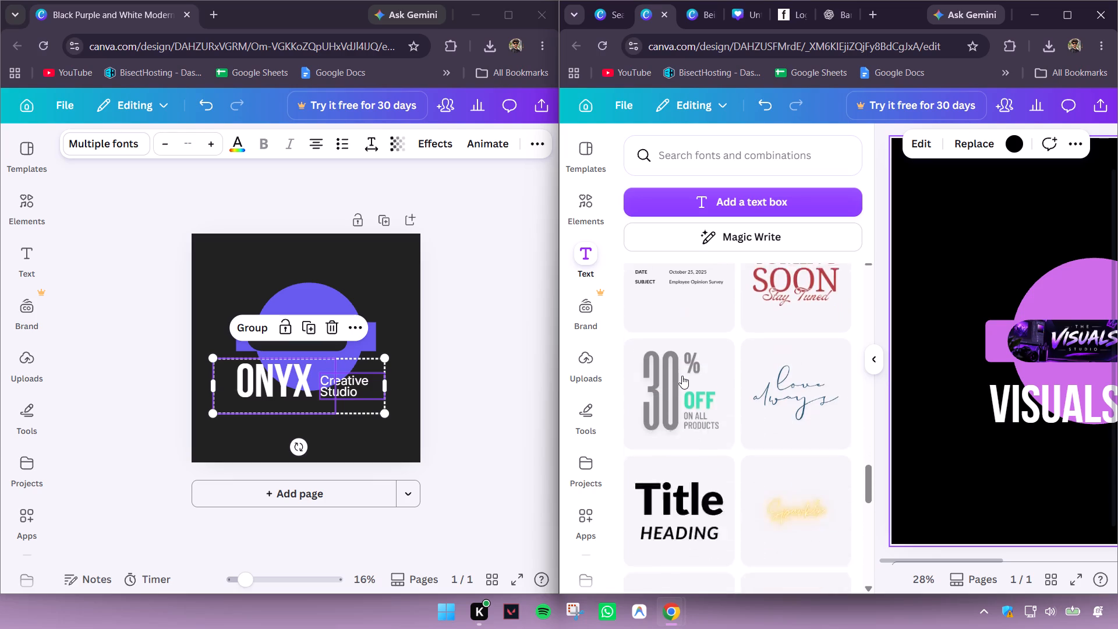
scroll(682, 376, down, 3)
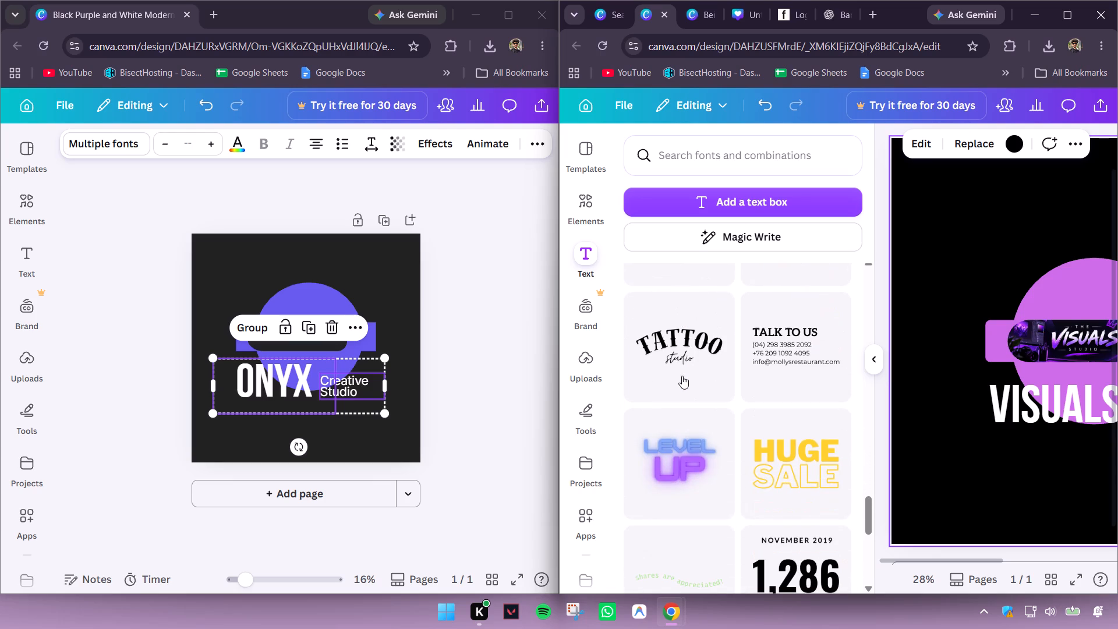
scroll(682, 376, down, 3)
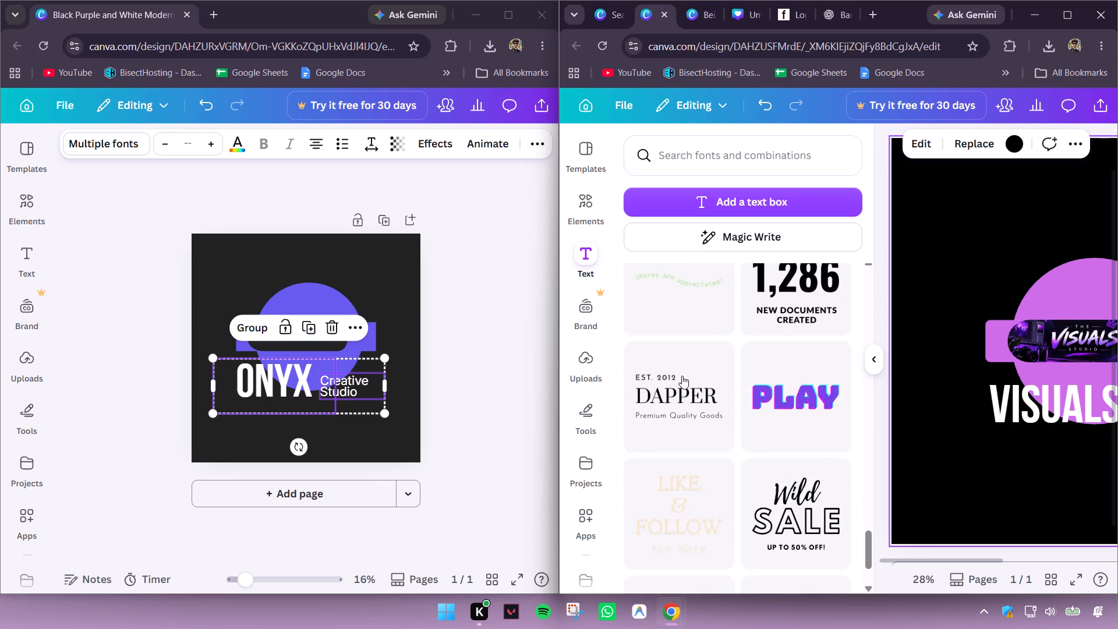
scroll(682, 376, down, 5)
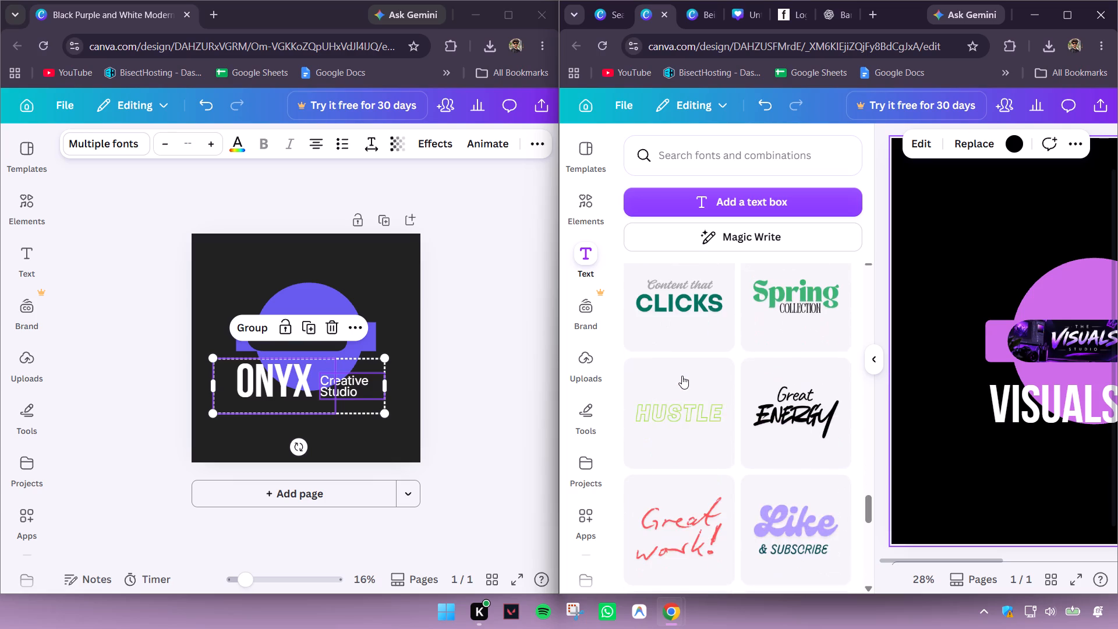
scroll(682, 376, down, 6)
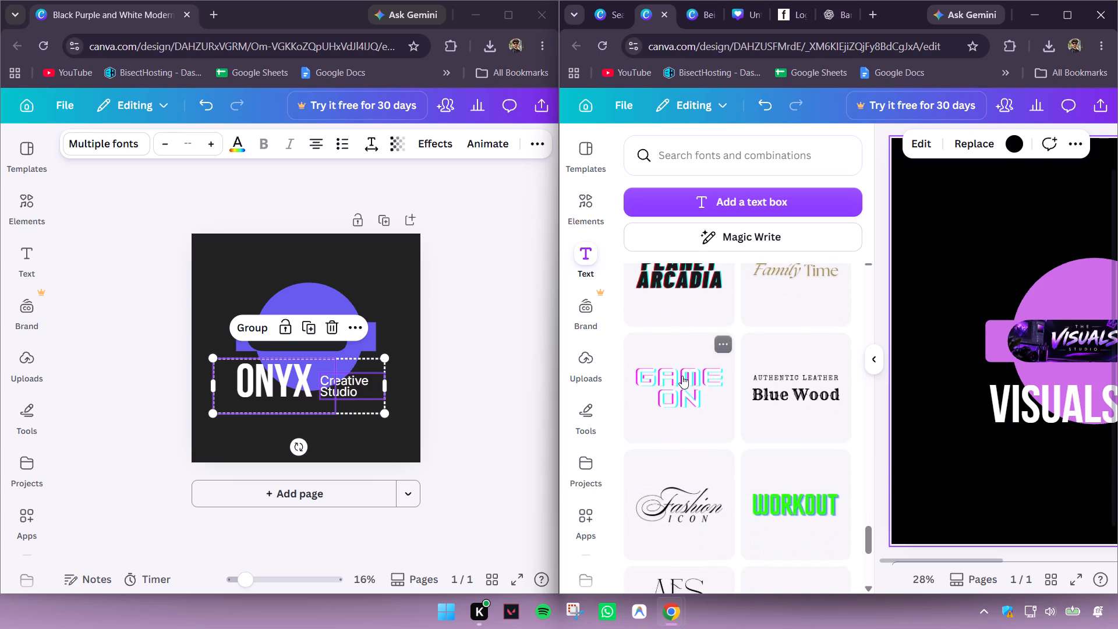
scroll(682, 376, right, 1)
scroll(682, 376, up, 2)
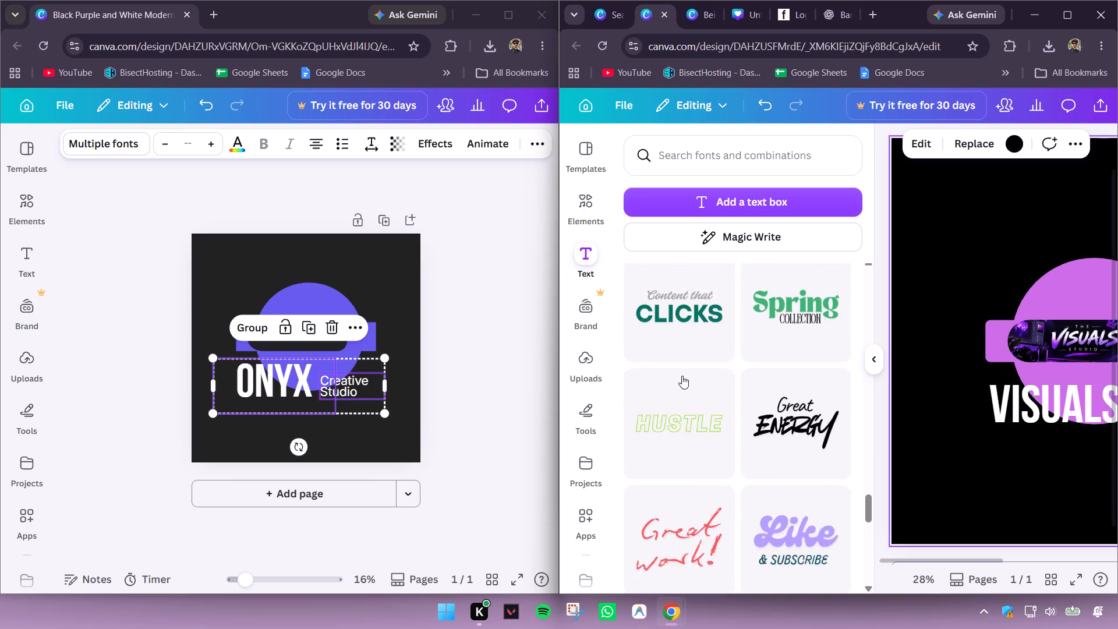
scroll(682, 376, up, 4)
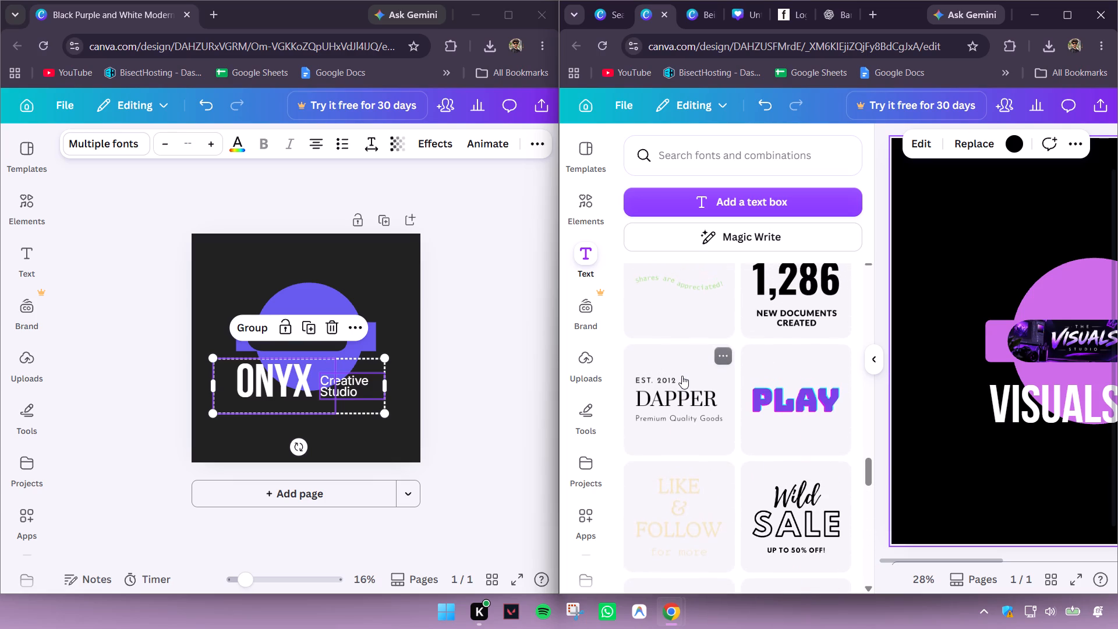
scroll(682, 376, up, 3)
scroll(682, 376, down, 1)
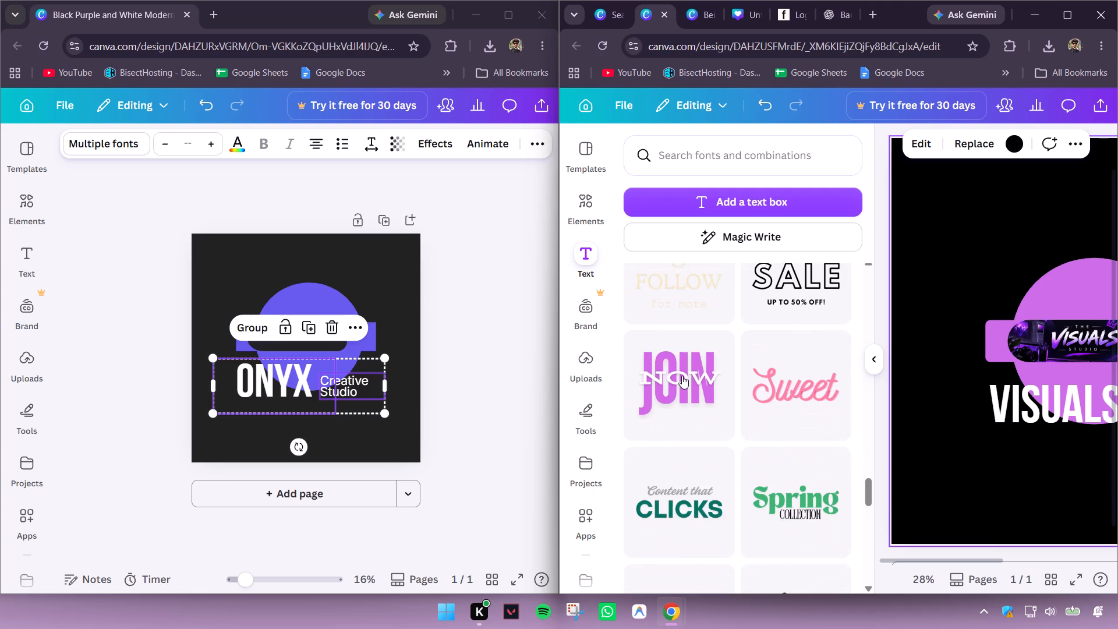
scroll(682, 376, down, 4)
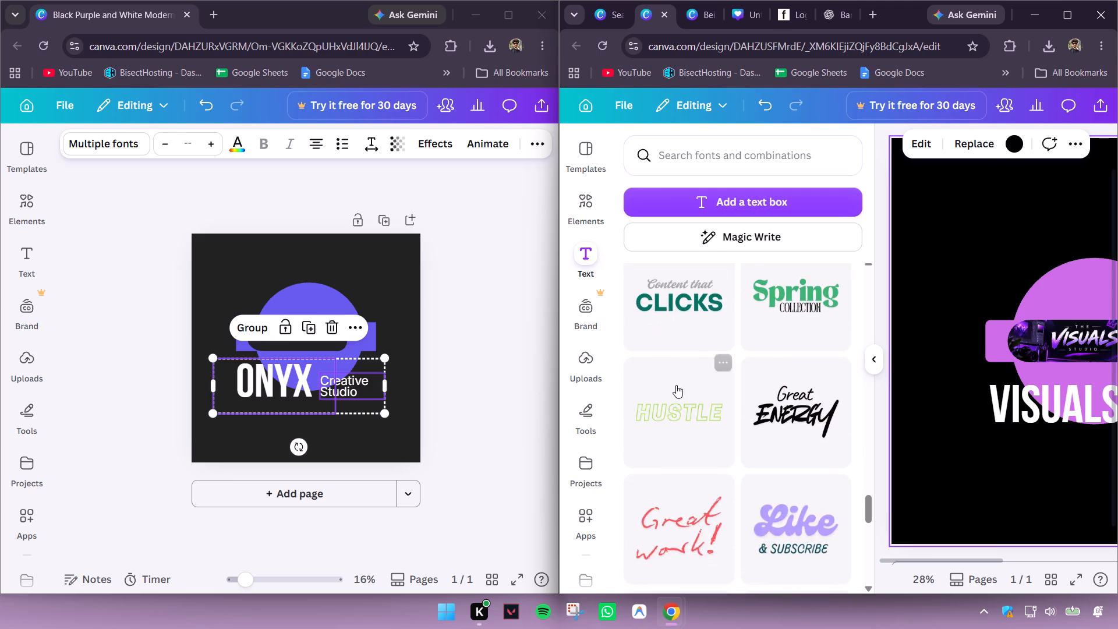
scroll(676, 385, down, 6)
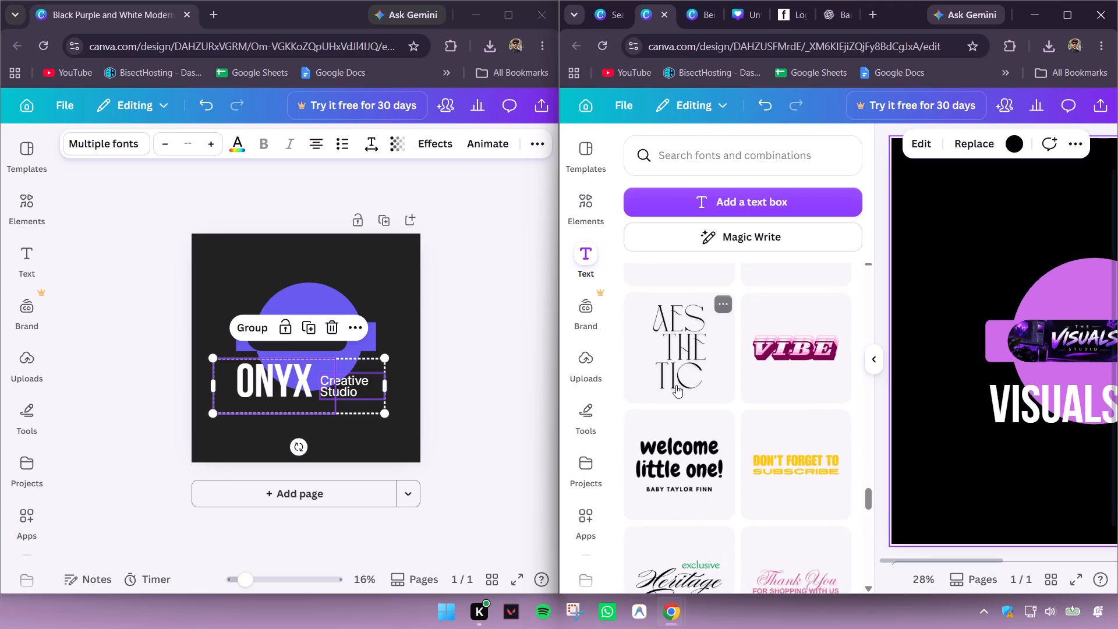
scroll(676, 385, down, 4)
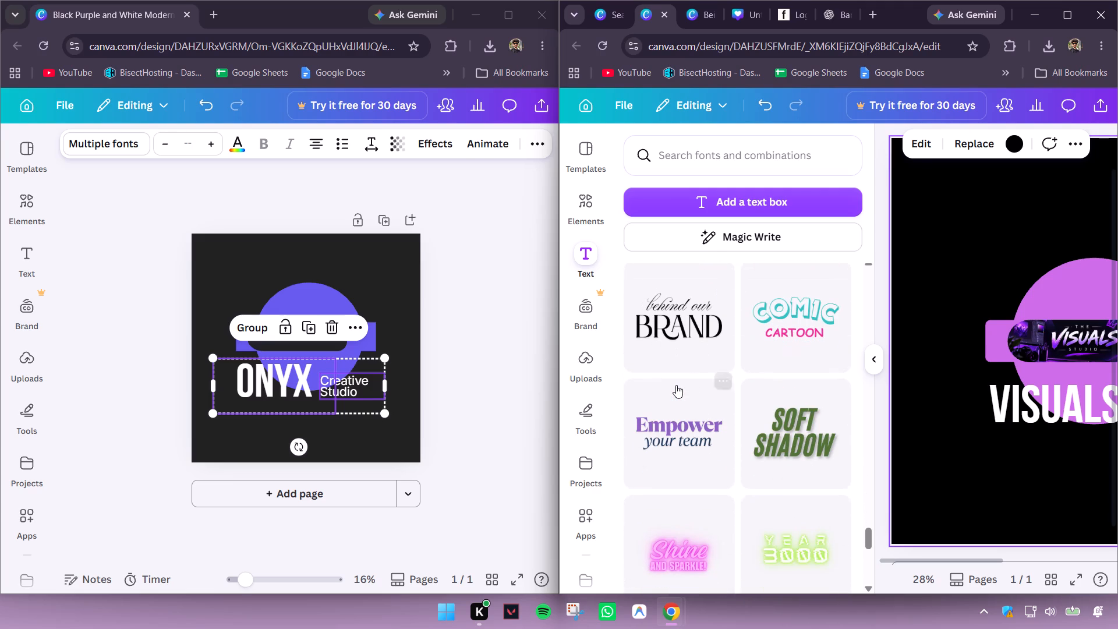
scroll(676, 385, down, 2)
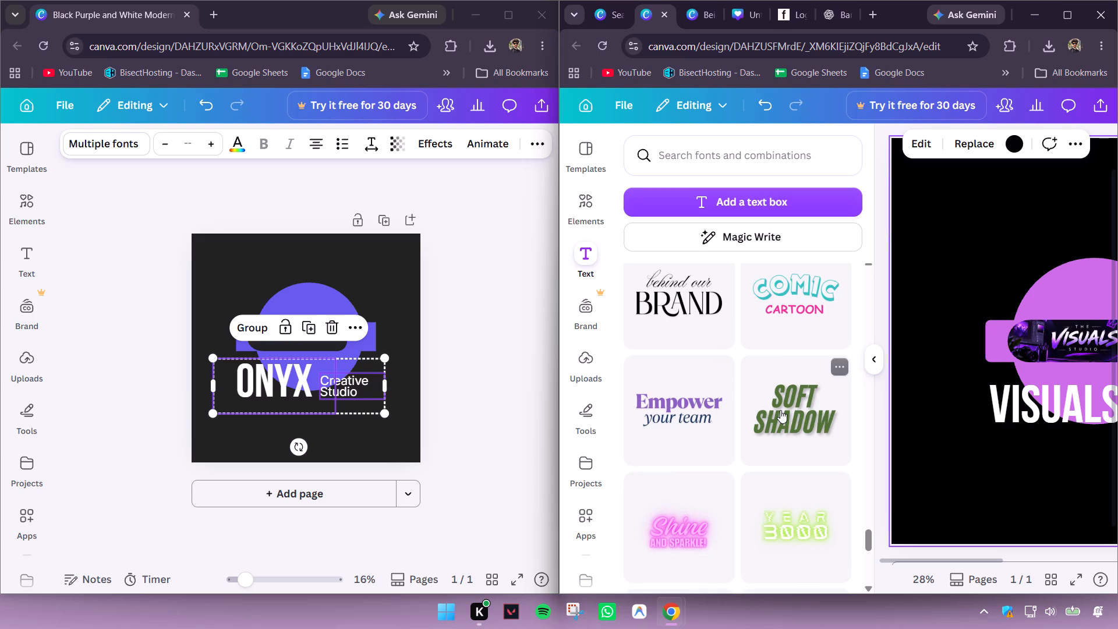
drag(780, 410, 916, 385)
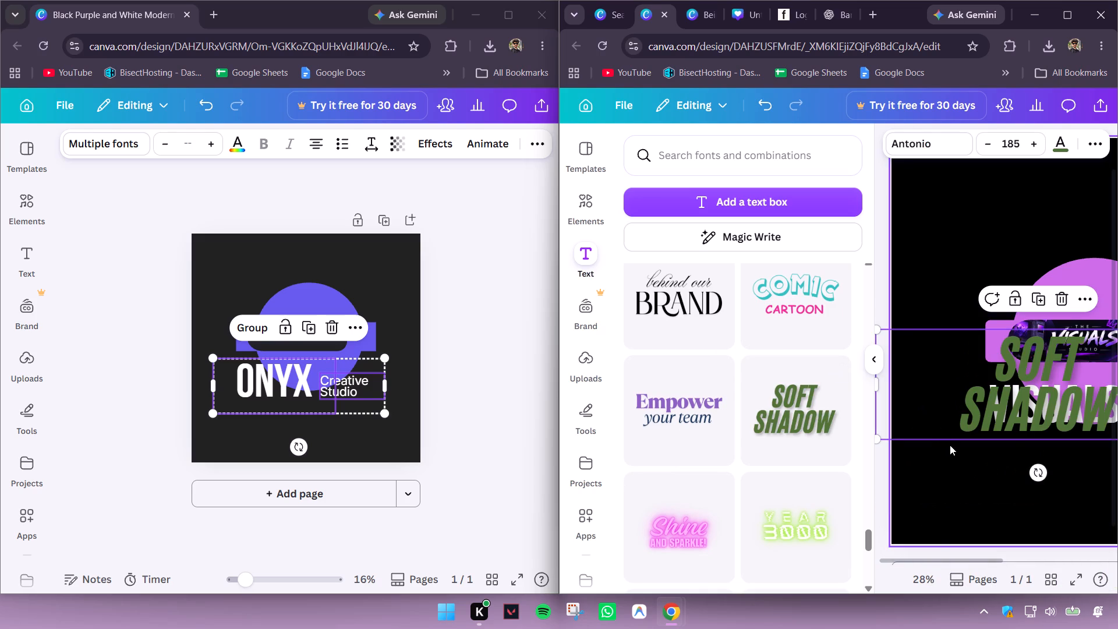
click(873, 356)
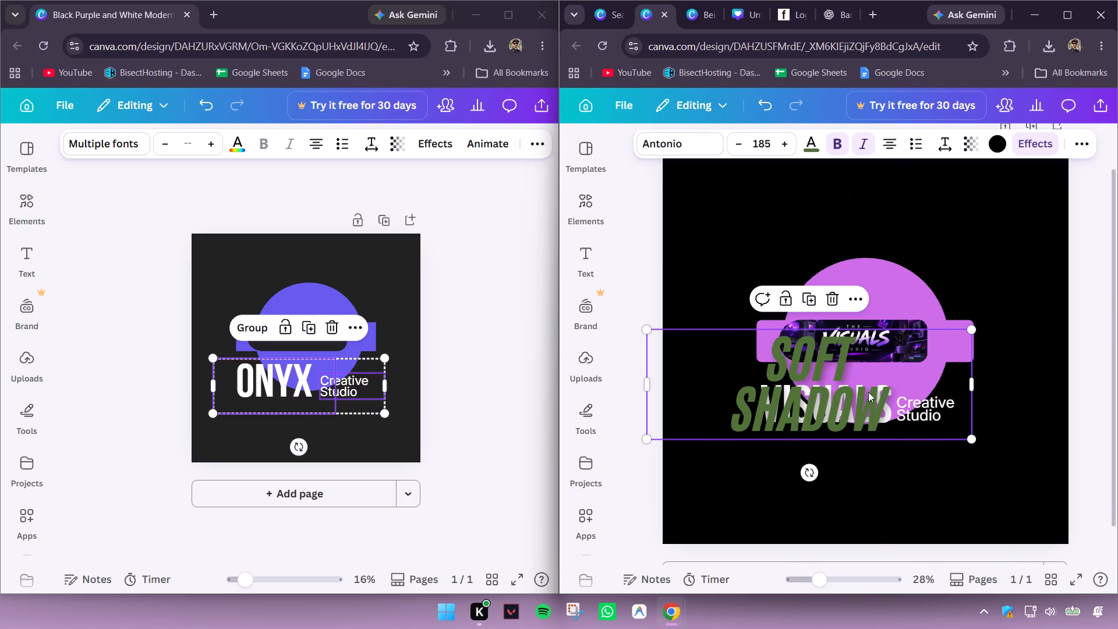
Replace the SOFT SHADOW wording with "the".
double_click(820, 356)
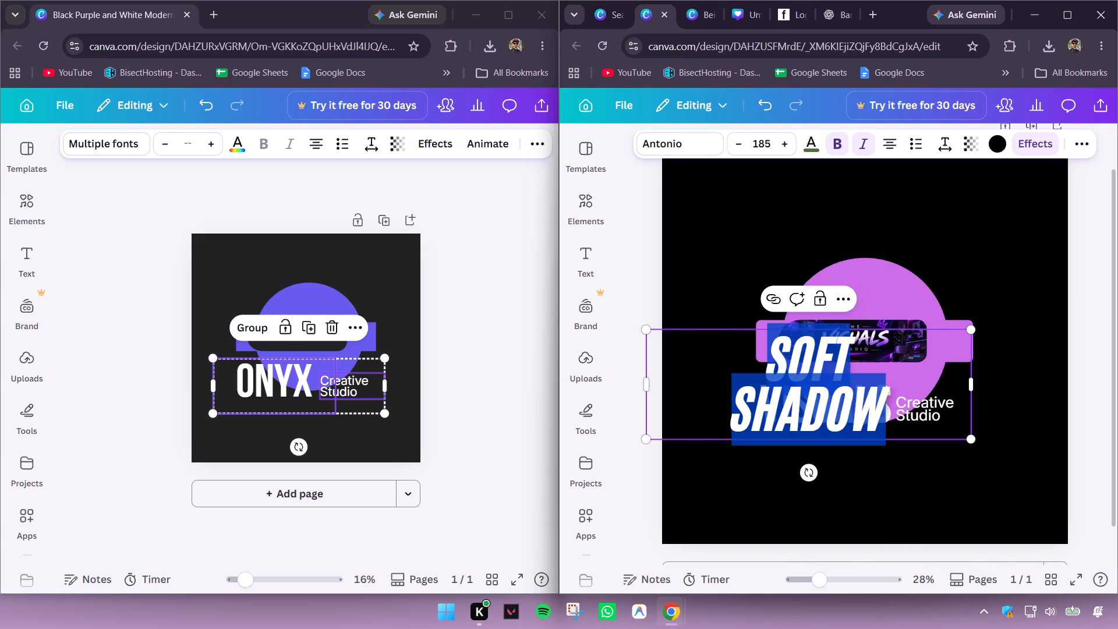
text(the)
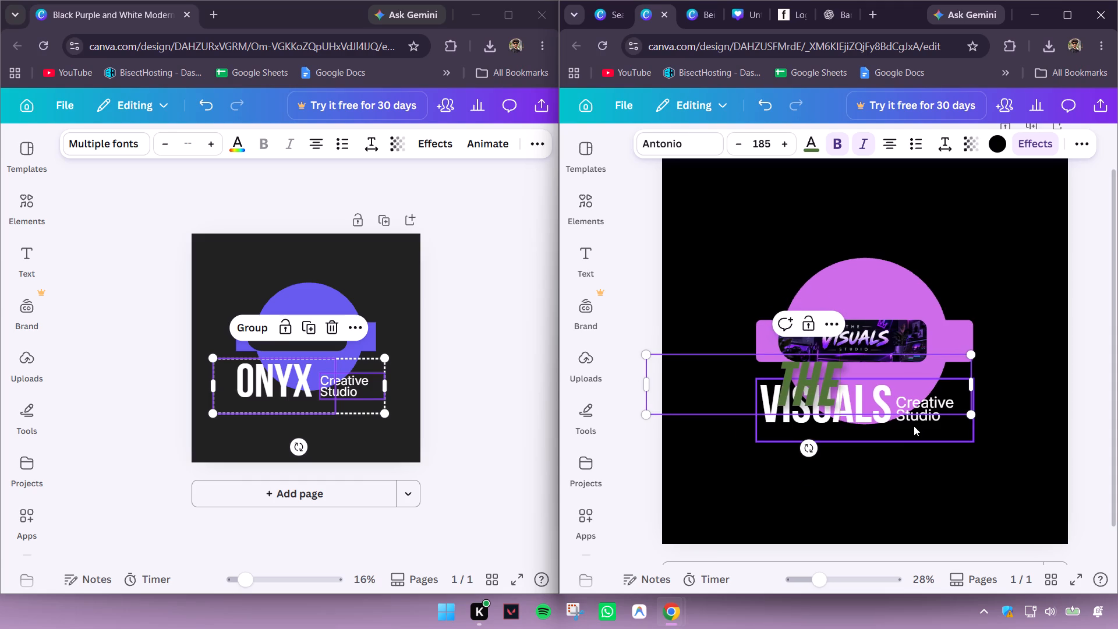
click(827, 328)
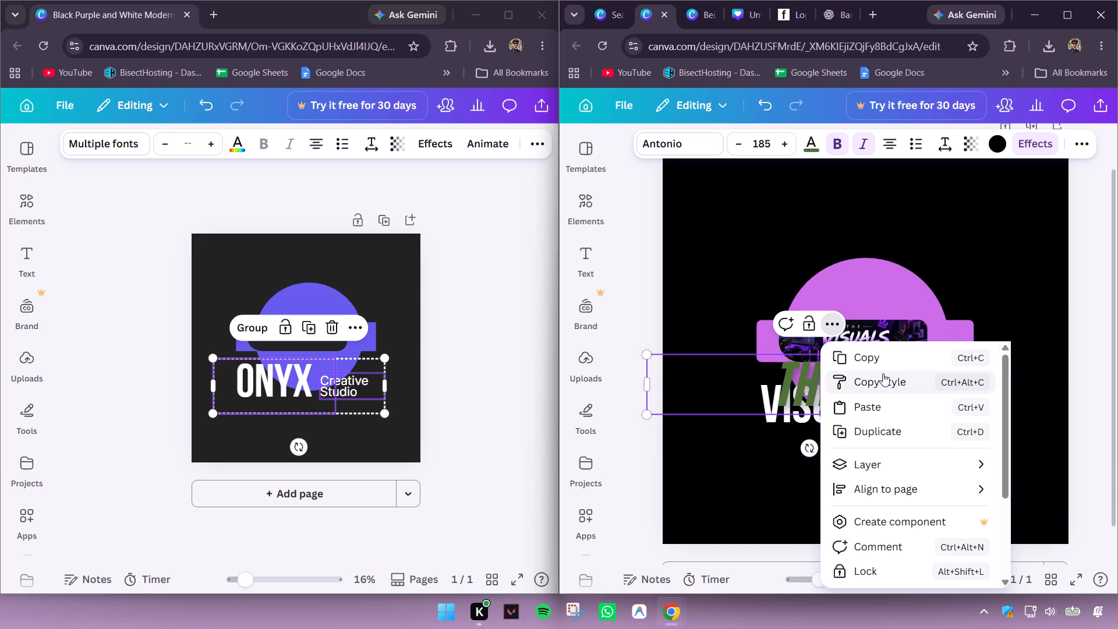
Set the THE text's color to orange #ff751f from the default solid colors.
click(809, 146)
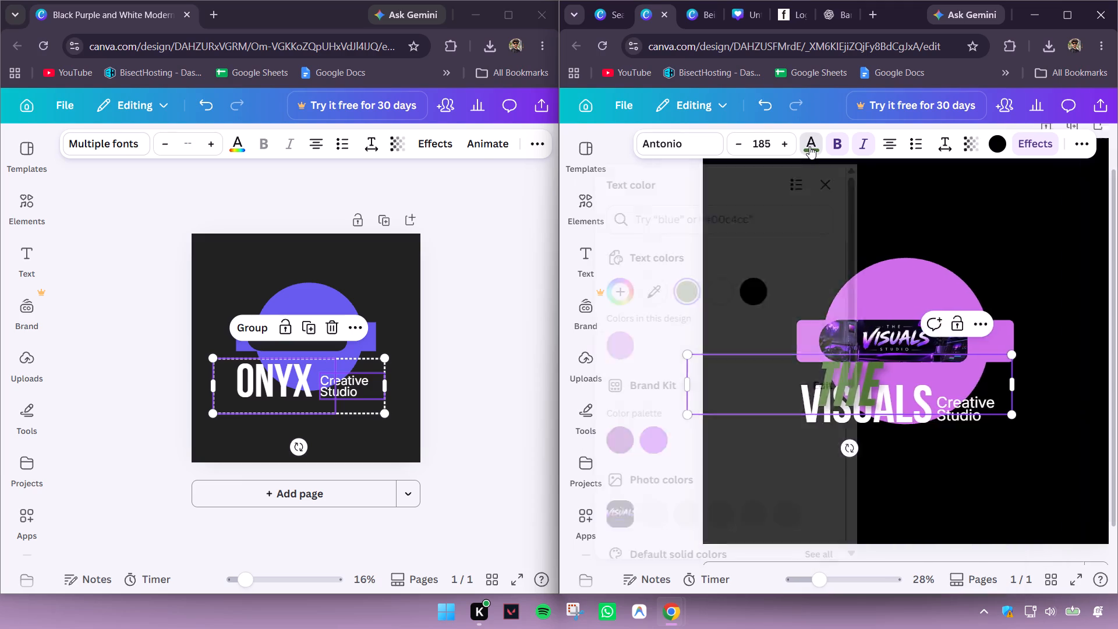
scroll(656, 463, down, 2)
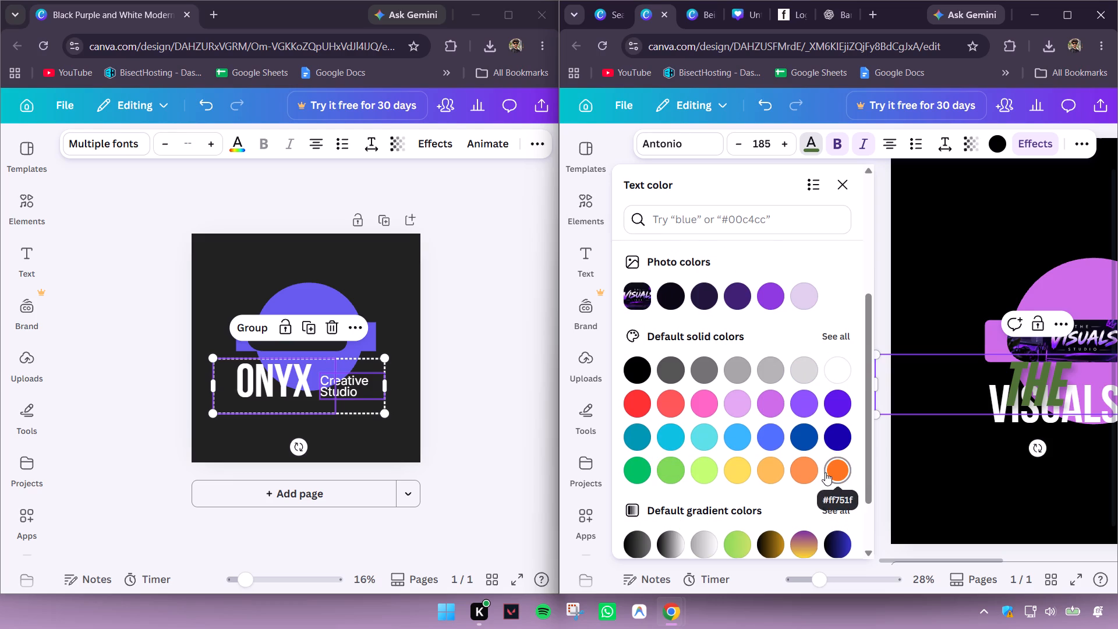
click(825, 472)
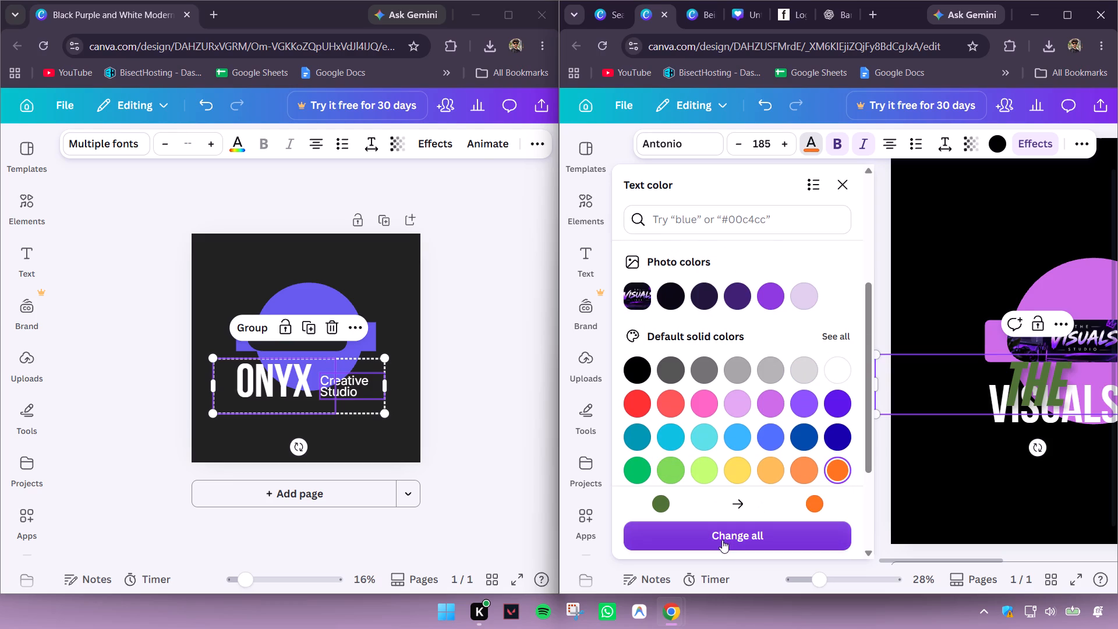
Apply the orange replacement to every use of the THE text's green on the page and close the color options.
click(741, 502)
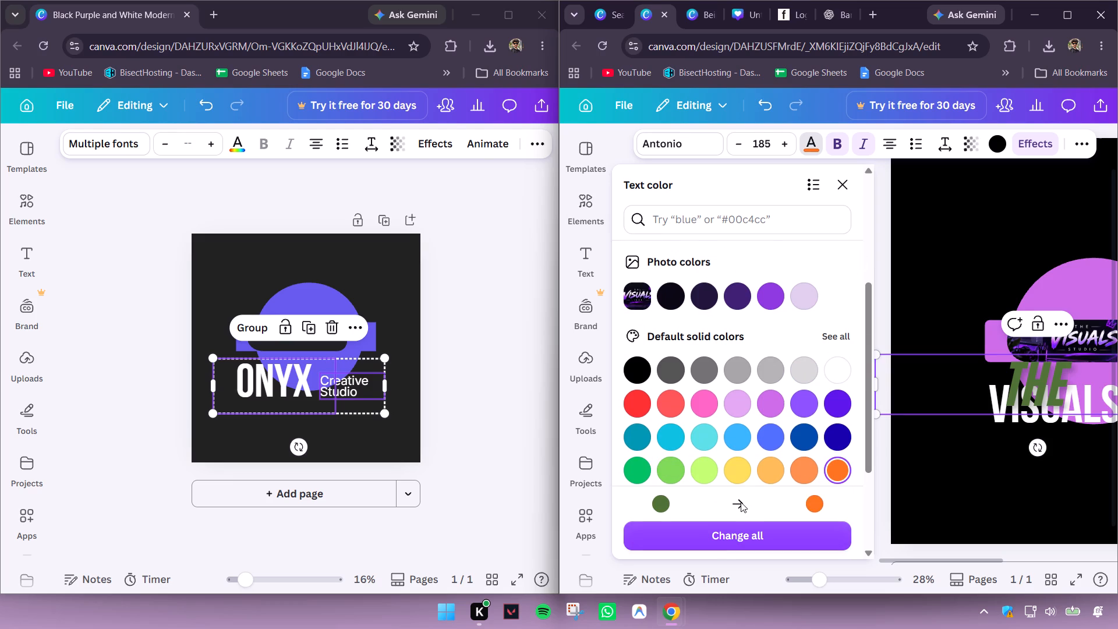
scroll(753, 398, up, 4)
scroll(753, 398, down, 1)
click(760, 535)
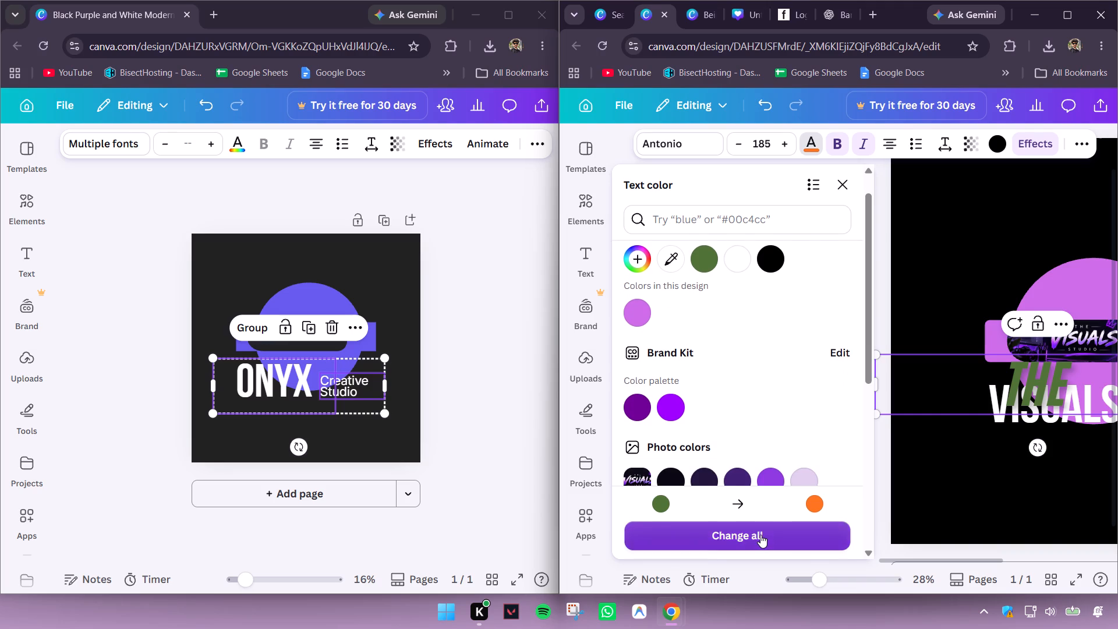
click(842, 186)
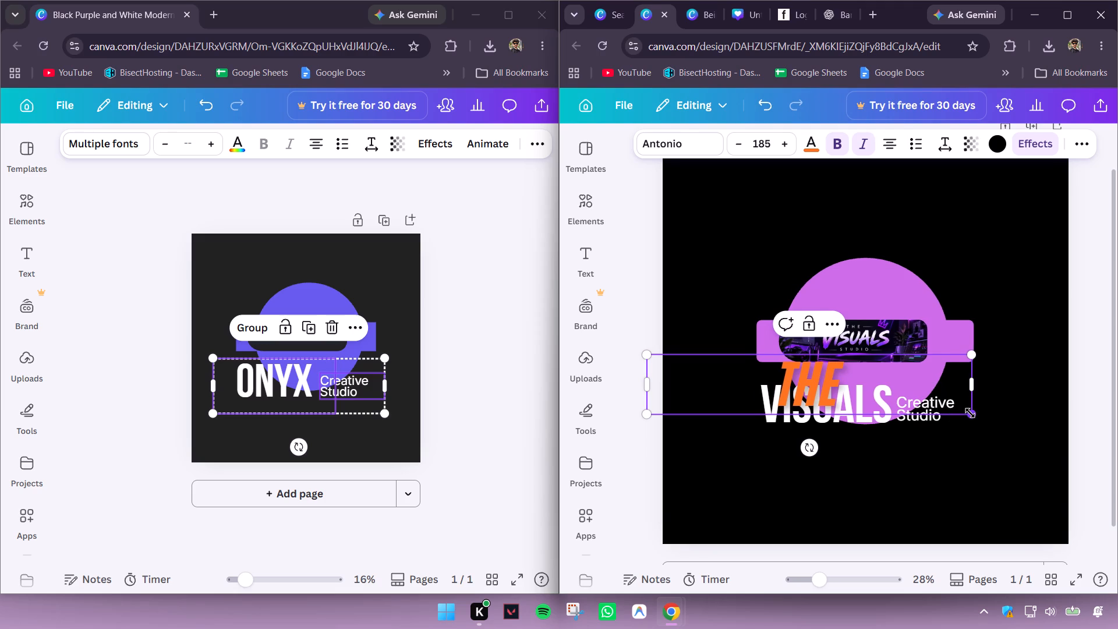
Shrink the THE text to size 89.7 and rotate it to vertical so it reads upward.
drag(970, 413, 832, 366)
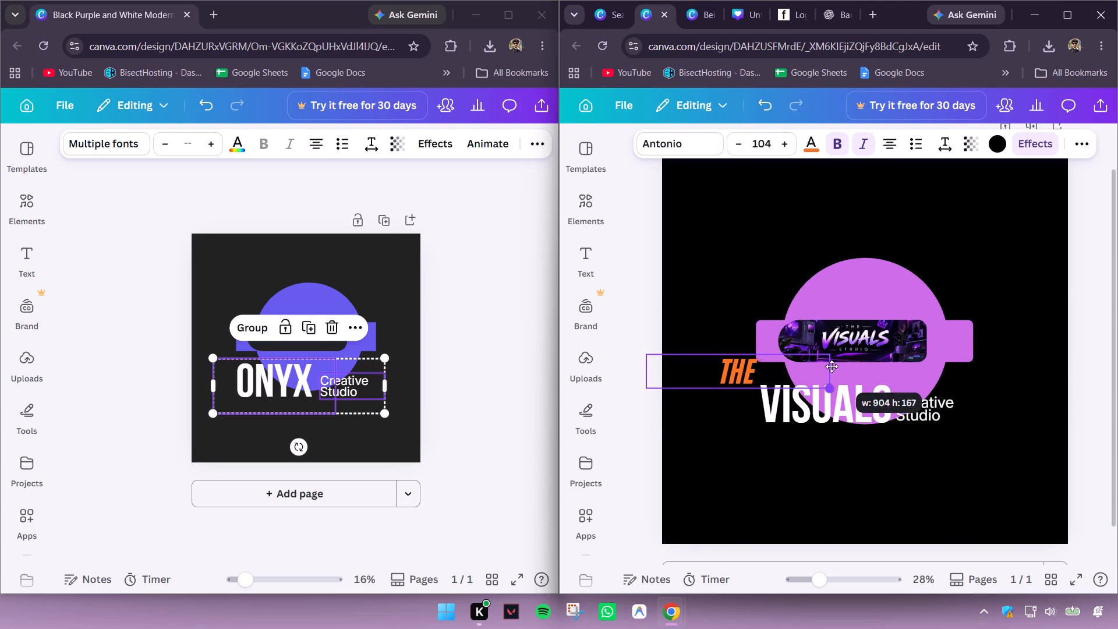
drag(832, 366, 807, 359)
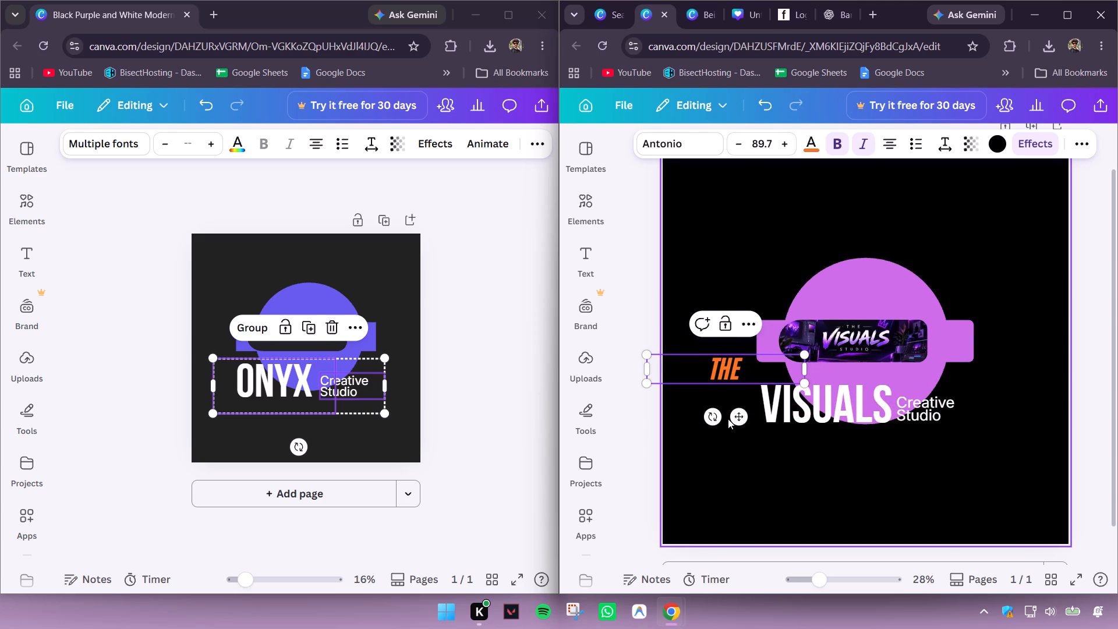
drag(714, 416, 799, 384)
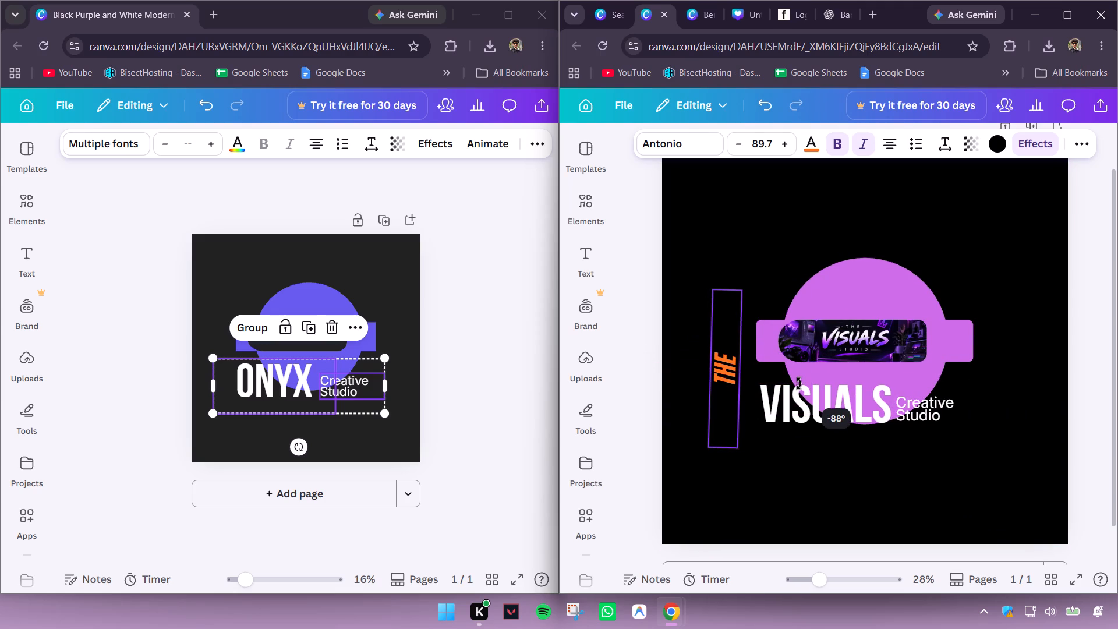
drag(799, 384, 800, 384)
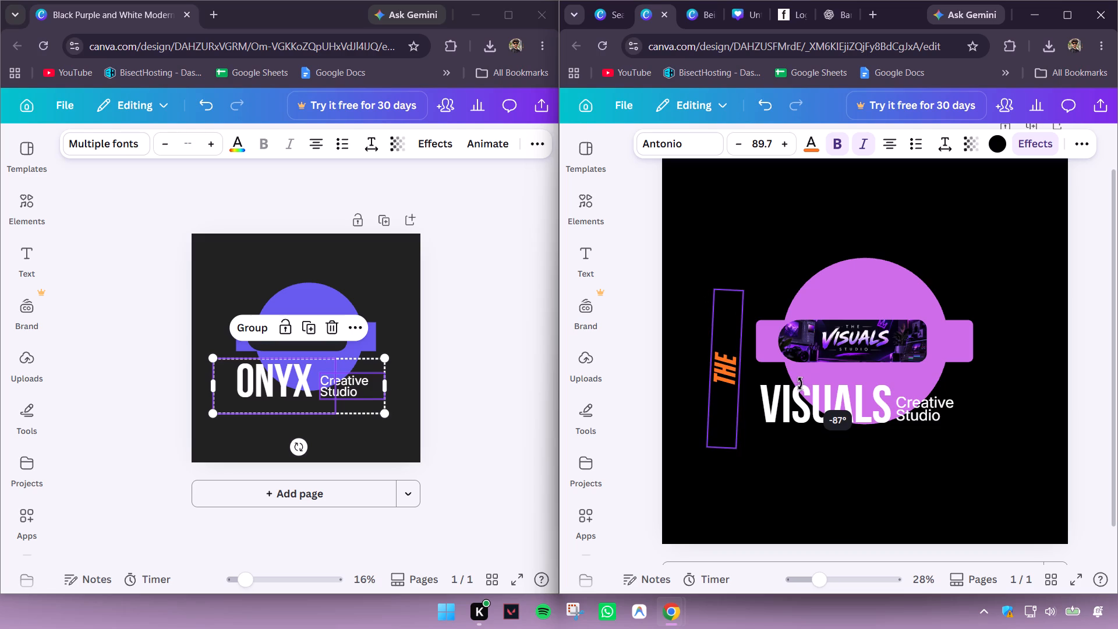
drag(800, 384, 807, 381)
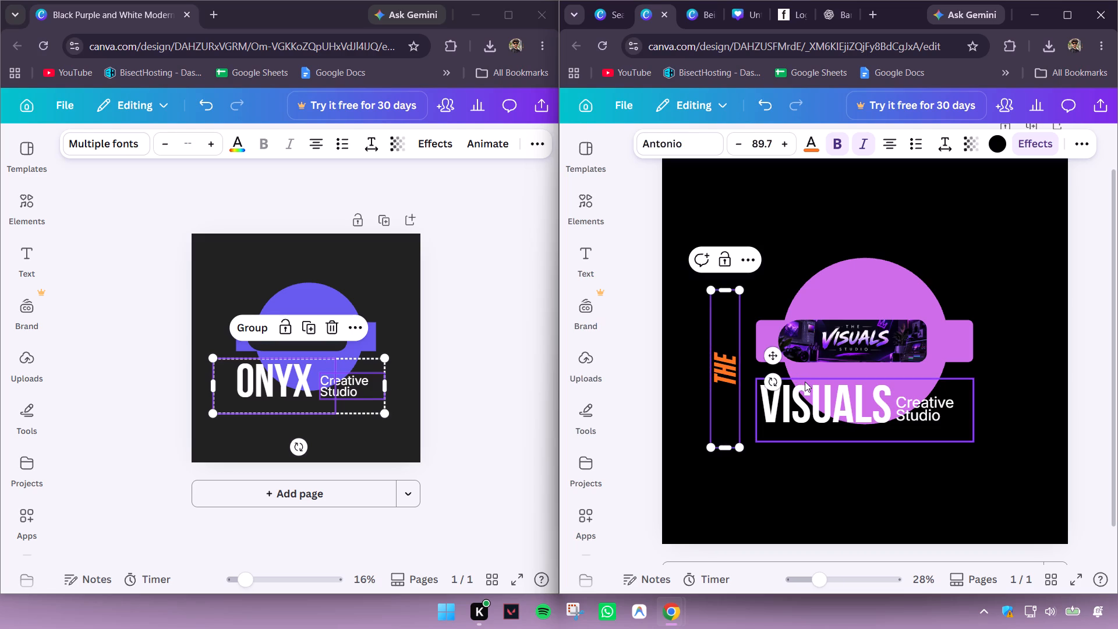
Place the vertical THE text just before the V of VISUALS and scale it down to size 79.8.
drag(734, 377, 749, 417)
click(772, 454)
drag(717, 369, 721, 407)
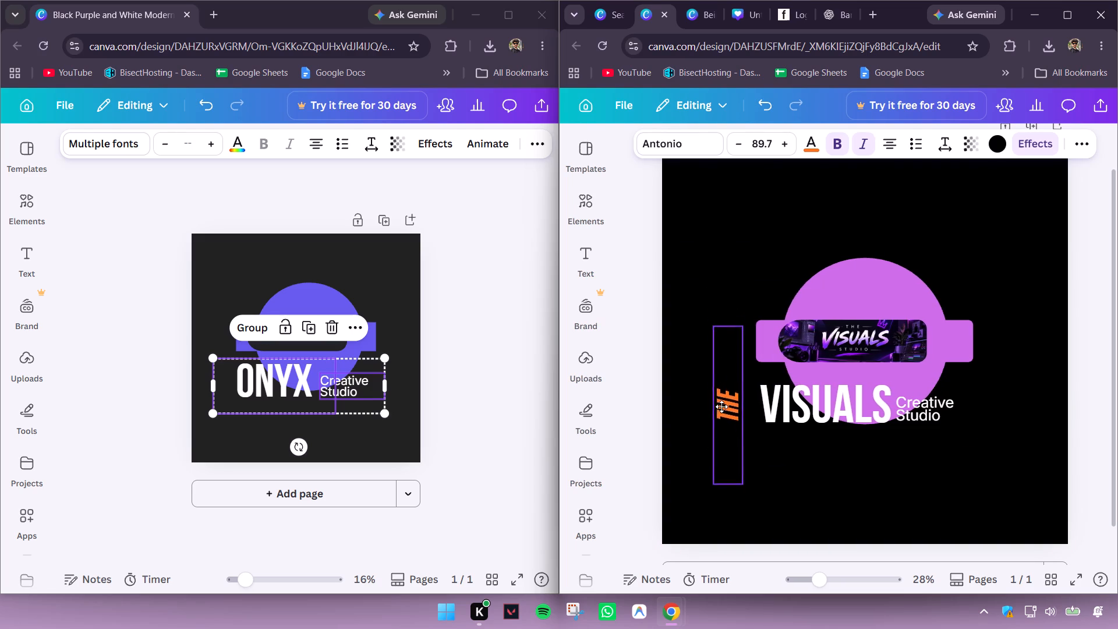
drag(721, 407, 740, 393)
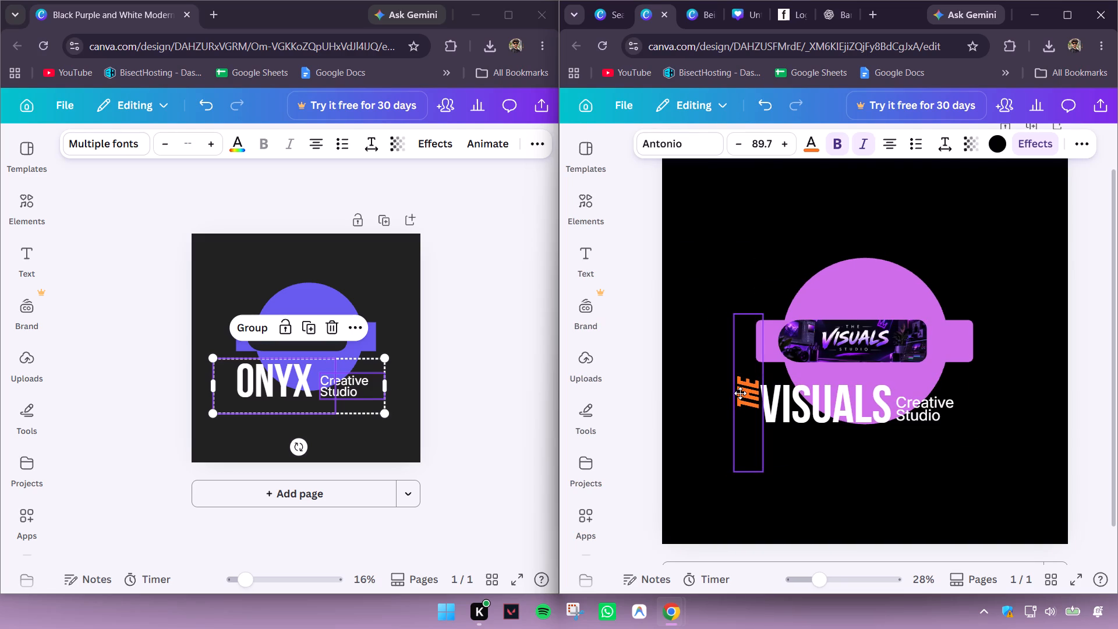
drag(740, 393, 737, 400)
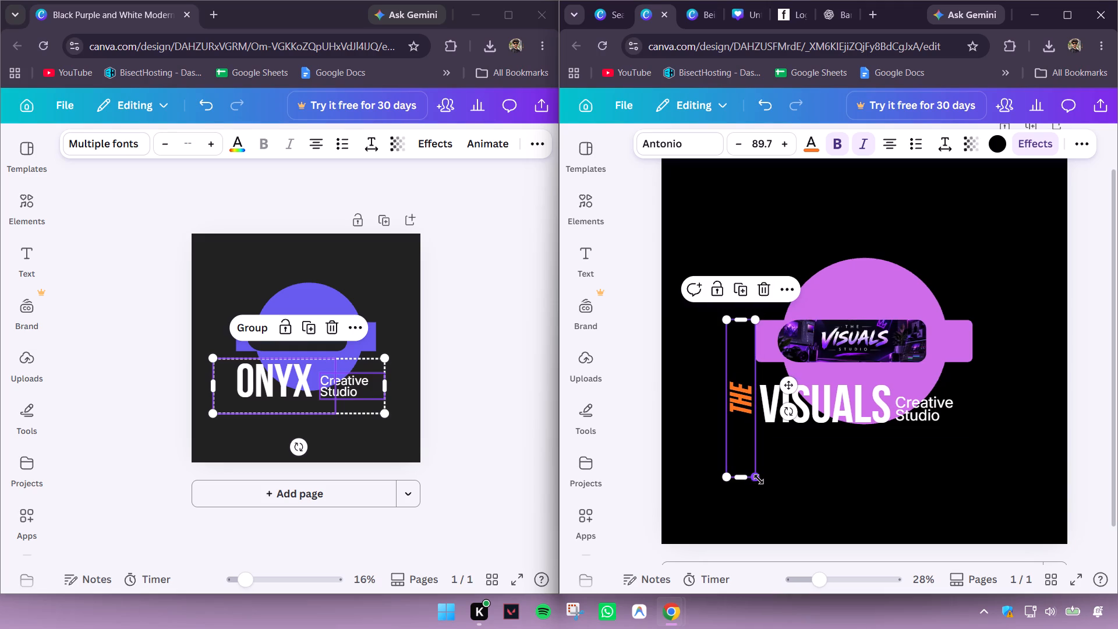
drag(759, 479, 758, 469)
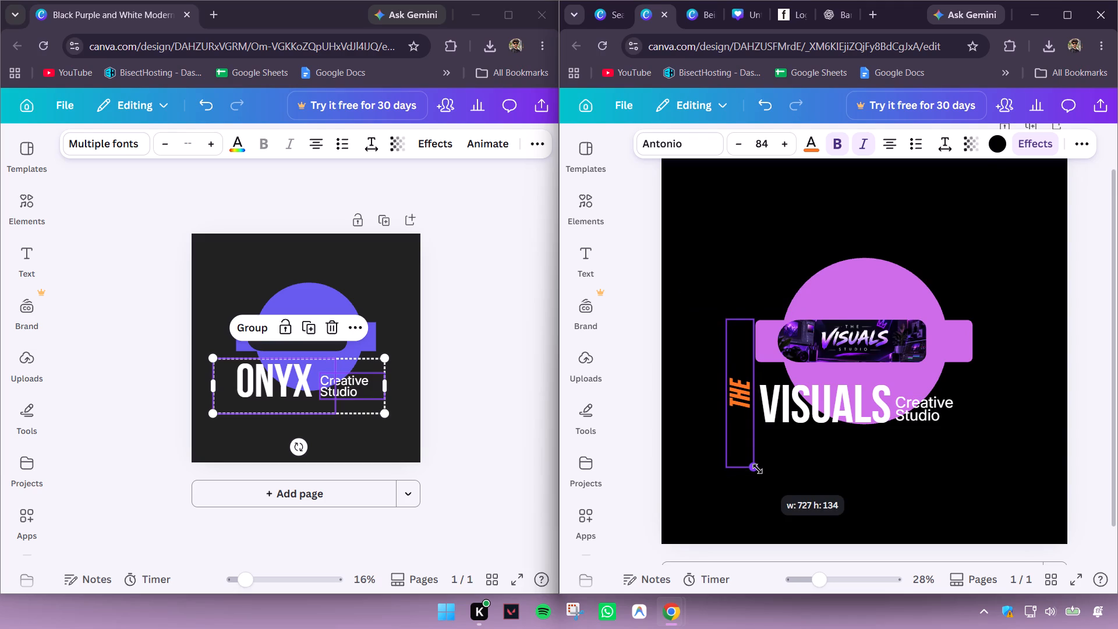
drag(758, 469, 756, 462)
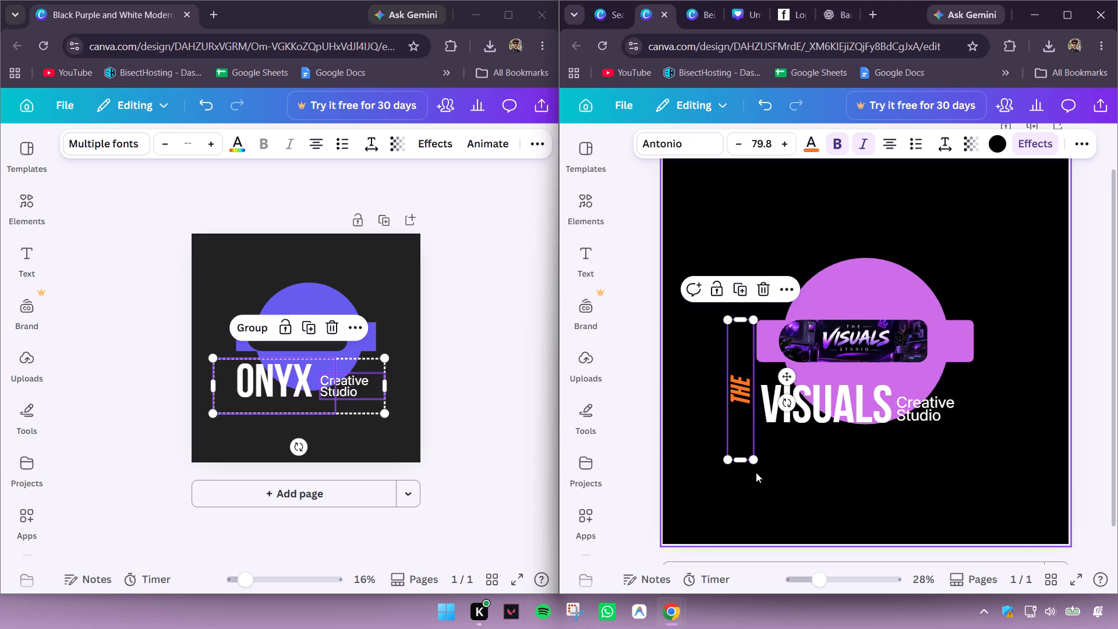
drag(736, 400, 744, 411)
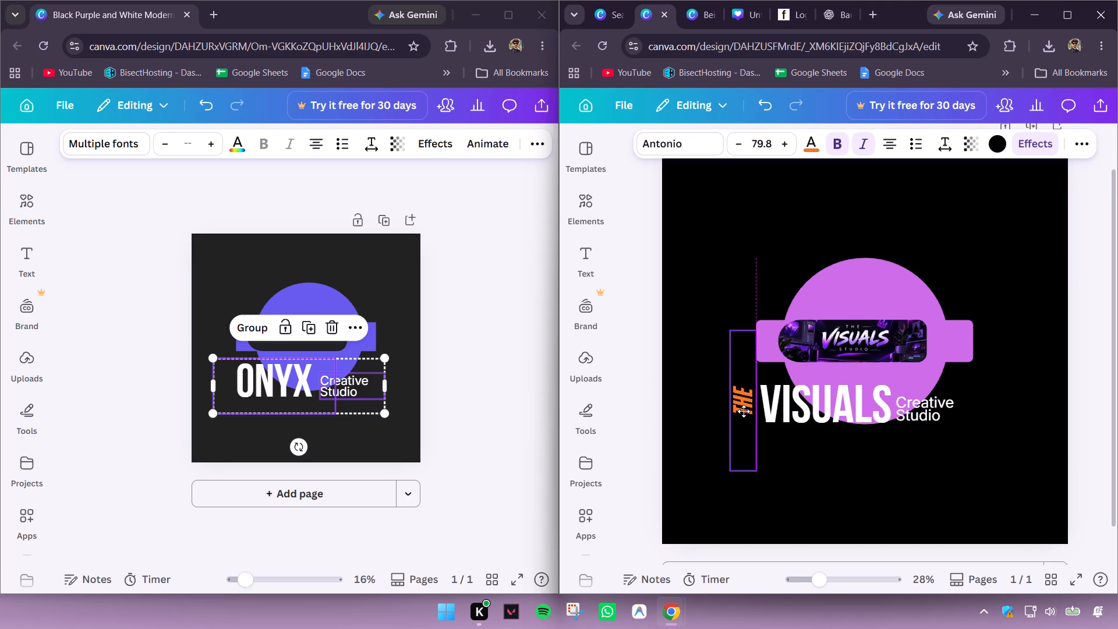
drag(744, 411, 743, 405)
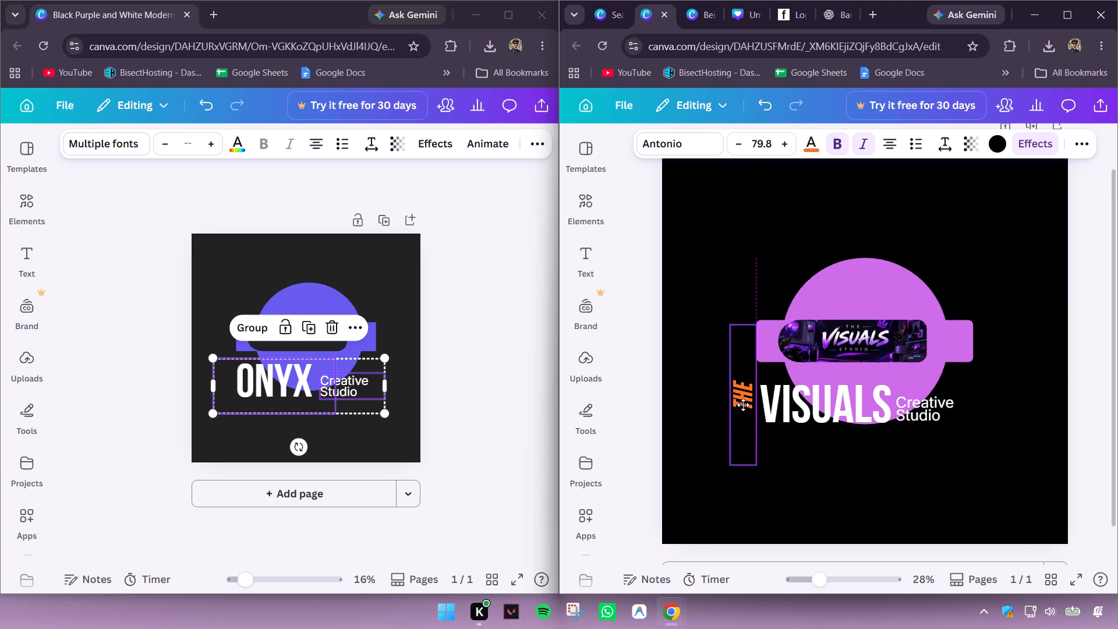
drag(743, 405, 743, 404)
Check the orange "the visuals studio" reference design, and shrink THE to size 69.5, tucked against the upper part of the V in VISUALS.
click(705, 8)
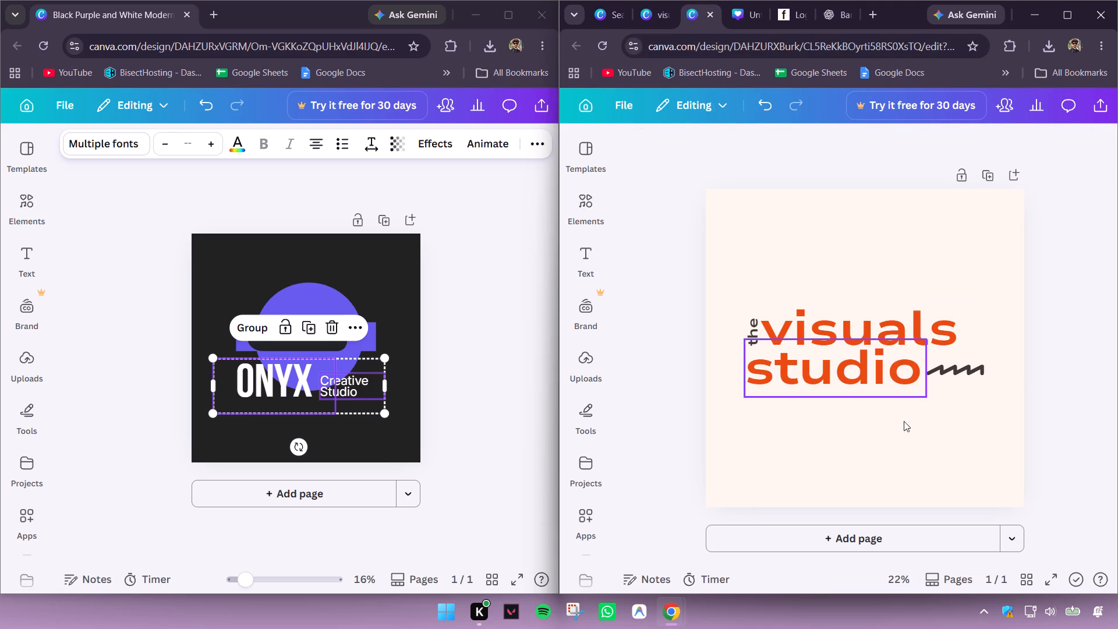
click(646, 12)
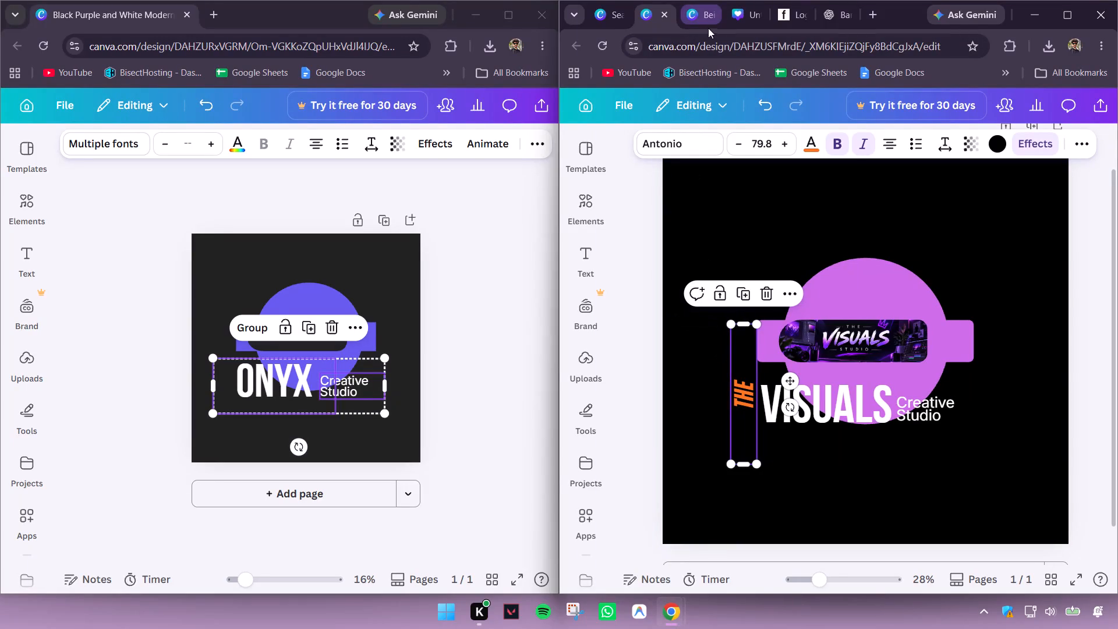
click(706, 12)
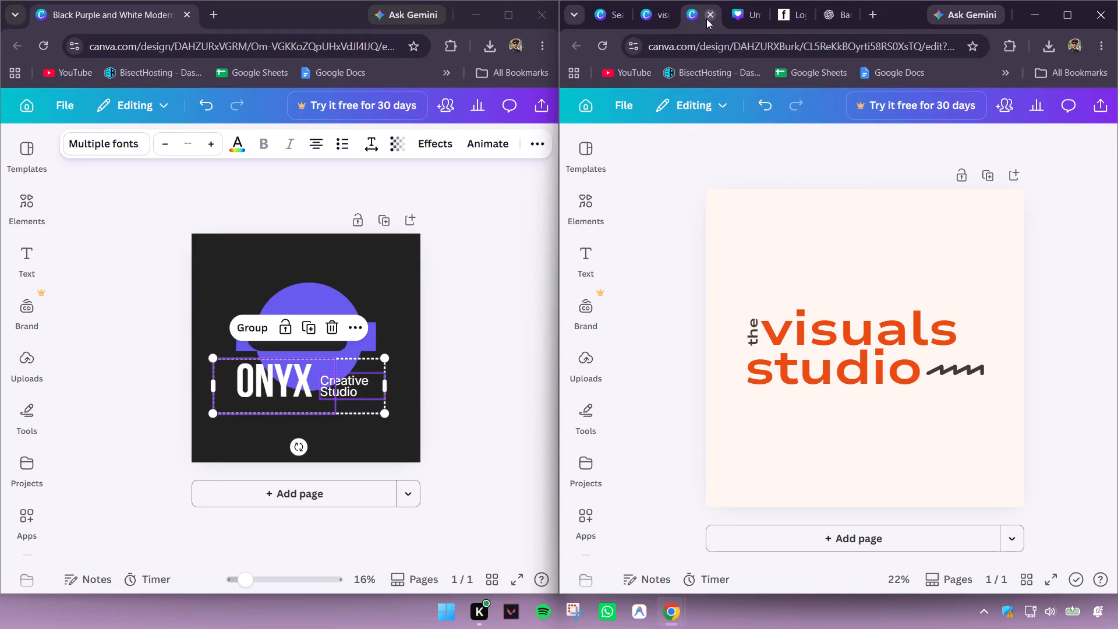
click(658, 18)
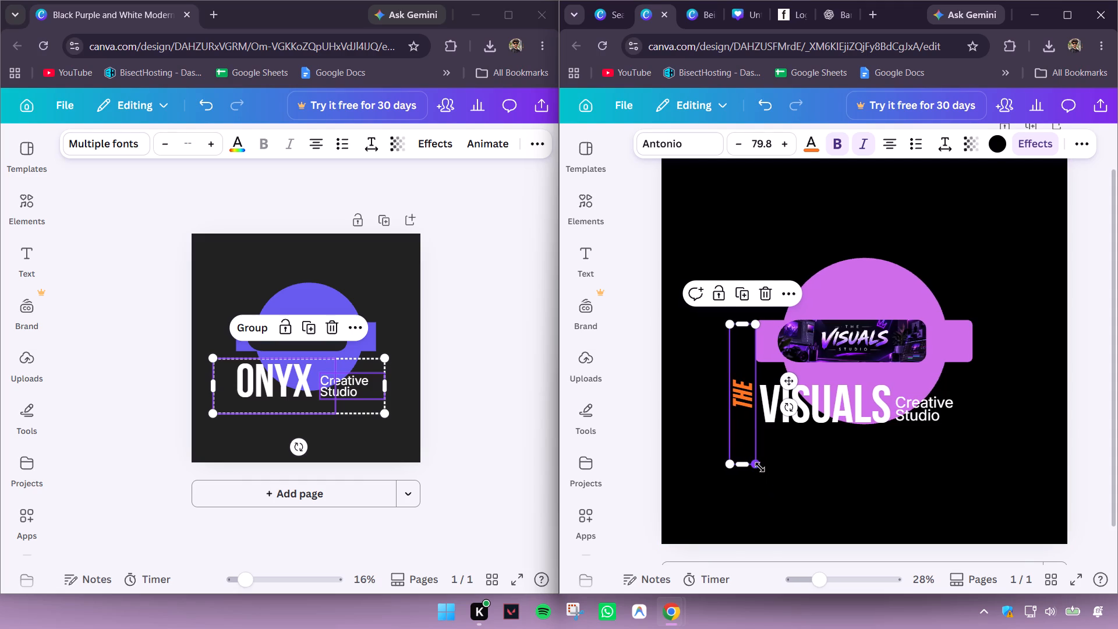
drag(760, 467, 753, 450)
drag(736, 391, 740, 398)
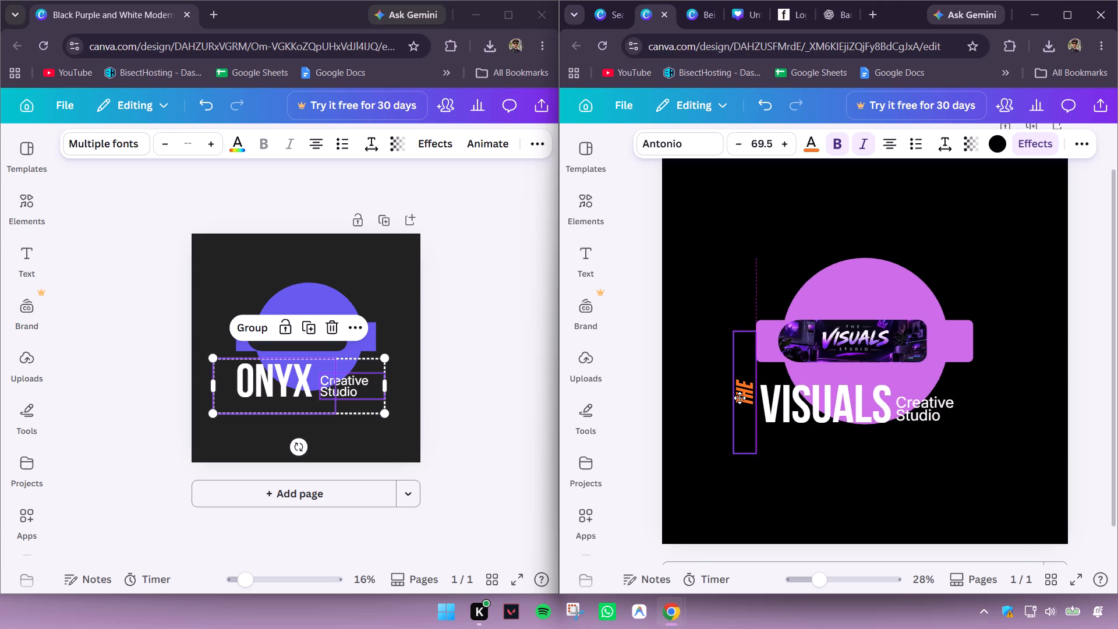
drag(740, 398, 742, 399)
drag(742, 399, 744, 400)
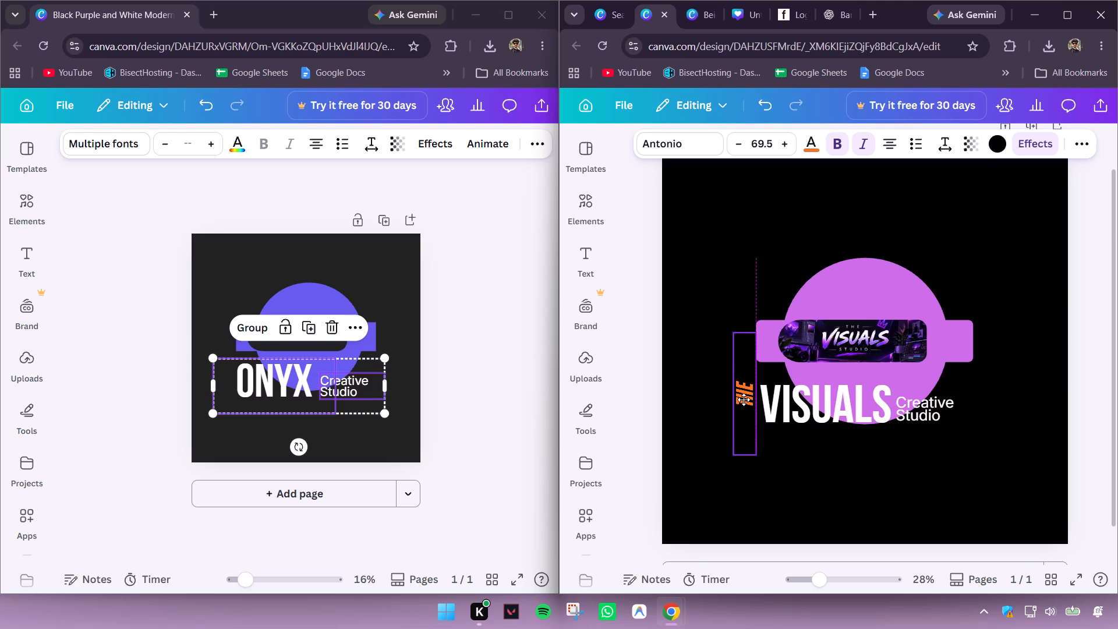
drag(744, 400, 746, 400)
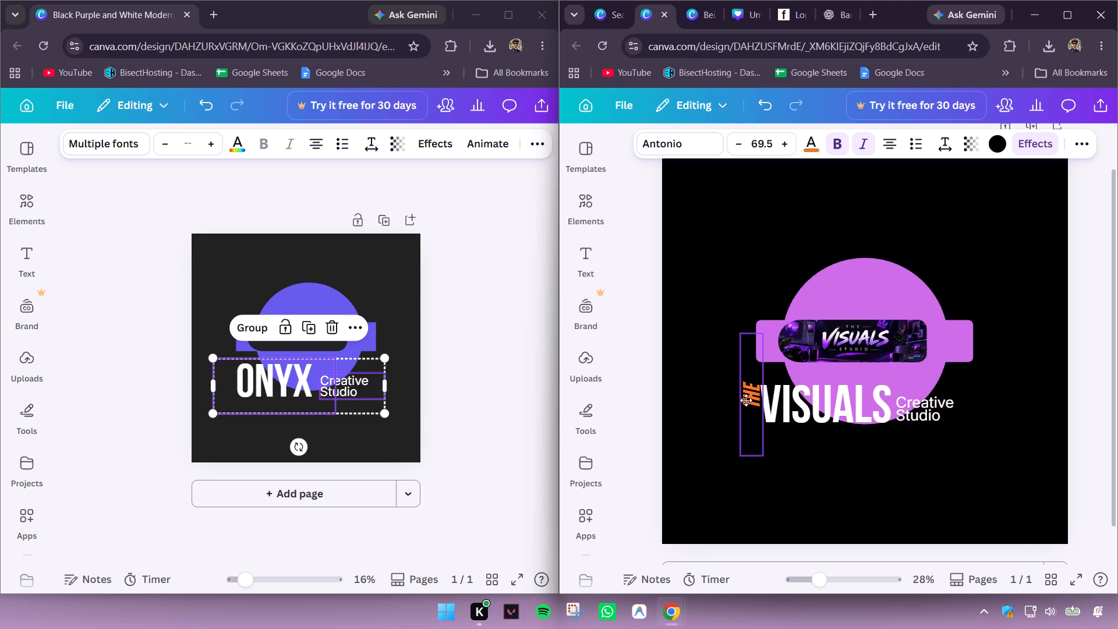
drag(746, 400, 744, 400)
click(822, 457)
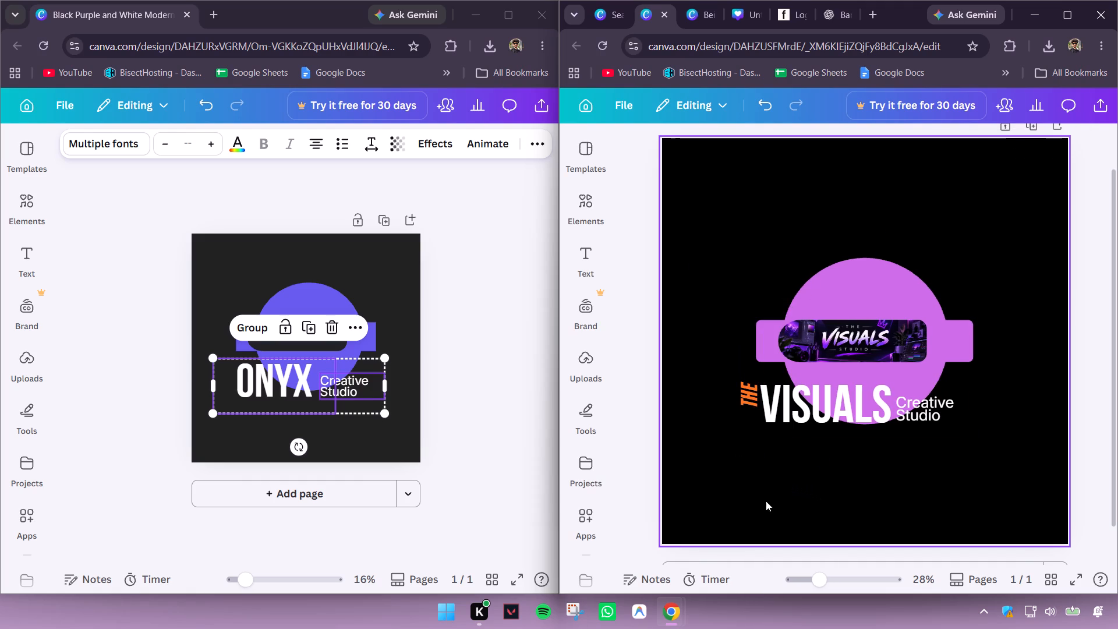
Unlock the VISUALS Creative Studio group and group it together with the vertical THE text.
drag(707, 458, 1017, 384)
click(908, 420)
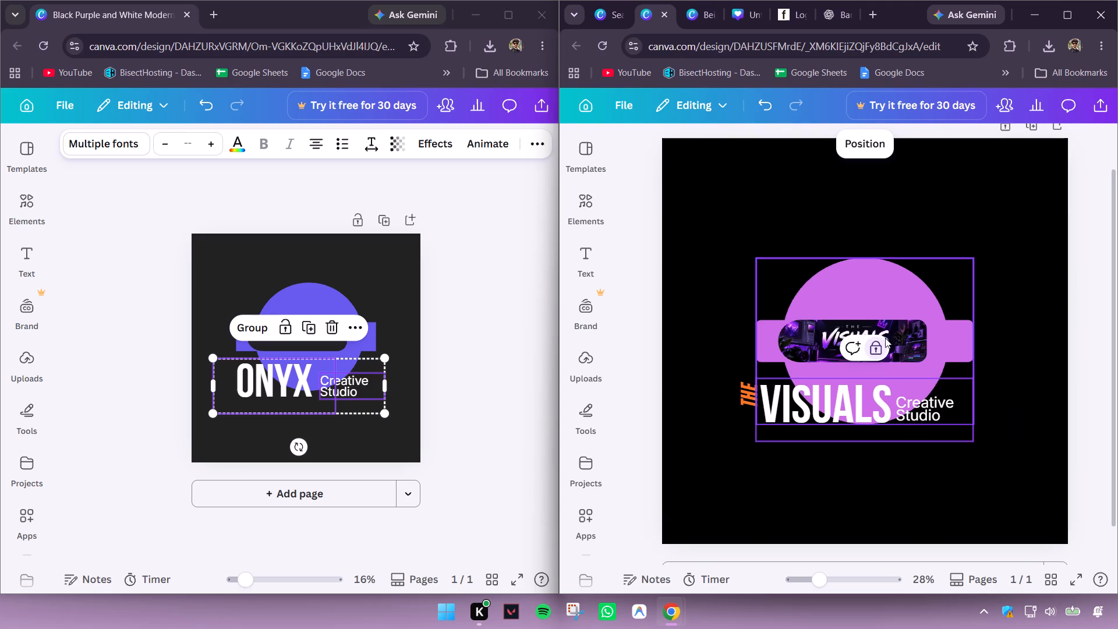
click(874, 352)
drag(712, 484, 933, 407)
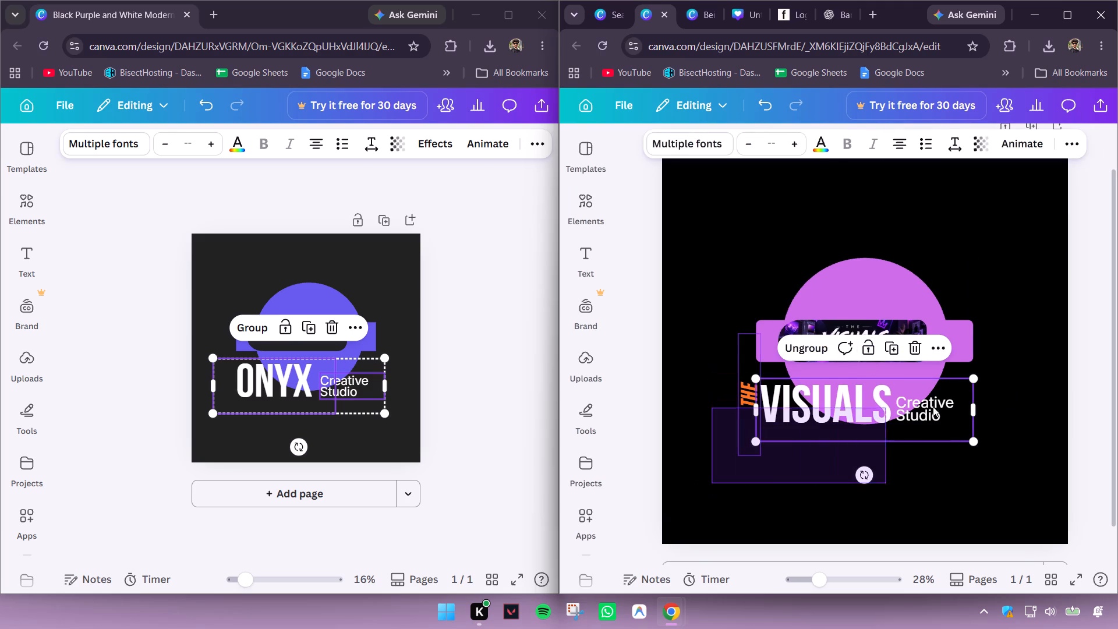
drag(933, 407, 1050, 384)
click(814, 301)
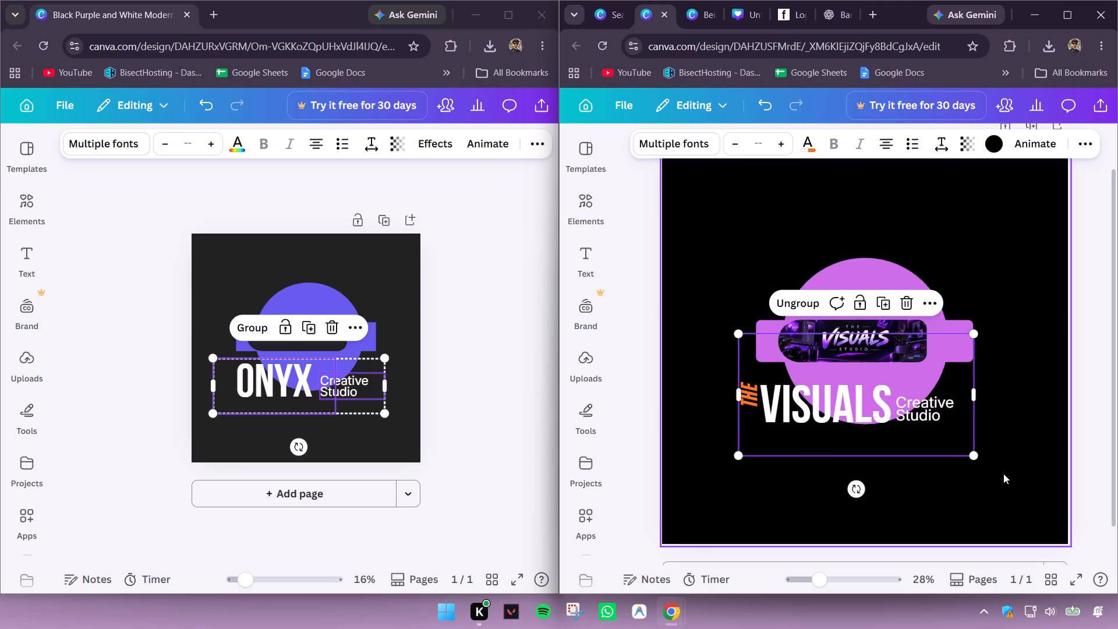
Scale down the THE VISUALS Creative Studio group slightly and center it below the banner over the circle's lower edge.
drag(973, 455, 955, 439)
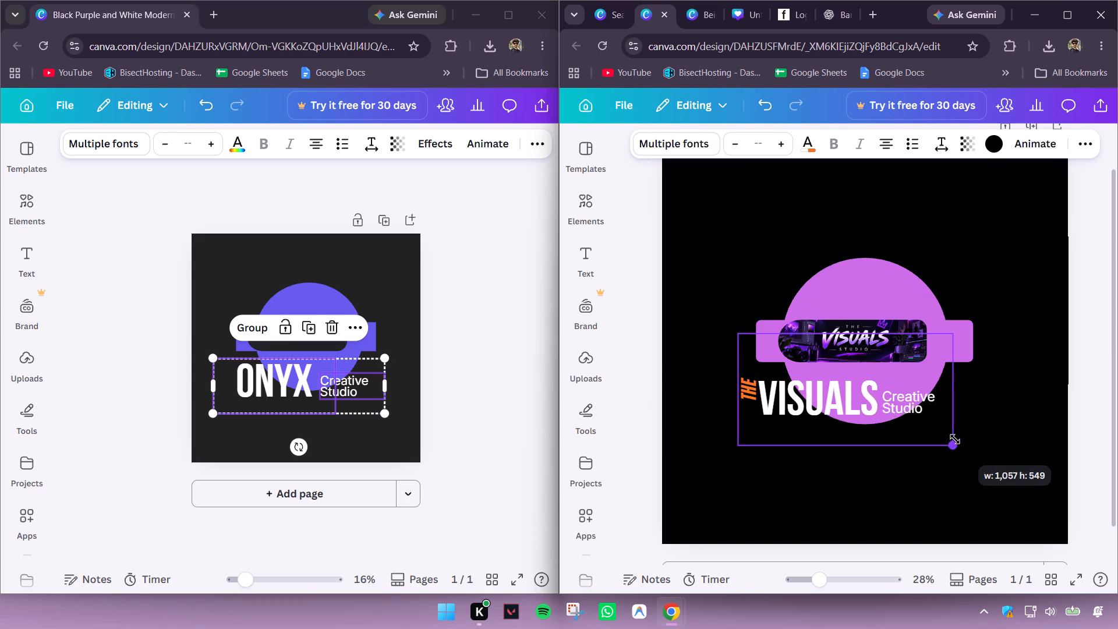
drag(955, 439, 942, 437)
drag(864, 381, 887, 393)
click(977, 494)
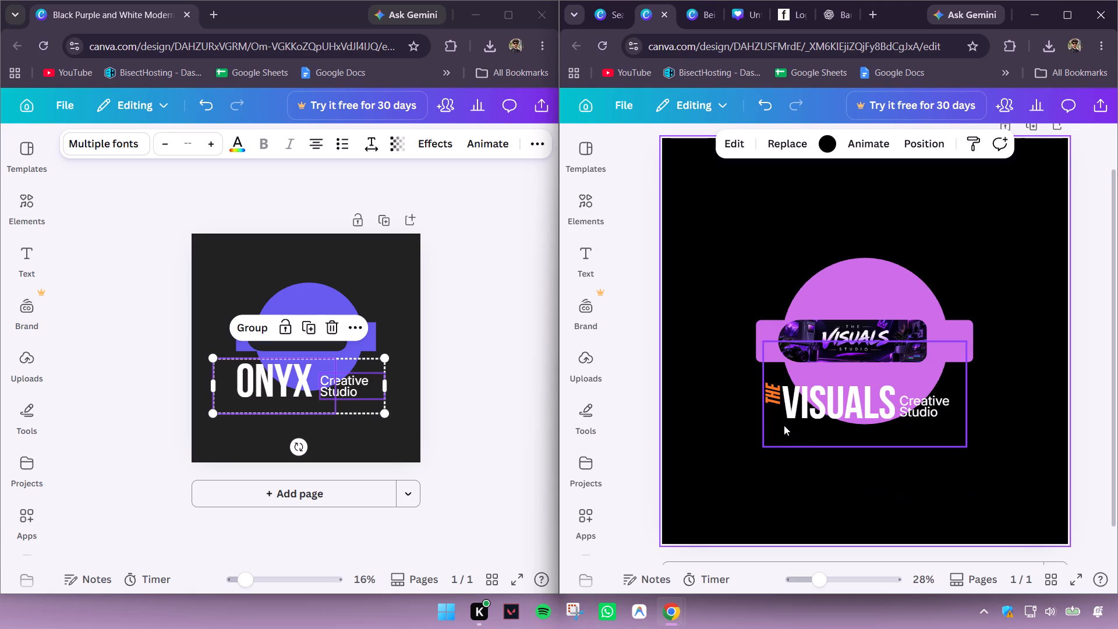
Unlock the purple-pink circle and bar group behind the text.
click(810, 426)
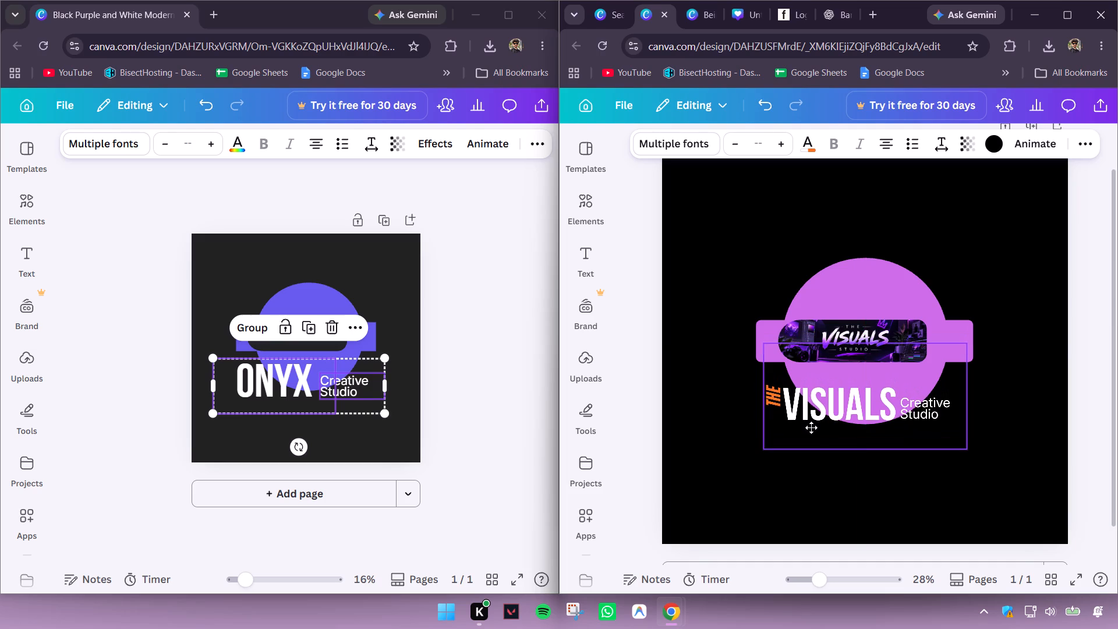
click(950, 486)
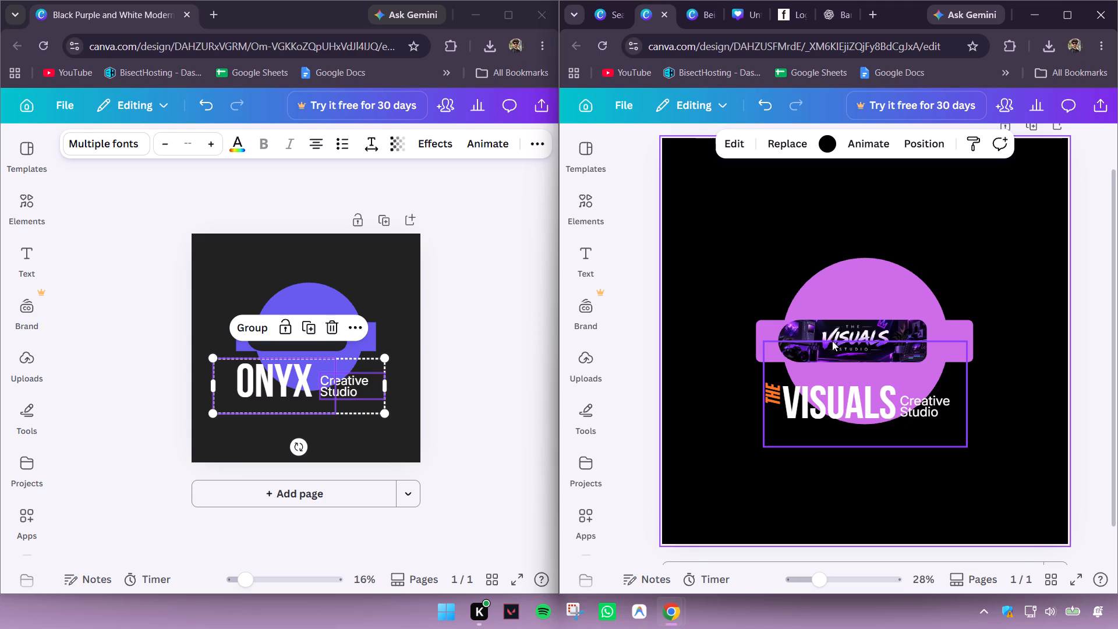
click(857, 279)
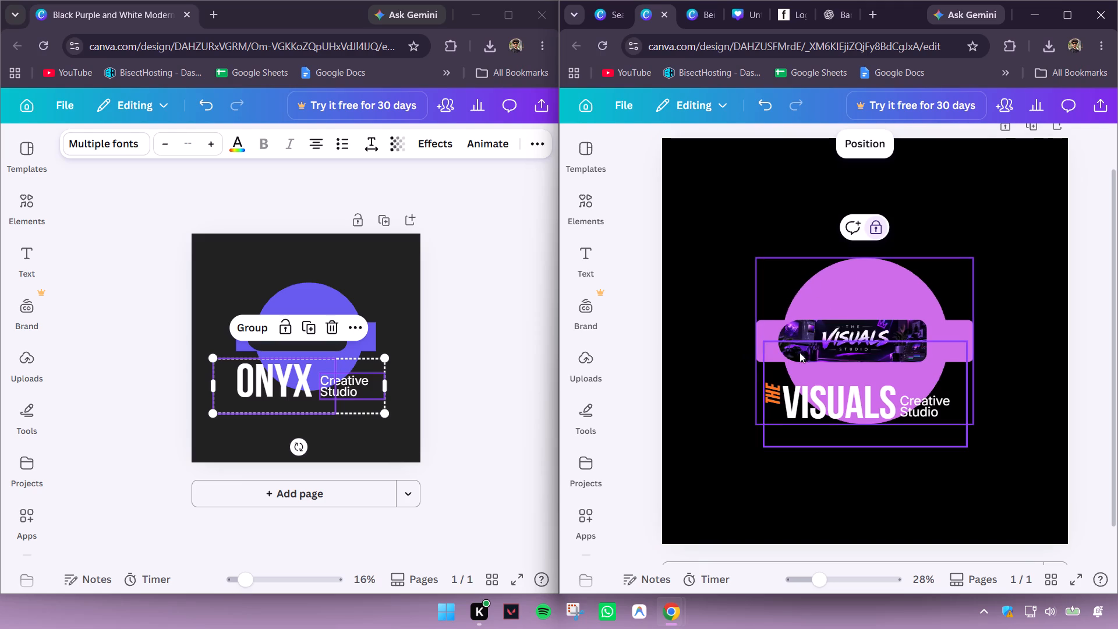
right_click(810, 391)
click(845, 432)
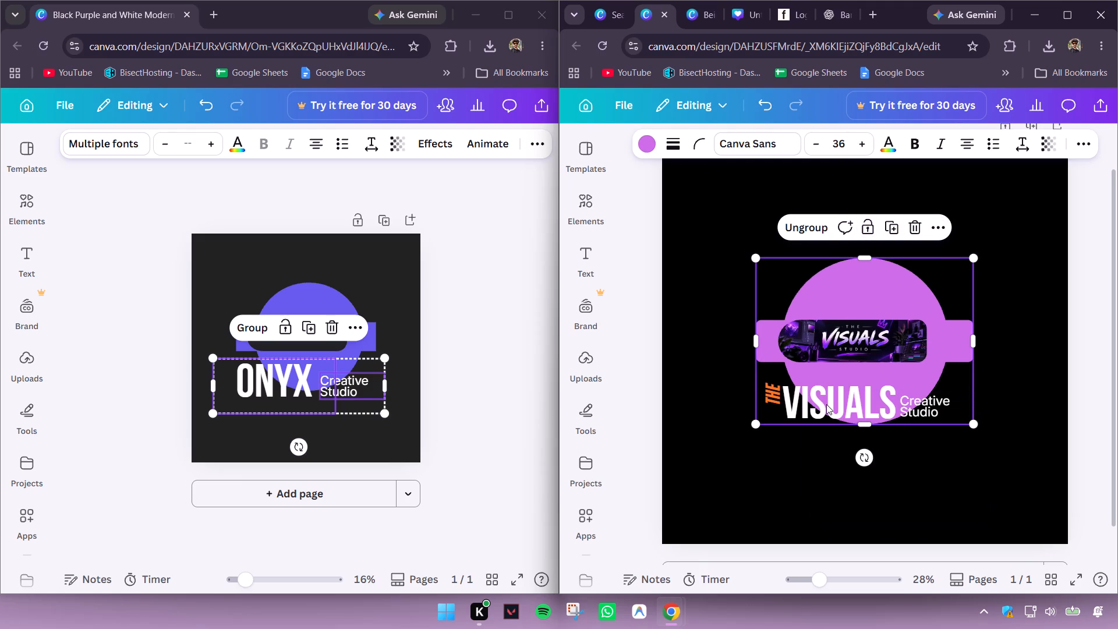
Lock the THE VISUALS Creative Studio text group in place.
click(808, 432)
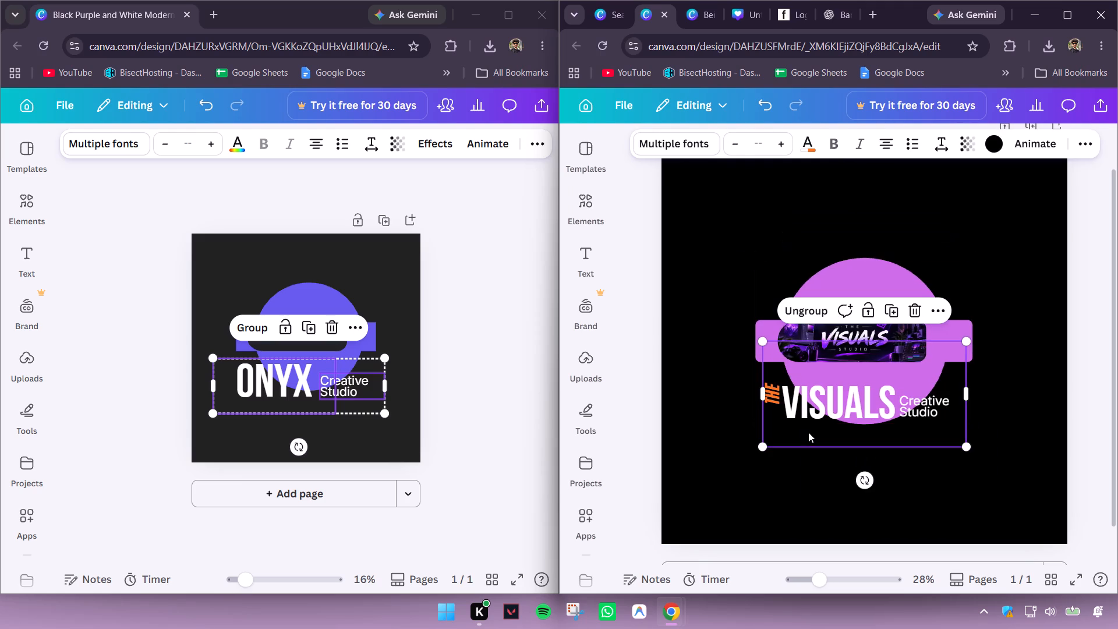
right_click(808, 432)
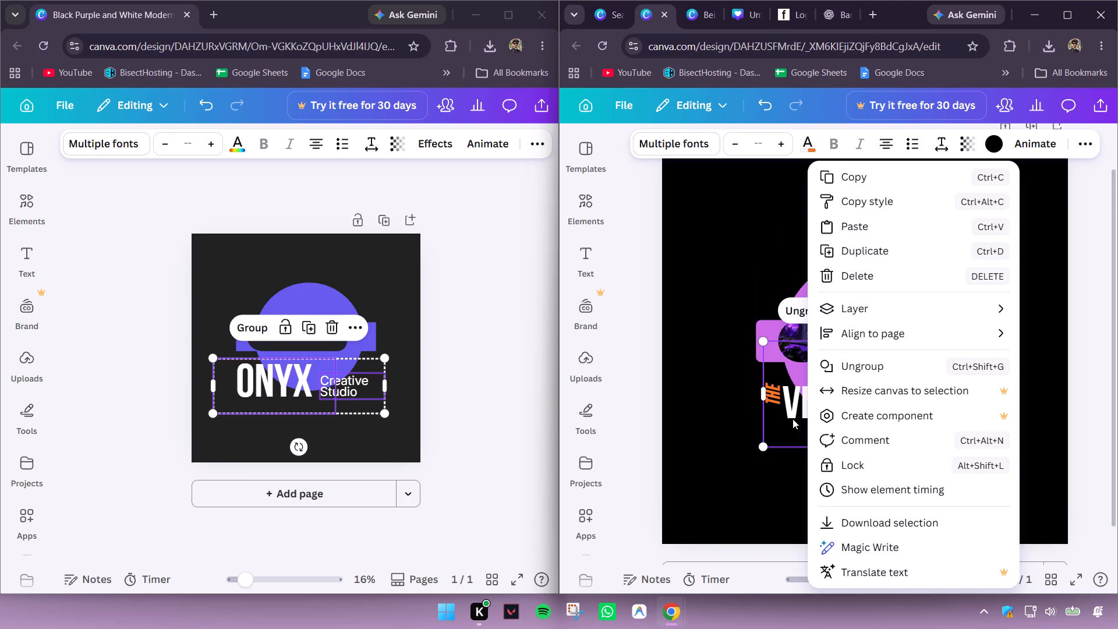
right_click(790, 427)
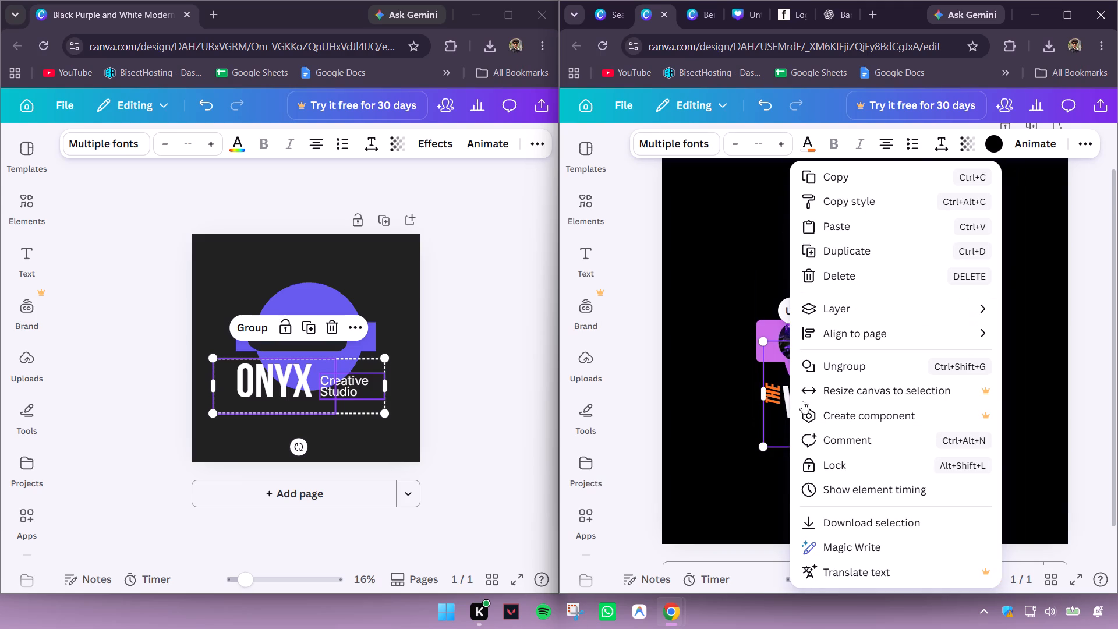
click(833, 460)
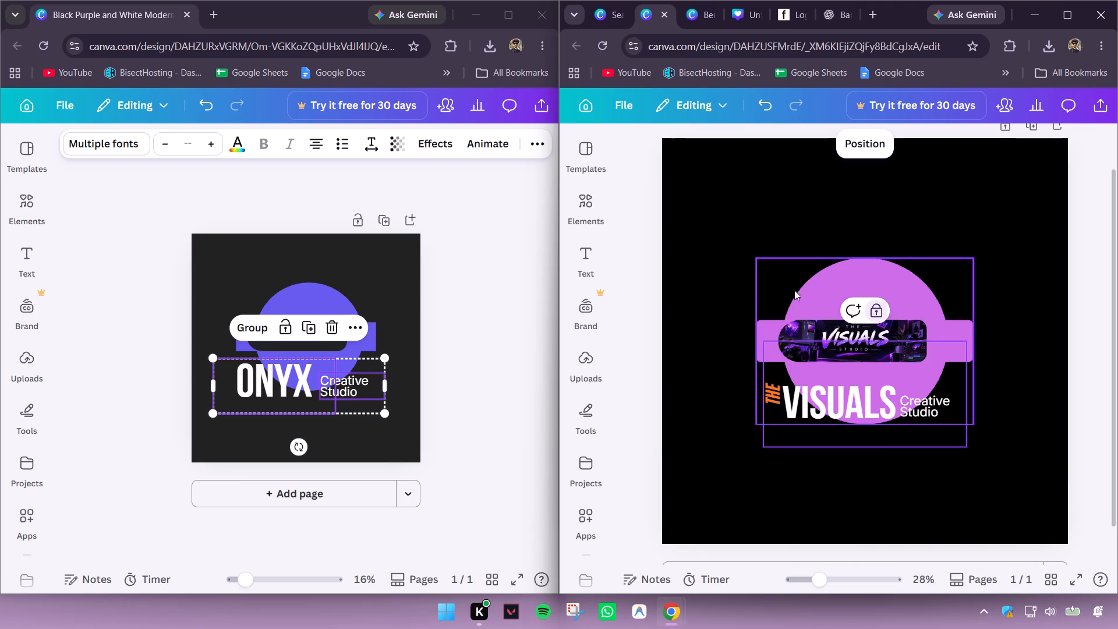
Lock The Visuals Studio banner image inside the bar.
click(798, 332)
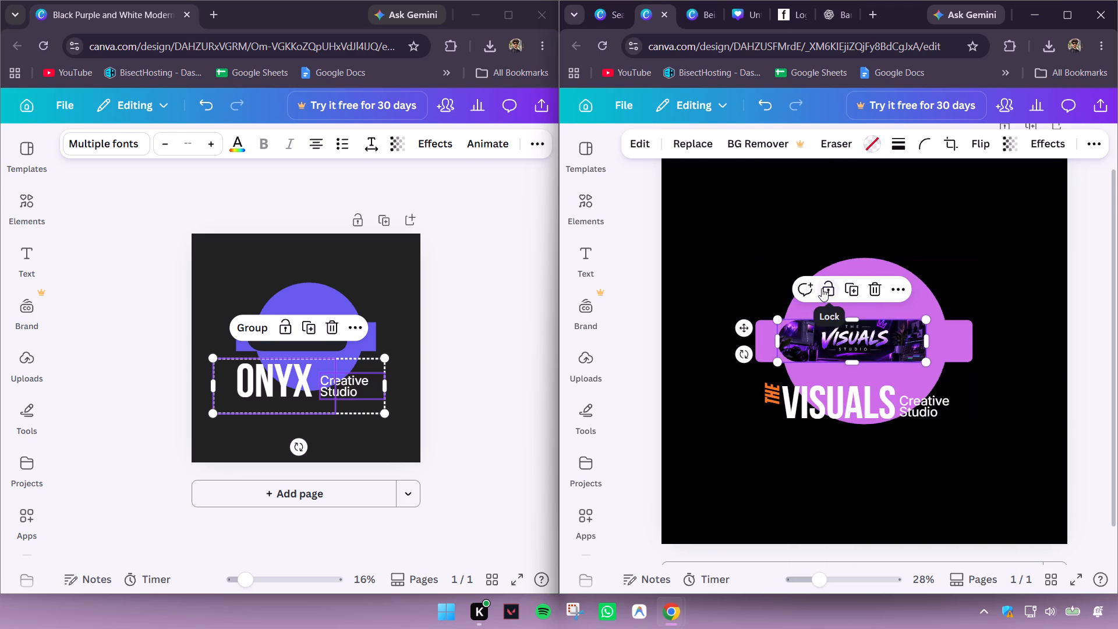
click(822, 288)
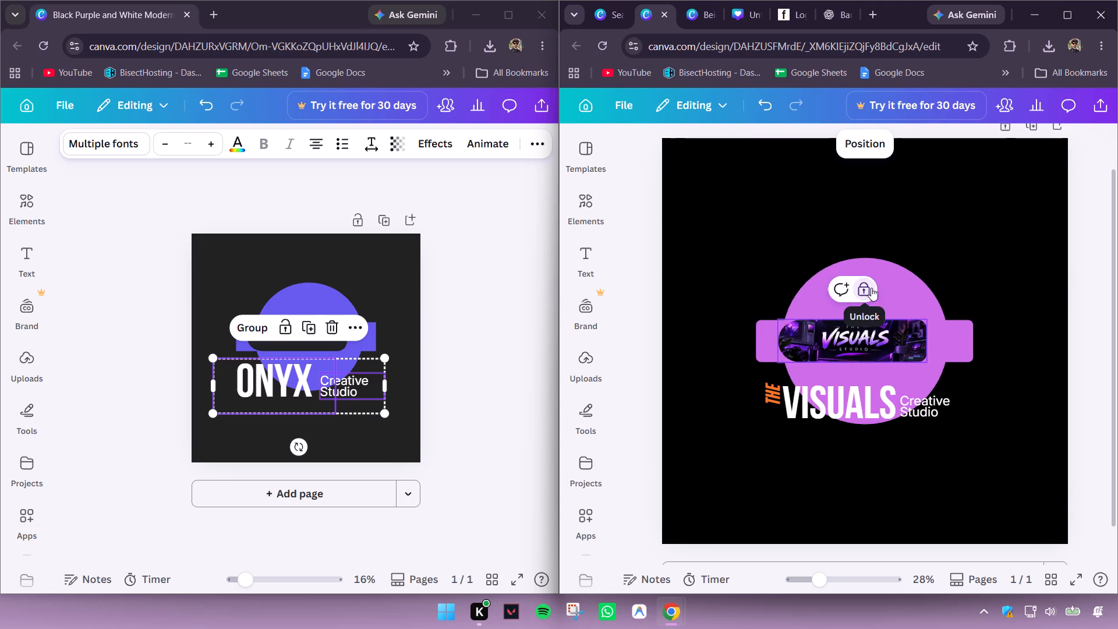
click(871, 288)
click(826, 289)
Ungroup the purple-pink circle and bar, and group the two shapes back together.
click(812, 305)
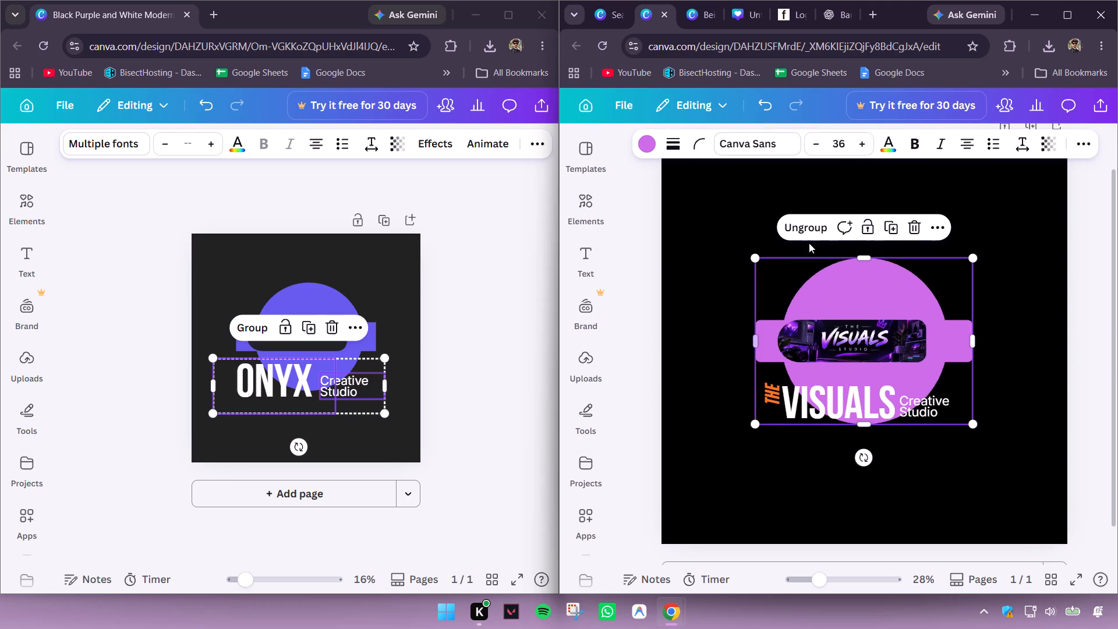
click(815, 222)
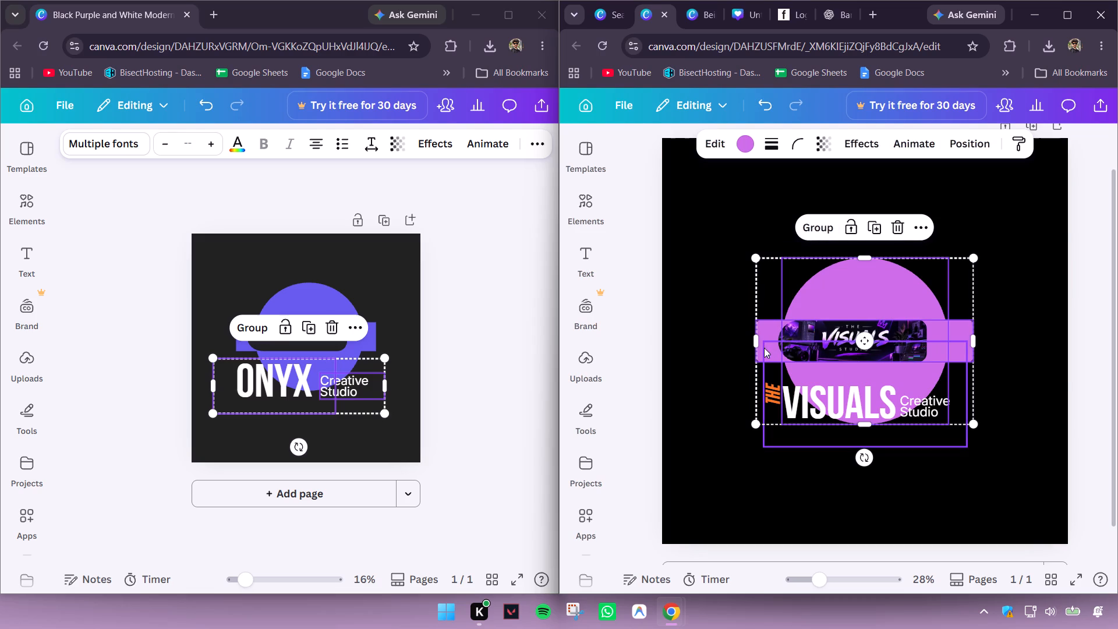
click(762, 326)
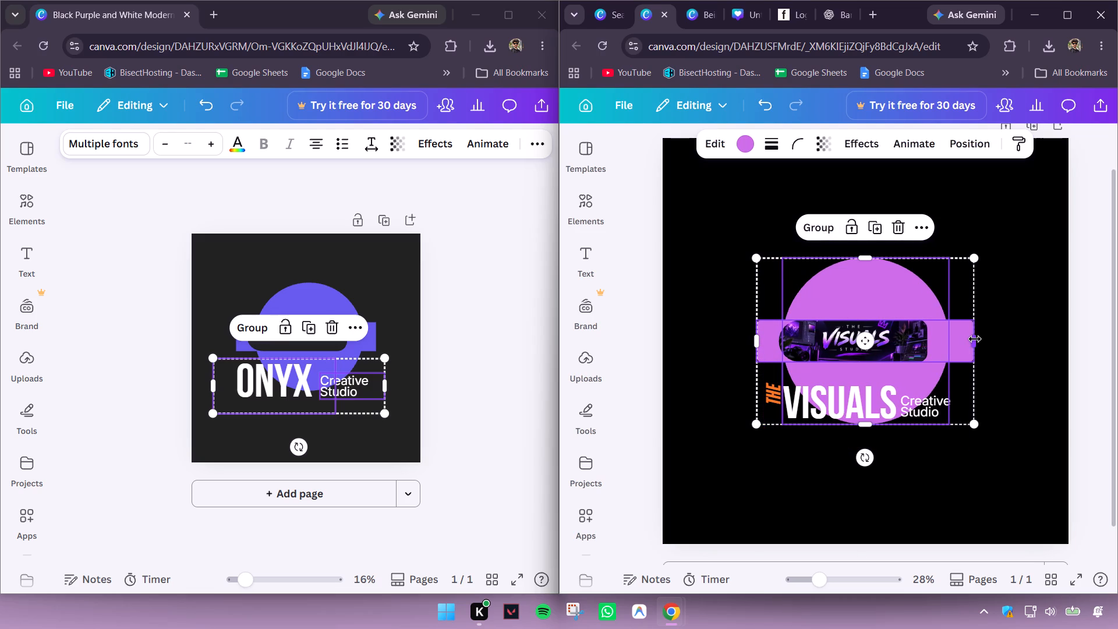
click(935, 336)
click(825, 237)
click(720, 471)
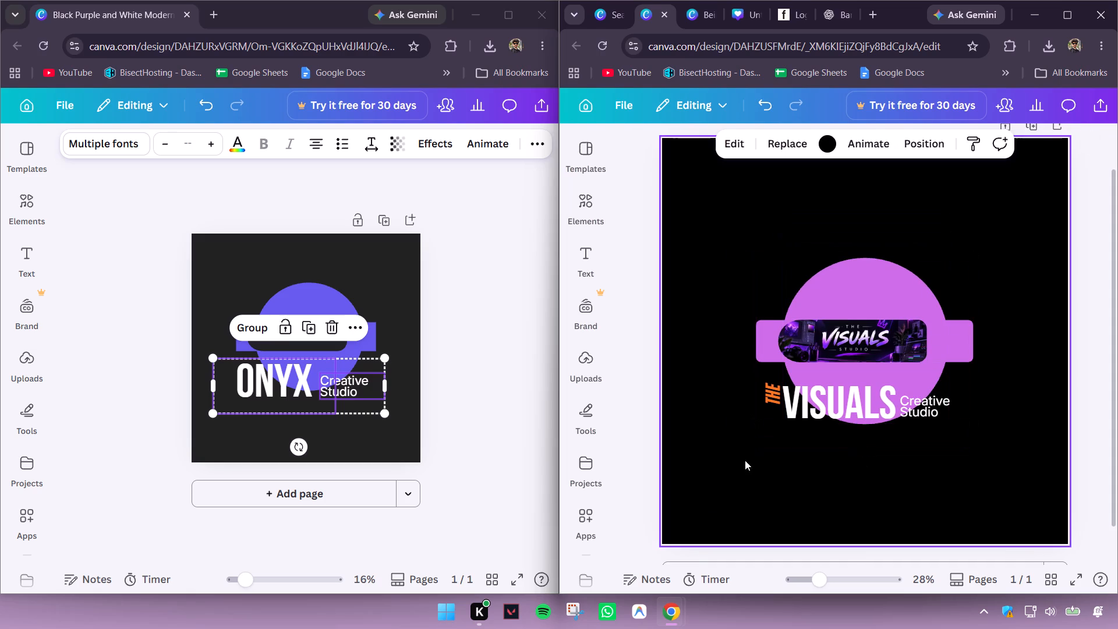
Download the finished logo design as a PNG at 2,000 × 2,000 px with High quality.
click(1105, 100)
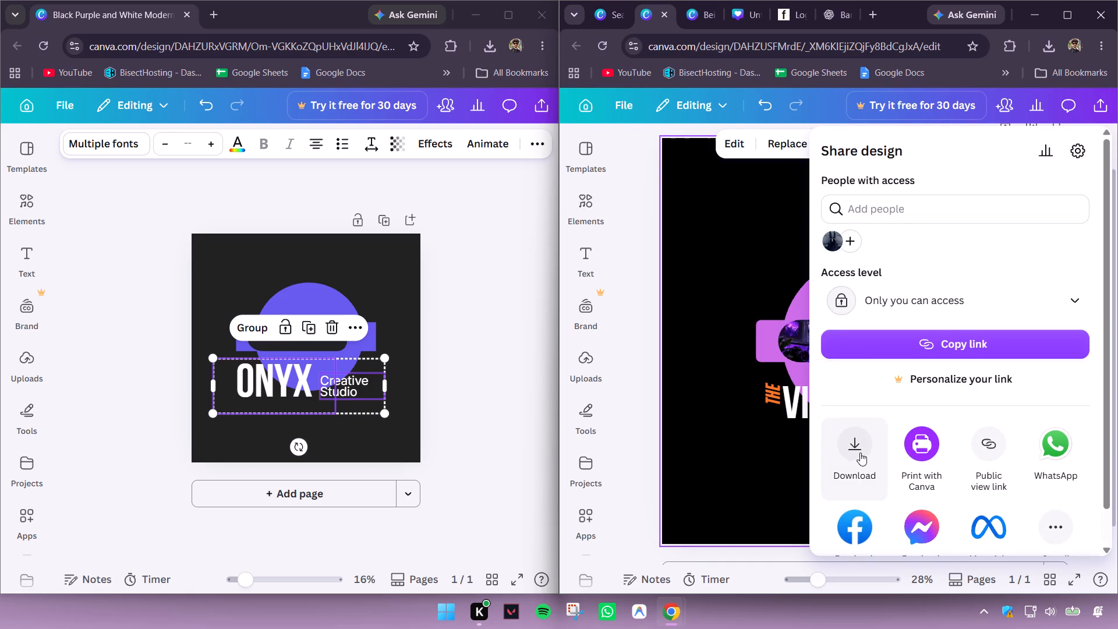
click(859, 453)
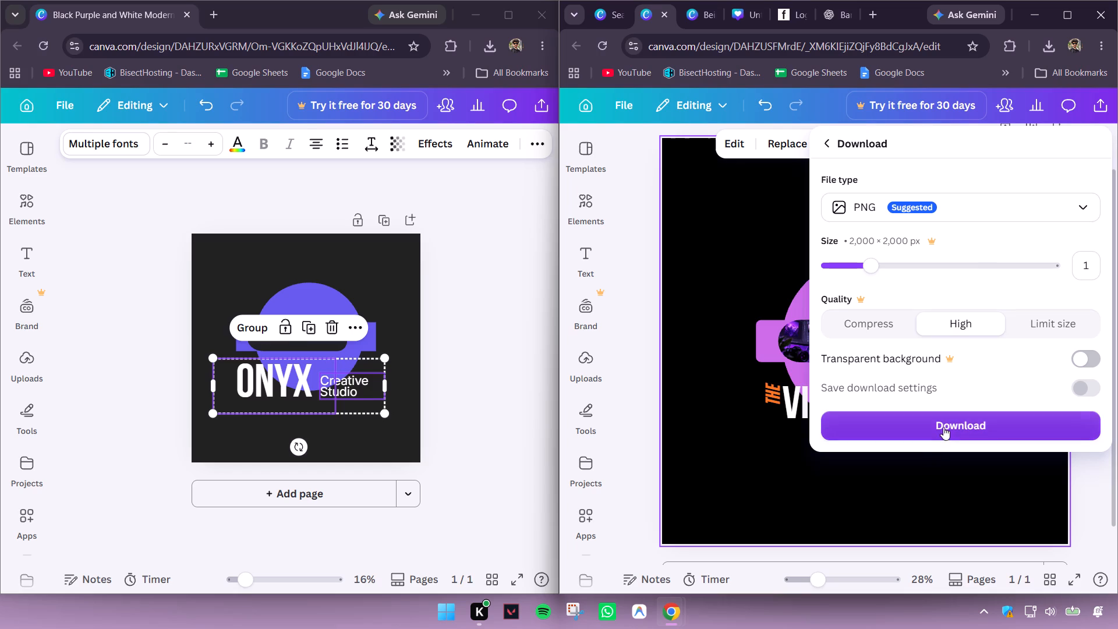
click(944, 425)
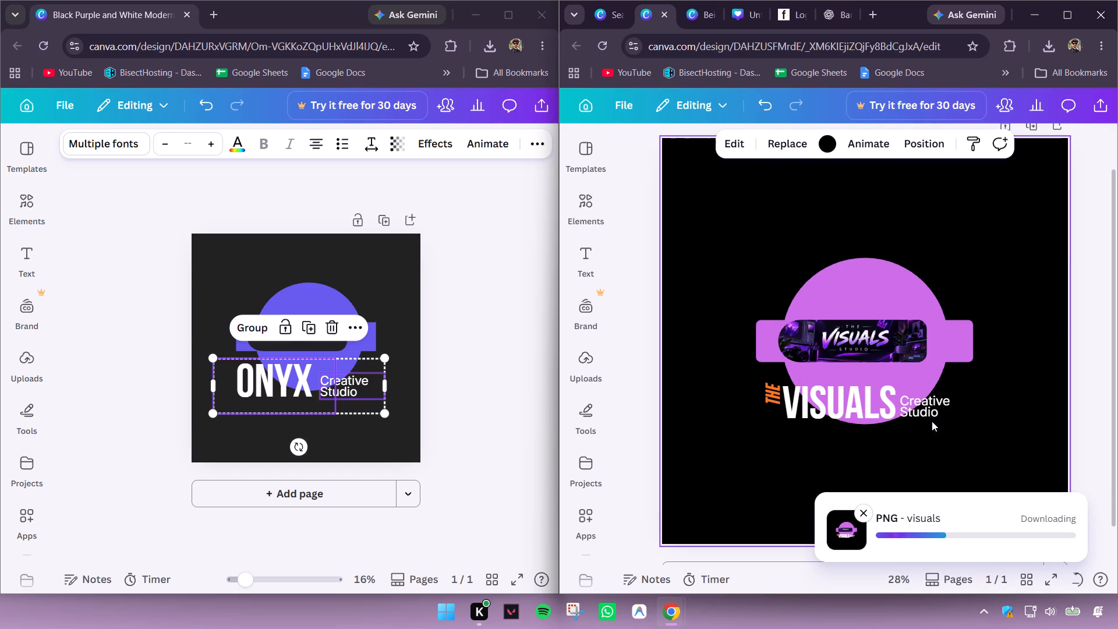
scroll(900, 437, down, 2)
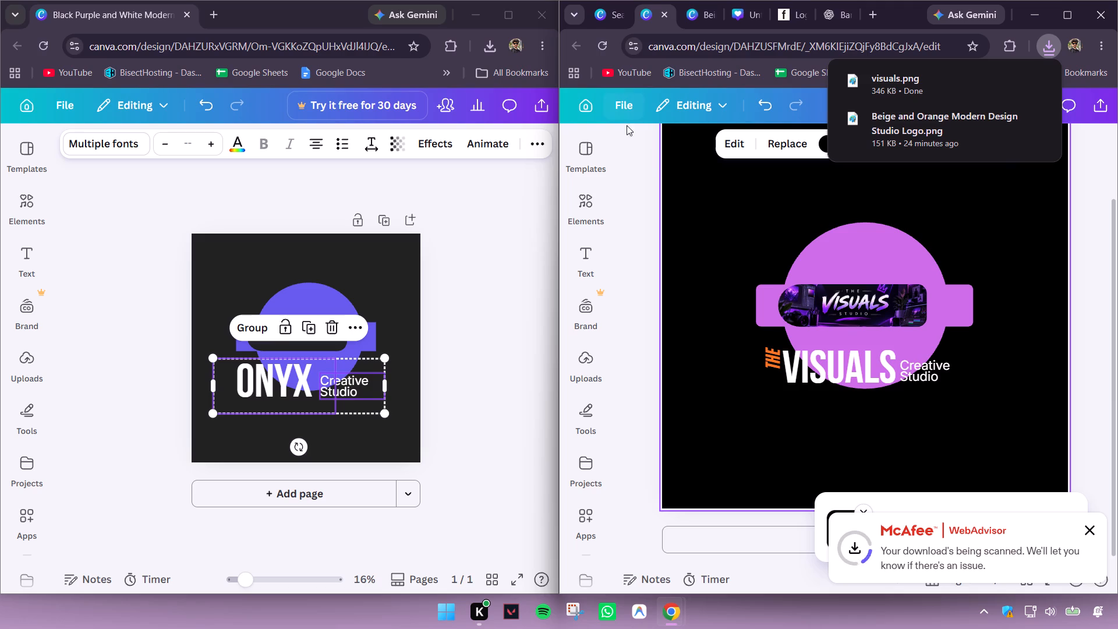
In the orange "the visuals studio" design, change the page background to the dark grey already used in that design.
click(690, 24)
scroll(860, 468, down, 1)
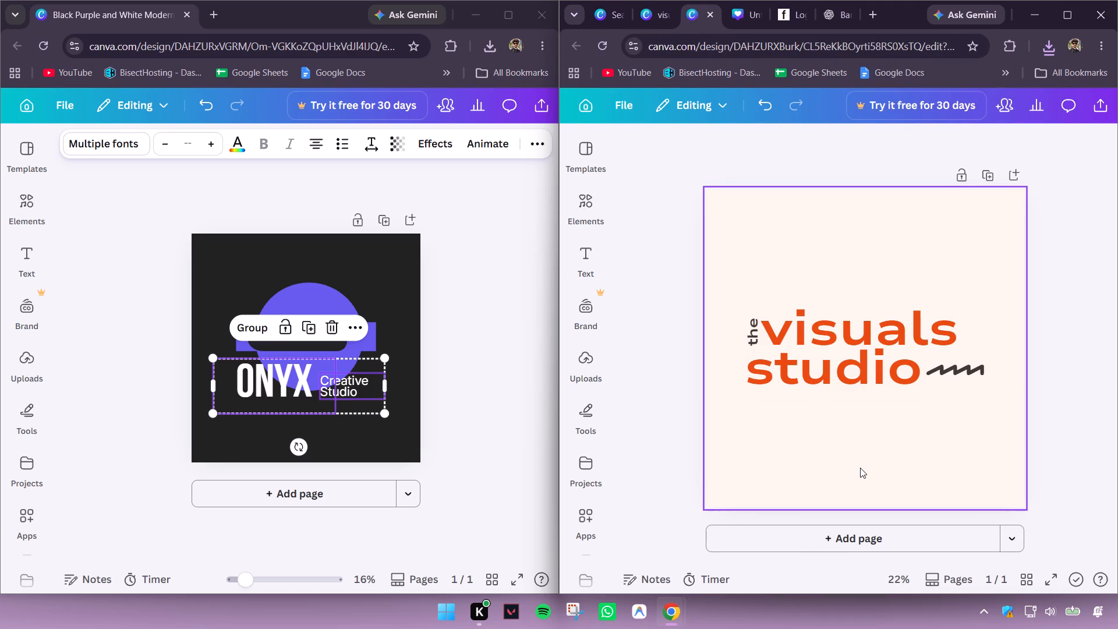
scroll(860, 468, down, 1)
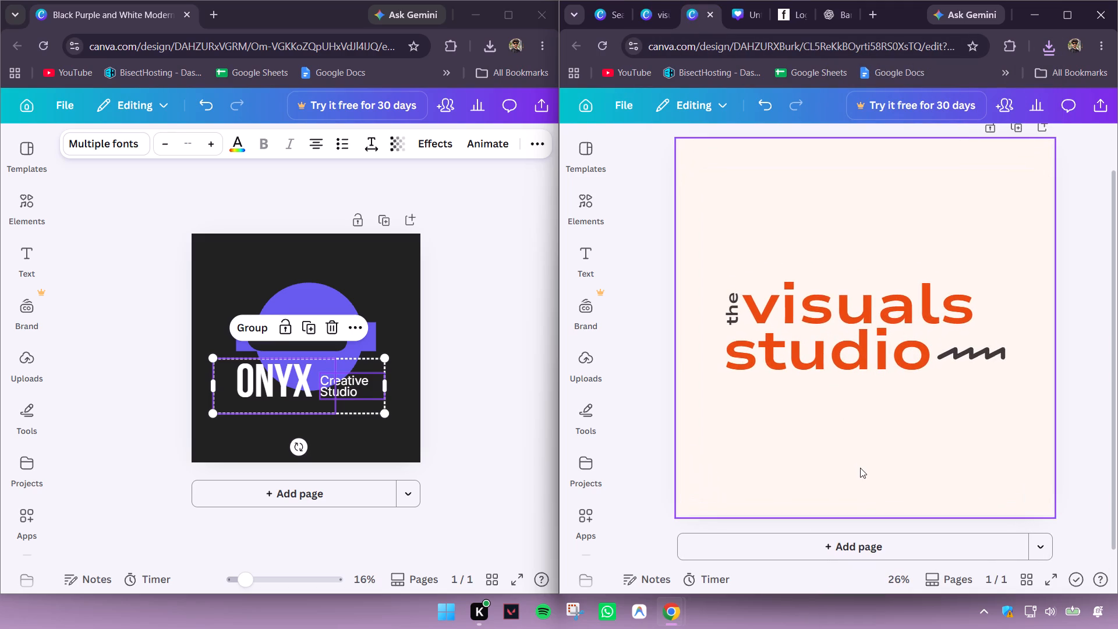
click(841, 215)
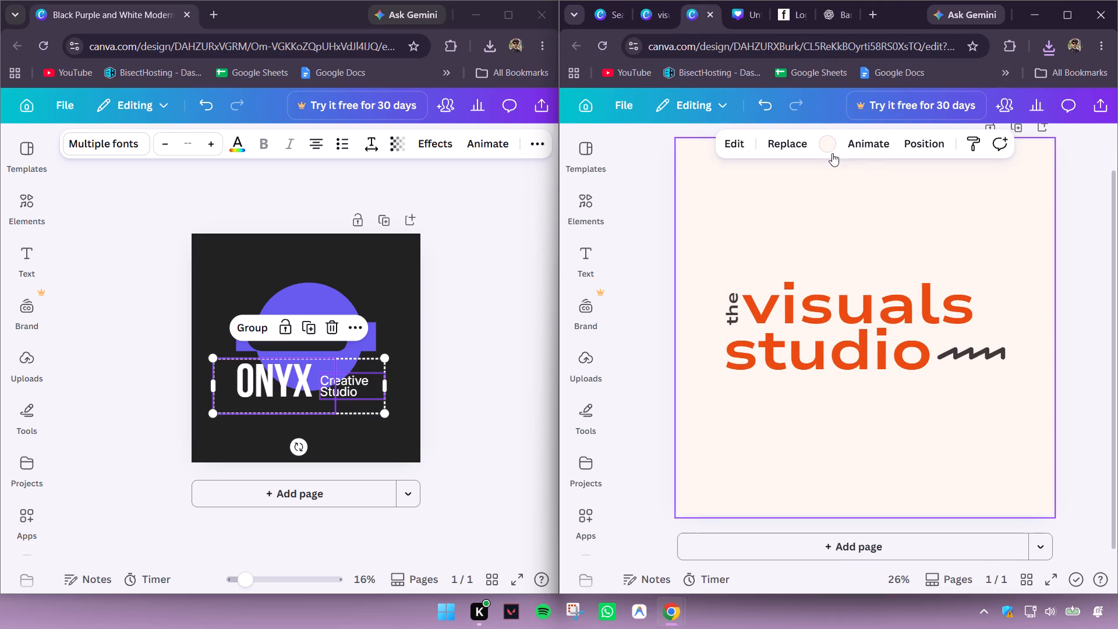
click(826, 146)
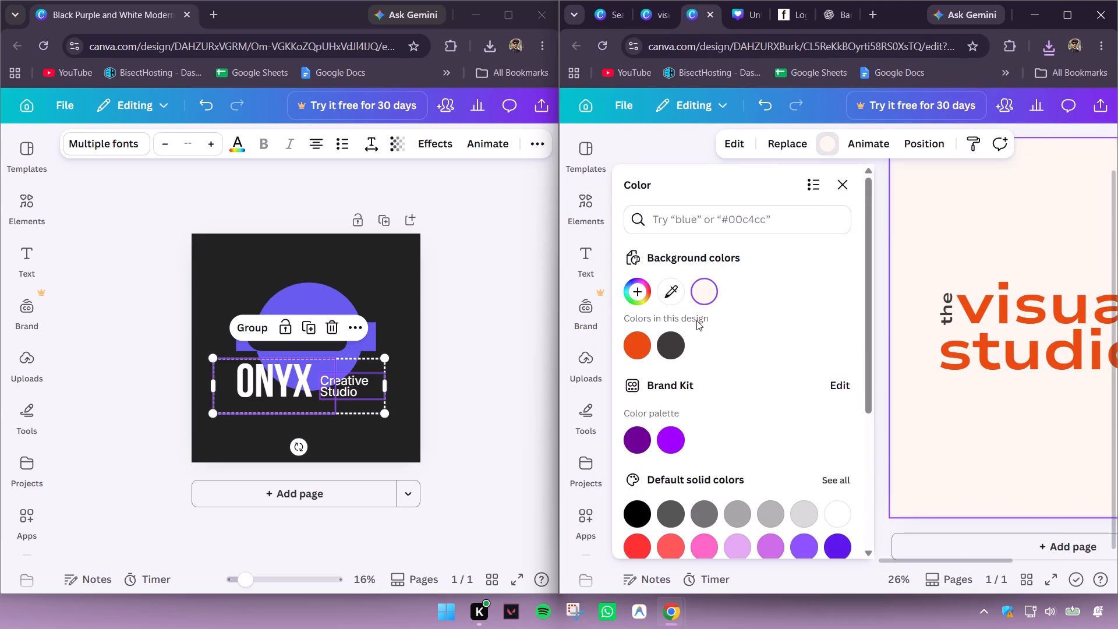
click(668, 348)
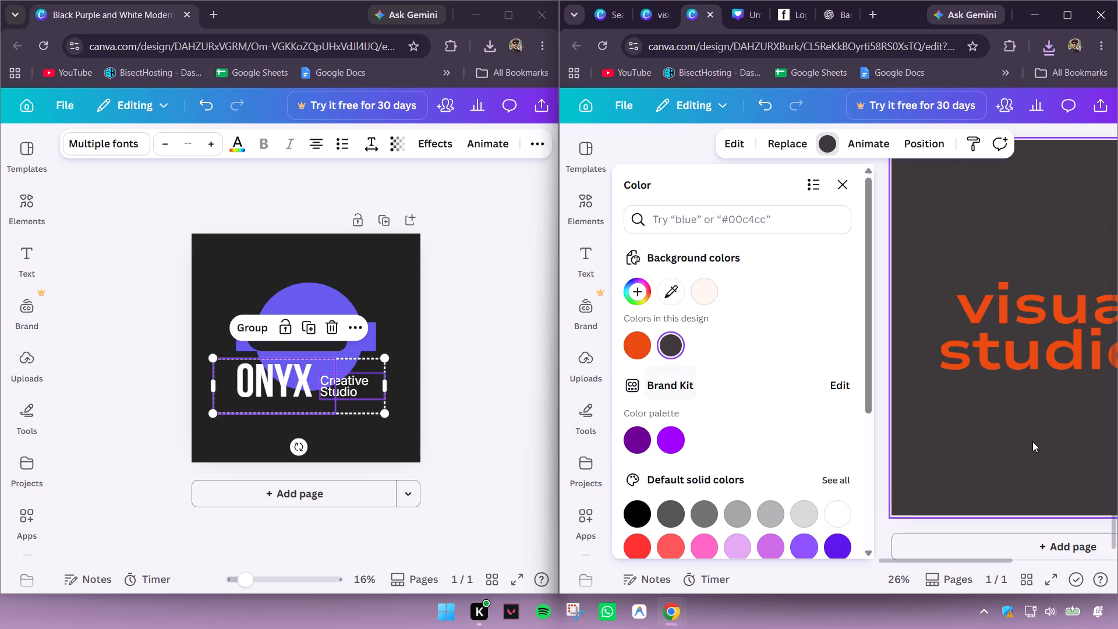
scroll(1028, 443, left, 2)
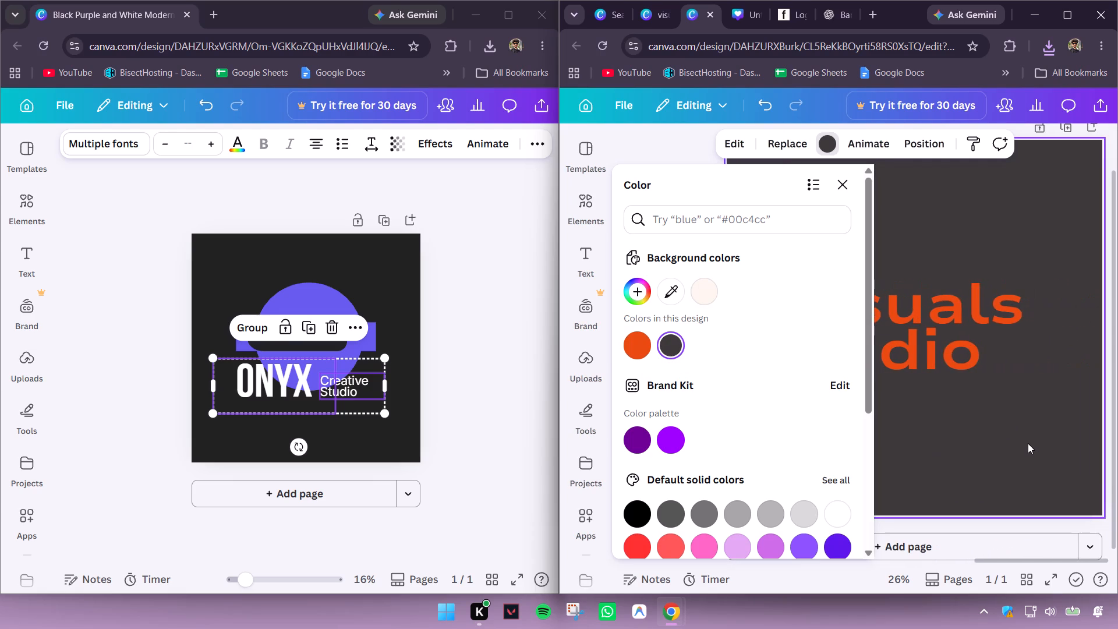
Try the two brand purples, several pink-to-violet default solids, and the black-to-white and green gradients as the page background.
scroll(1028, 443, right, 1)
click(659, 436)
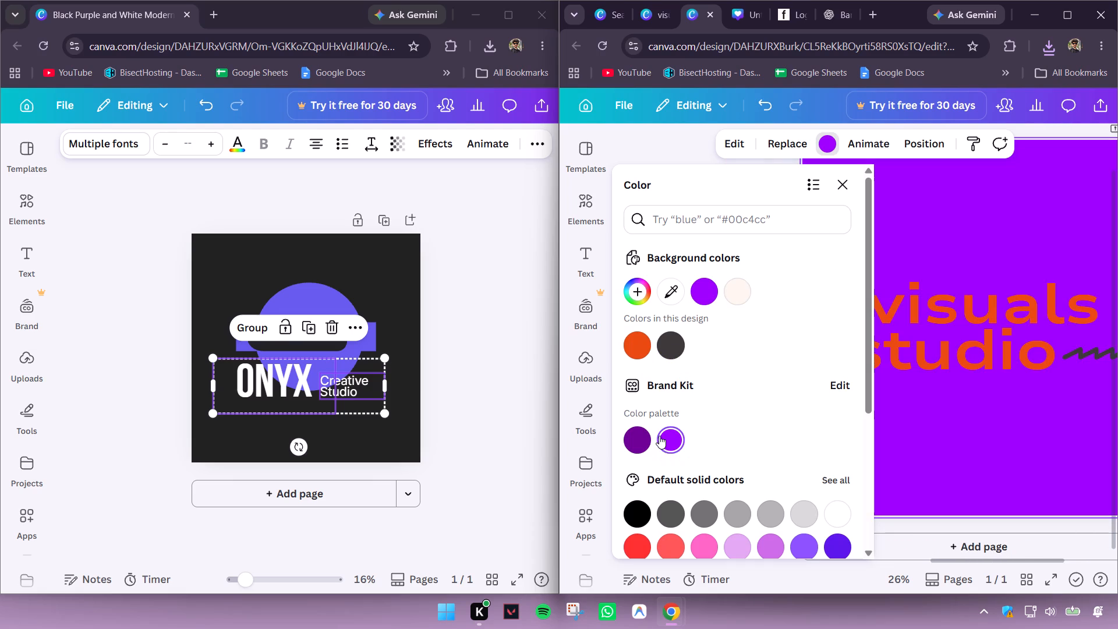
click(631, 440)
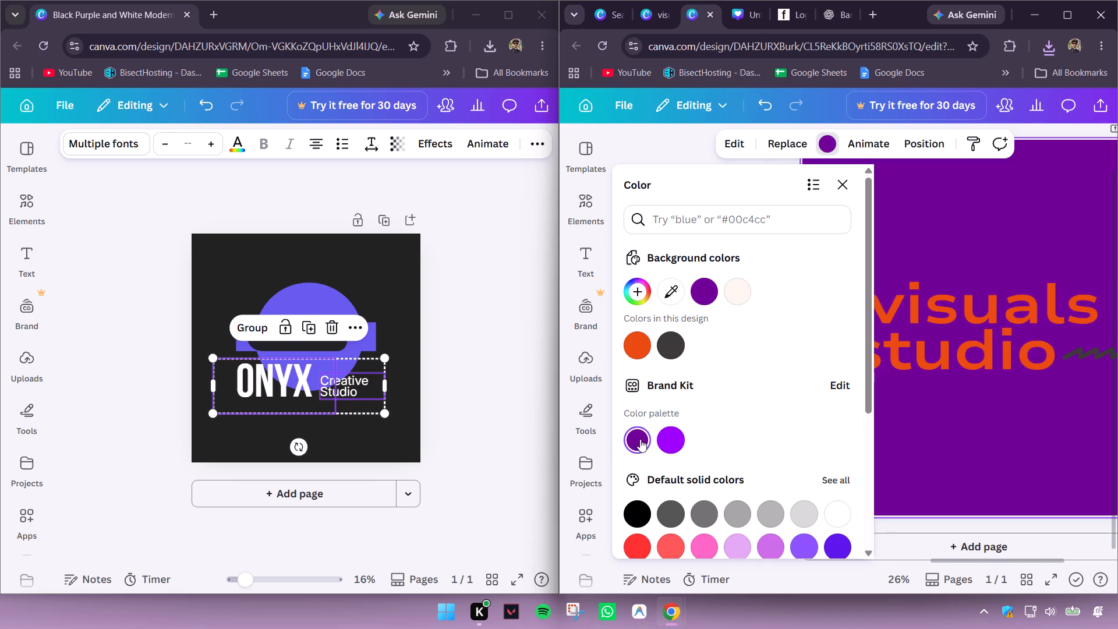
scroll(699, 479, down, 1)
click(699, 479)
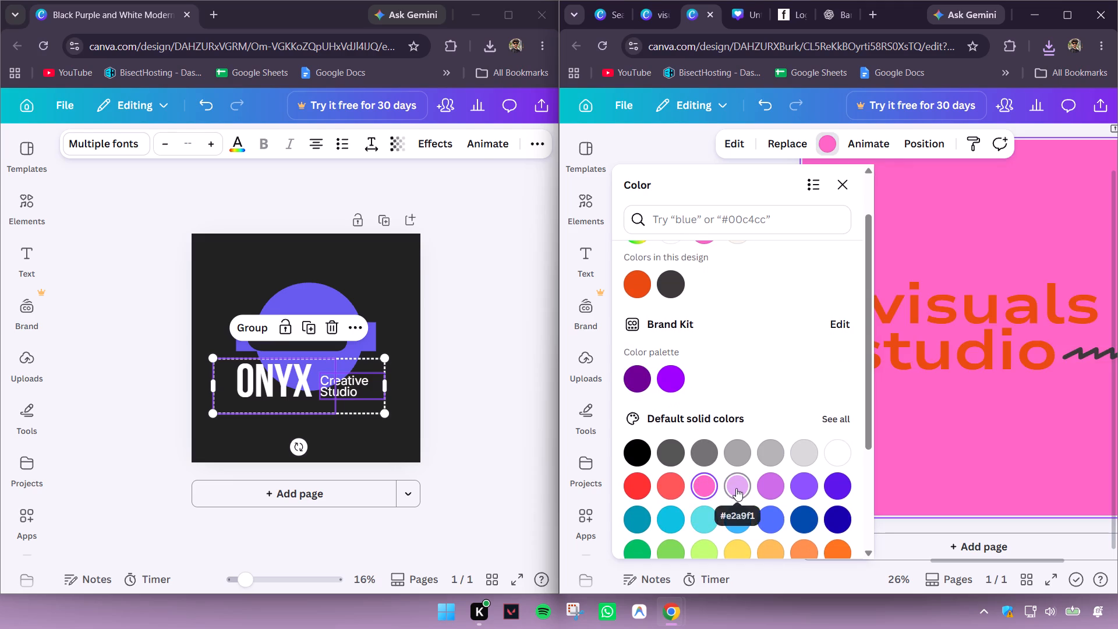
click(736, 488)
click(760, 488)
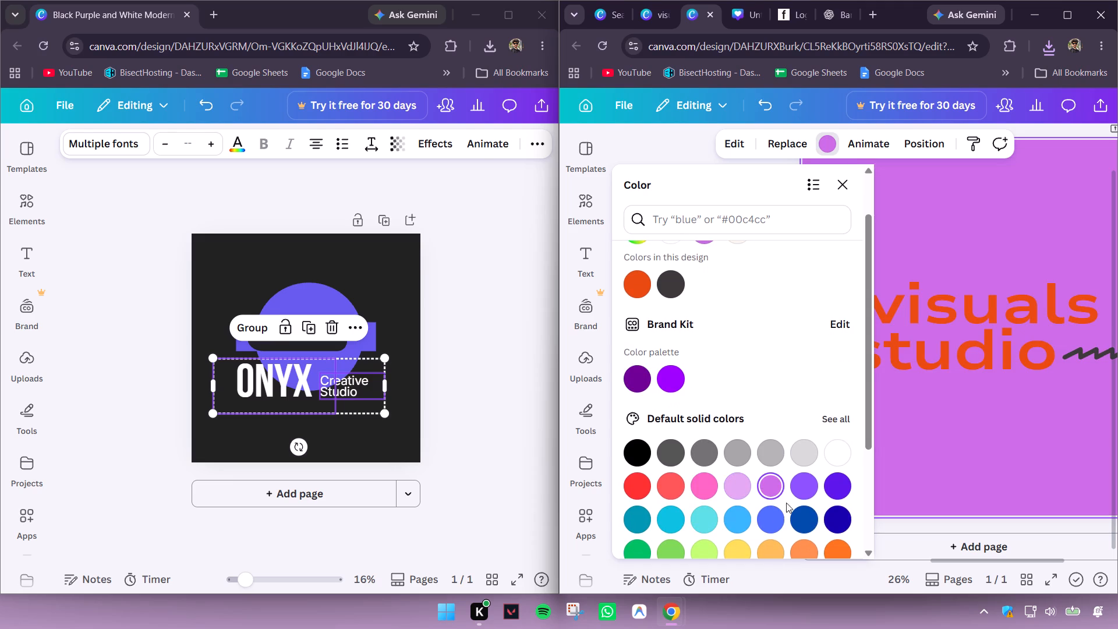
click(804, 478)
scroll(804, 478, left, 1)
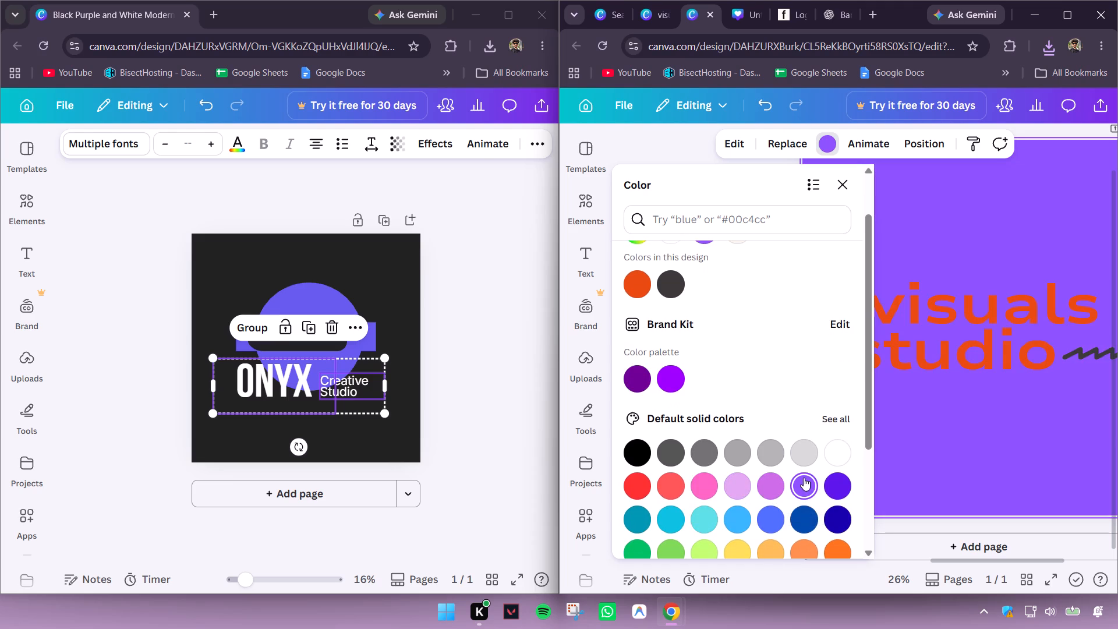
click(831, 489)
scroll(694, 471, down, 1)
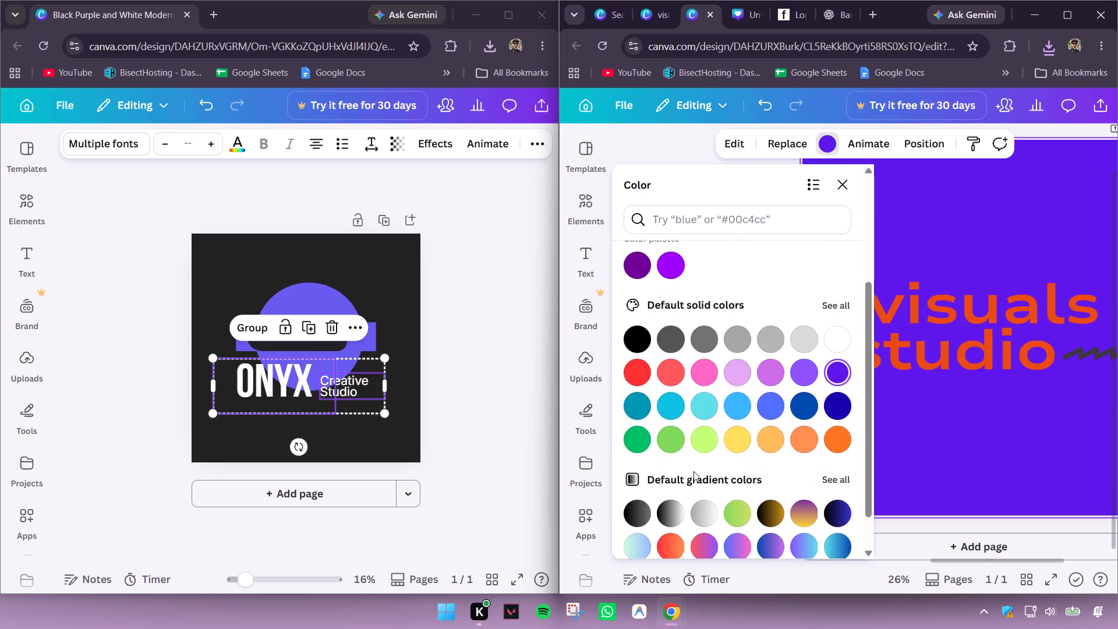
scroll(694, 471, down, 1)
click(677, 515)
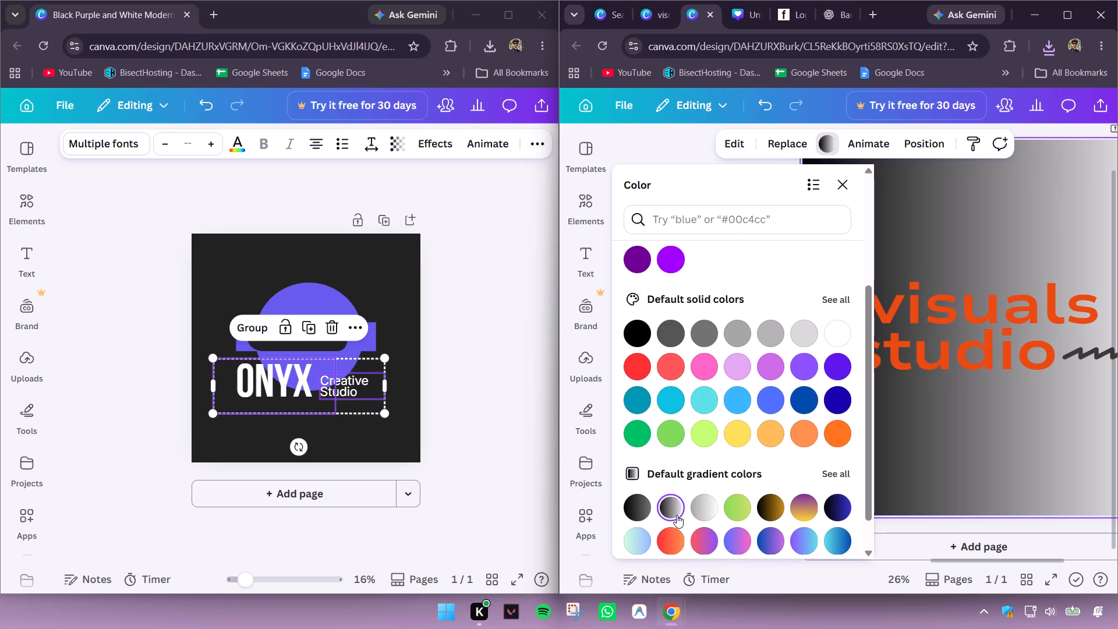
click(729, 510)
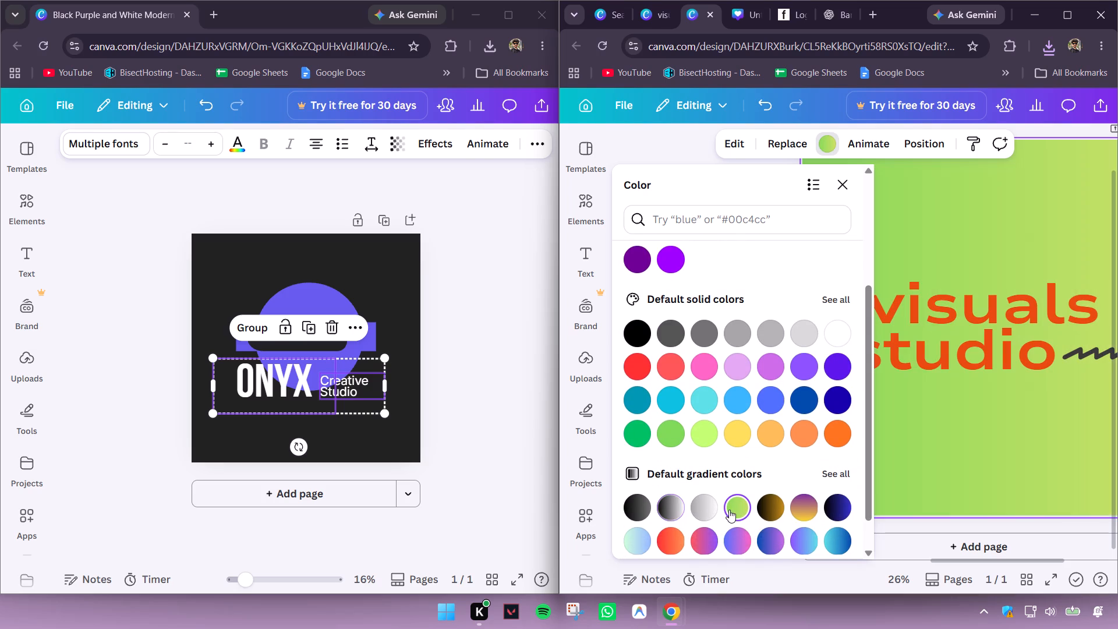
Set the page background of the orange "the visuals studio" design to the pale cream swatch and finish colour editing.
scroll(703, 398, up, 3)
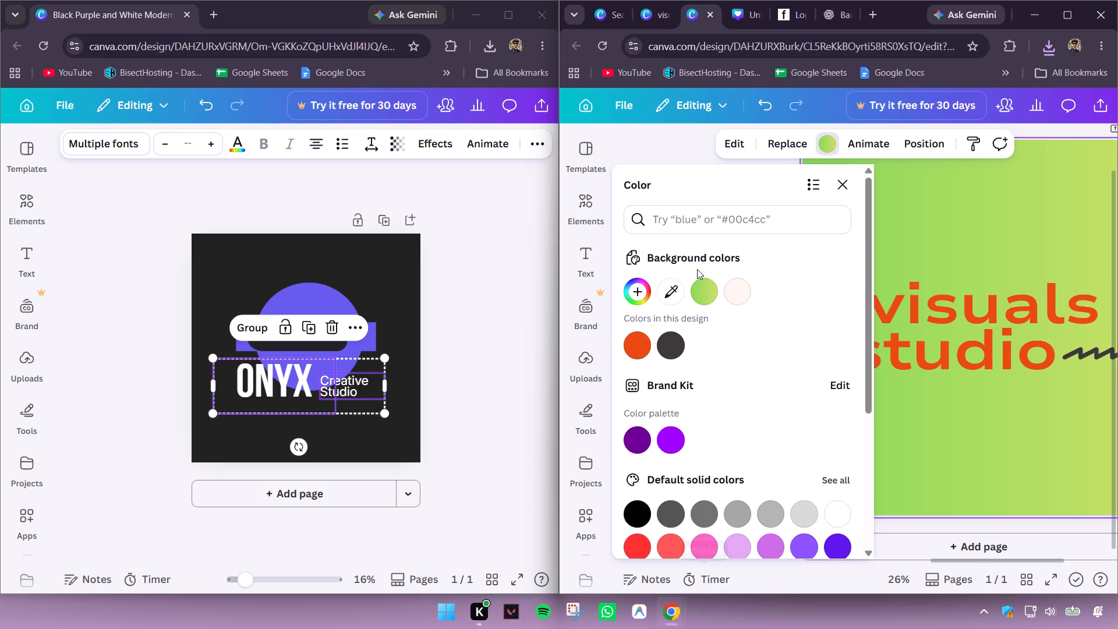
click(730, 282)
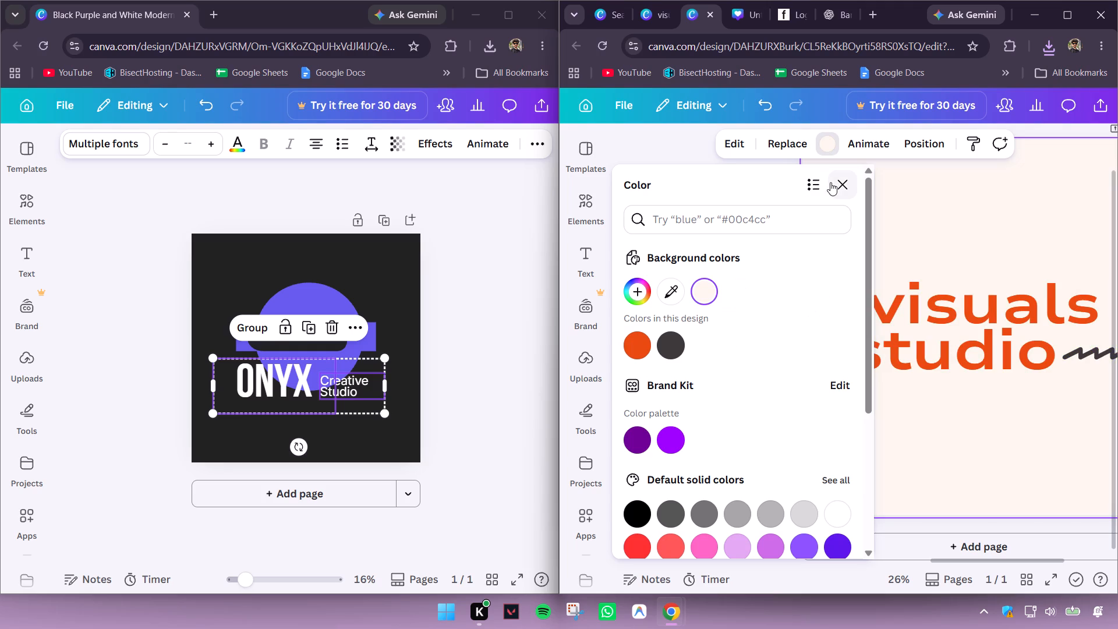
click(840, 182)
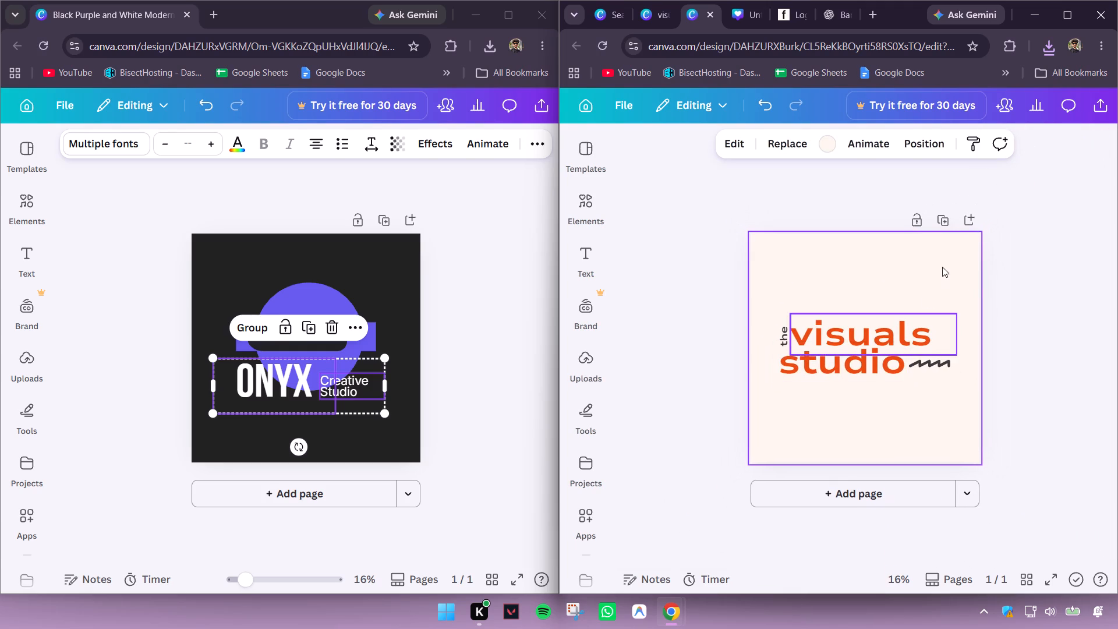
Close the two Canva logo design pages in the browser, the finished logo and the orange "the visuals studio" design.
click(657, 17)
click(668, 17)
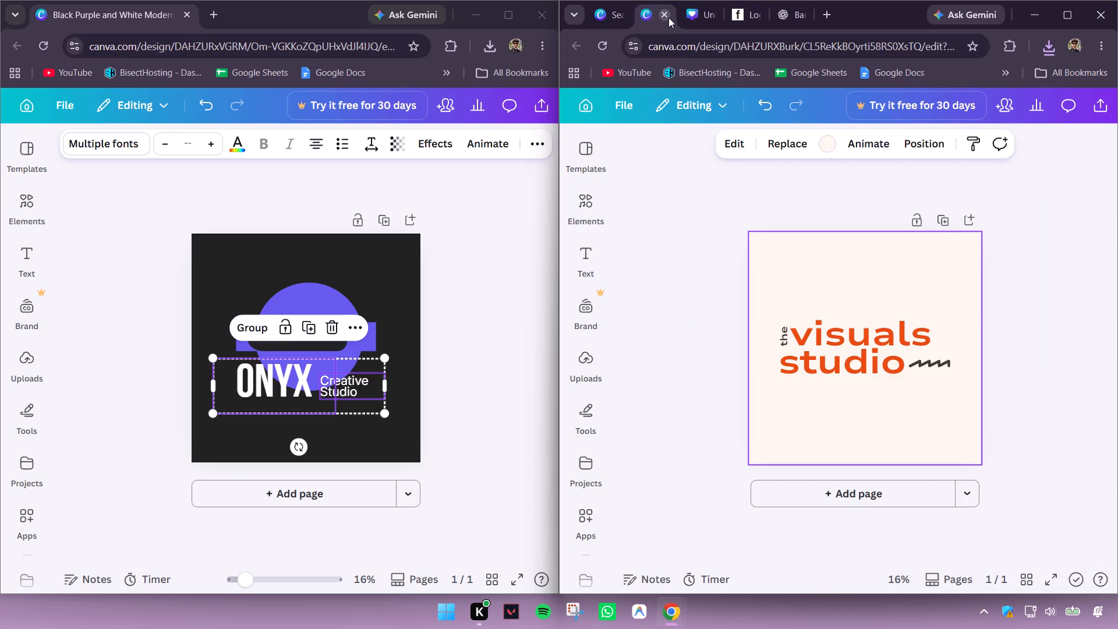
click(668, 17)
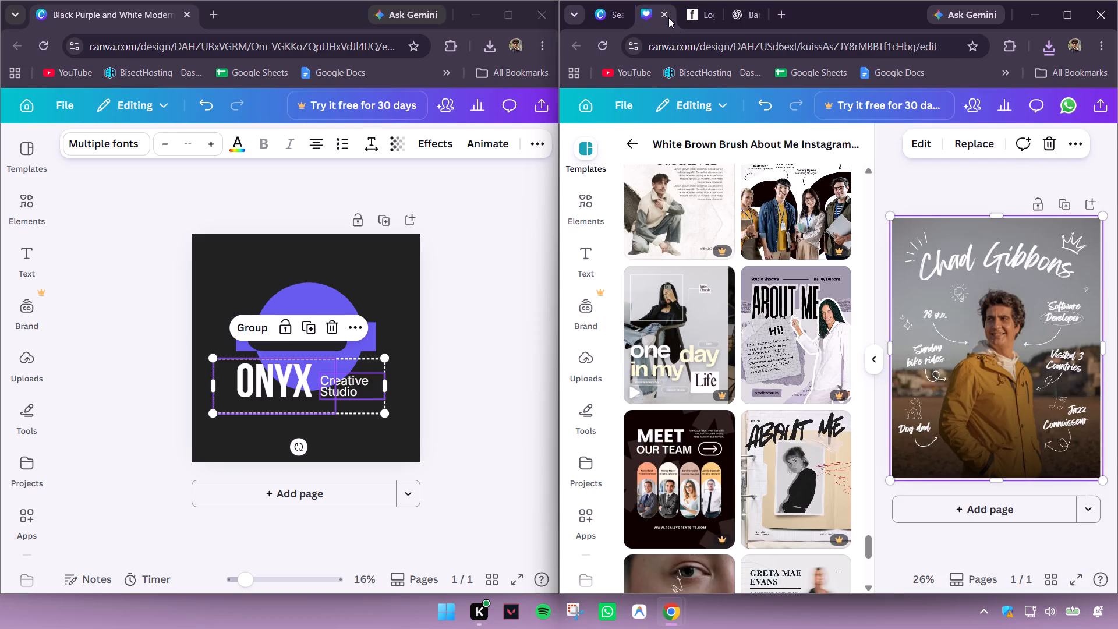